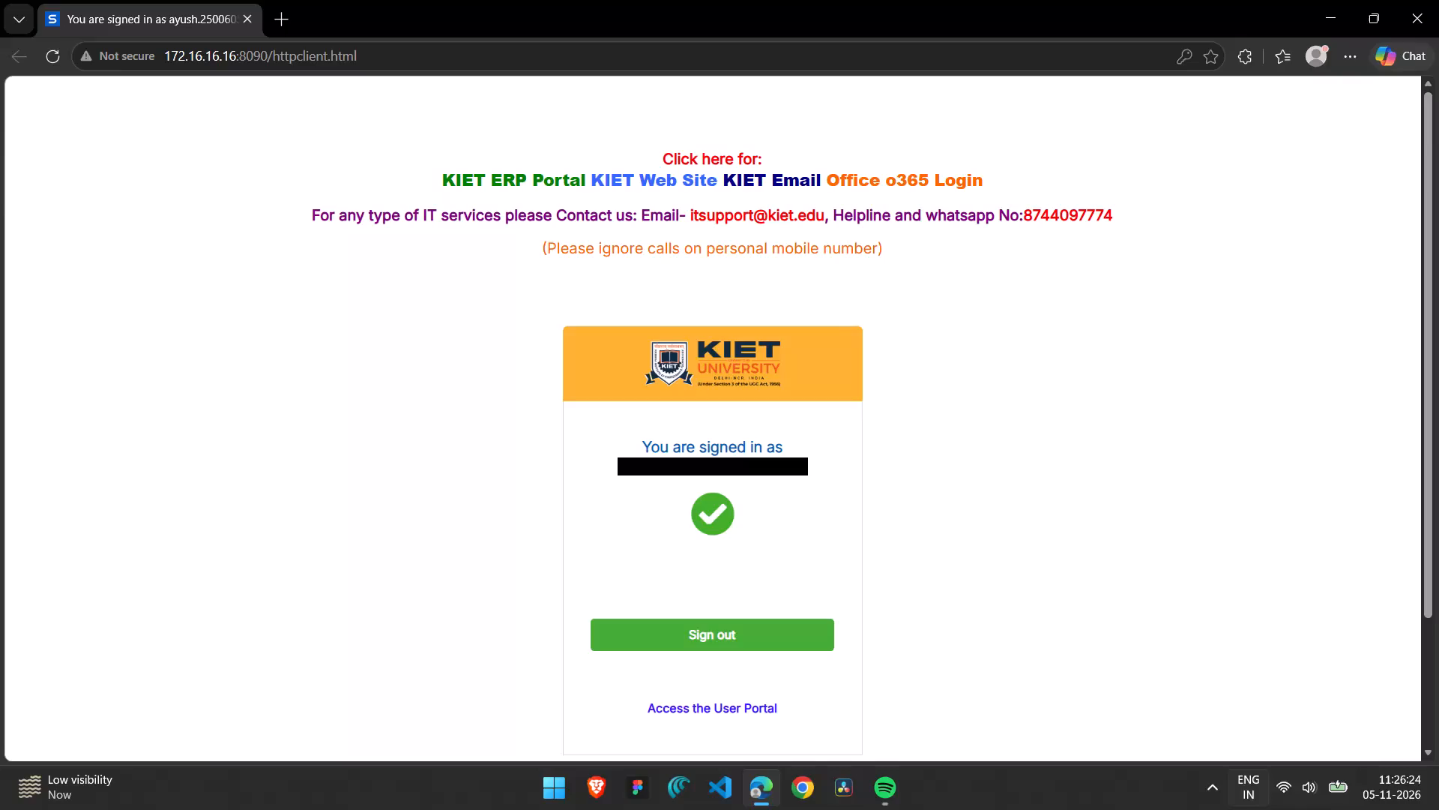
Launch DaVinci Resolve and open the "outside" project.
left_click(830, 809)
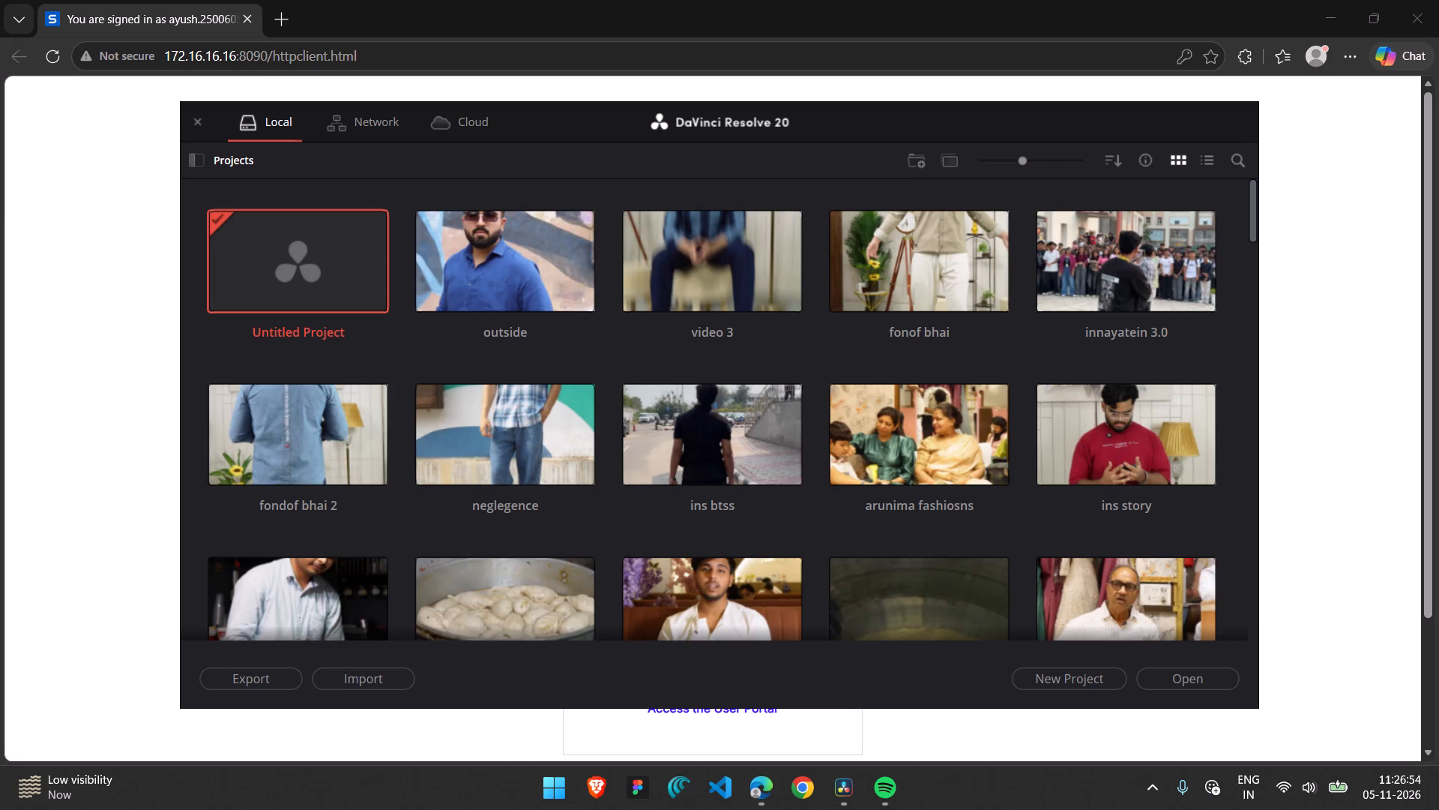
double_click(498, 274)
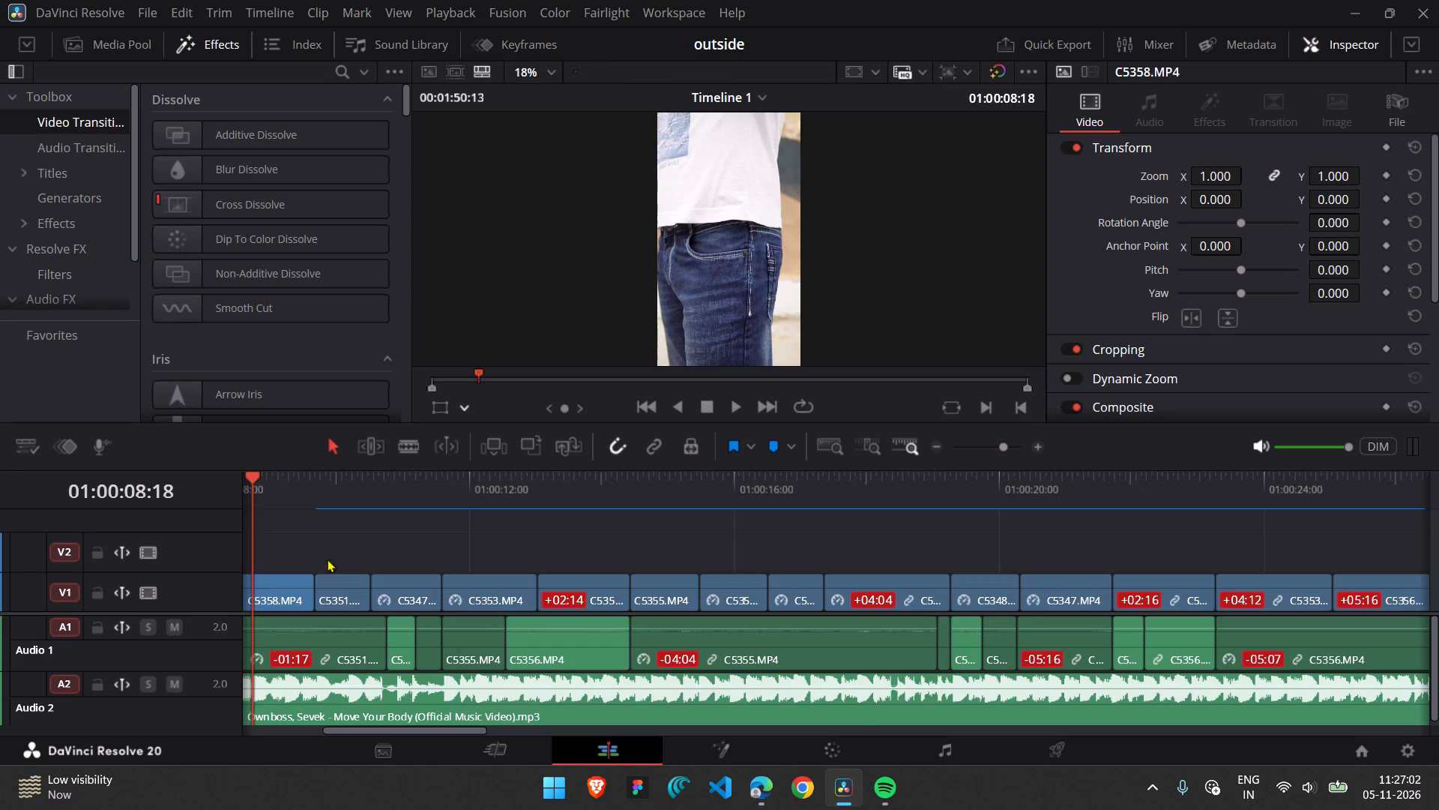
Add a Crash Zoom transition on V1 at the cut between the two C5358.MP4 clips near 01:00:08:07 and shorten it to 9 frames.
scroll(277, 501, "right", 1)
scroll(358, 591, "right", 2)
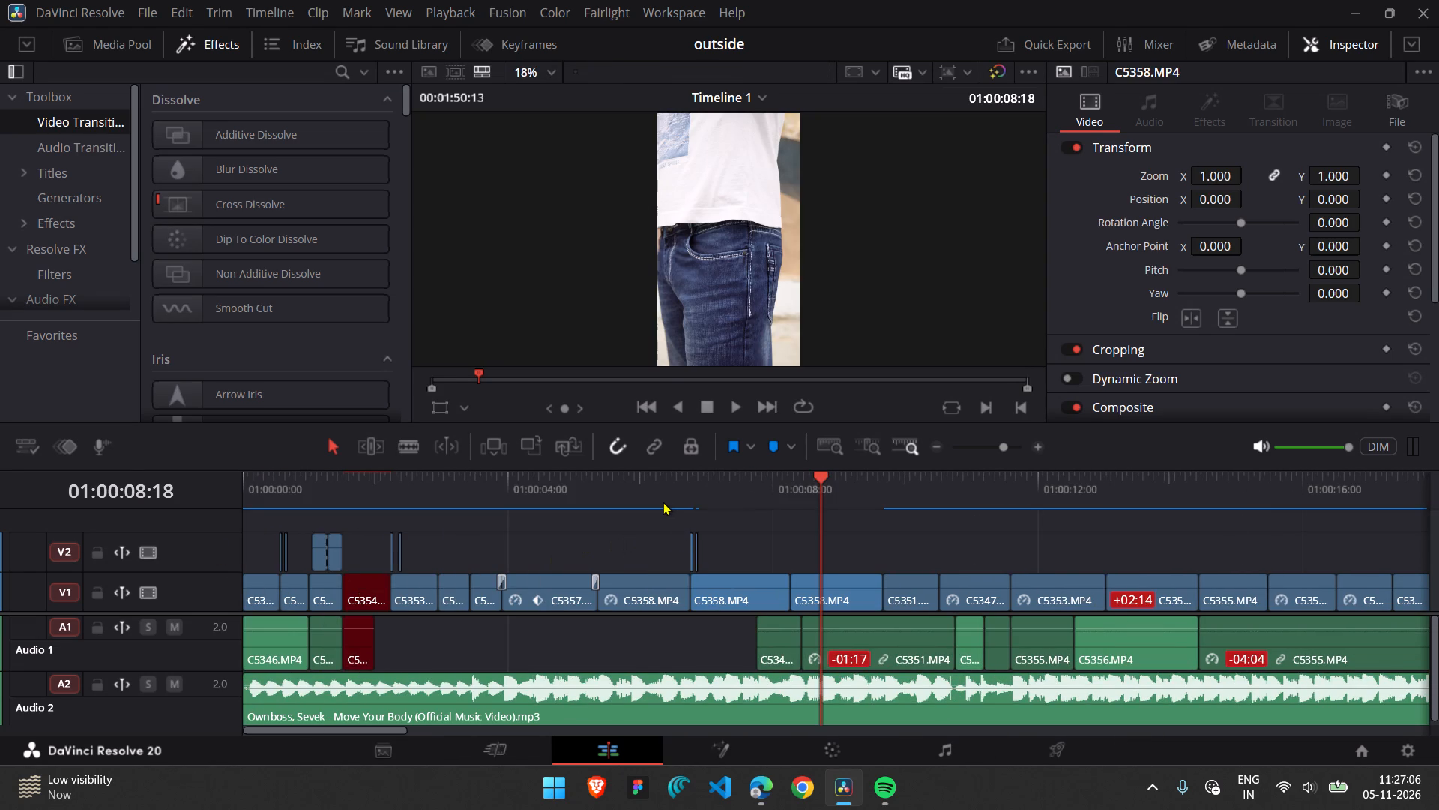
left_click(663, 502)
key("space")
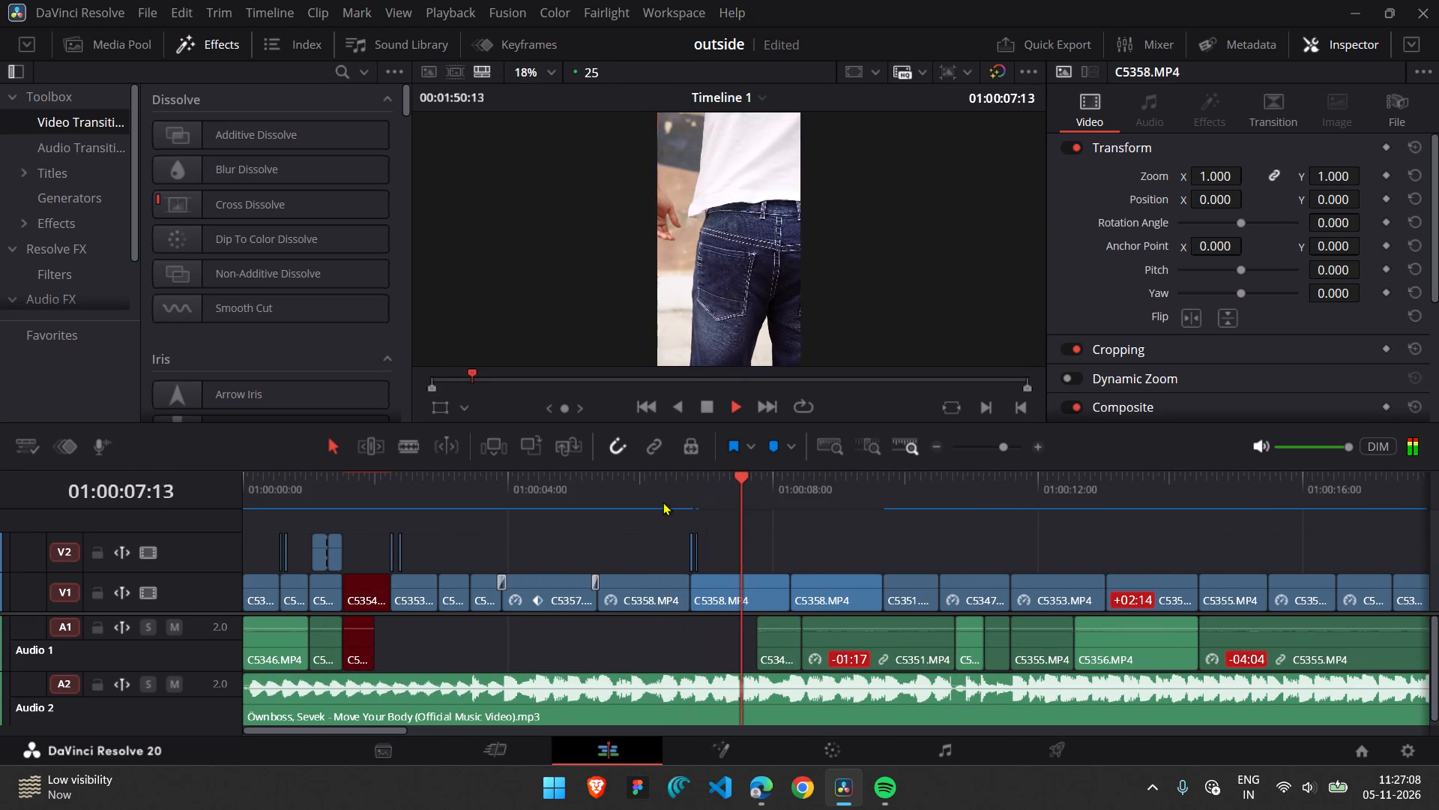
key("space")
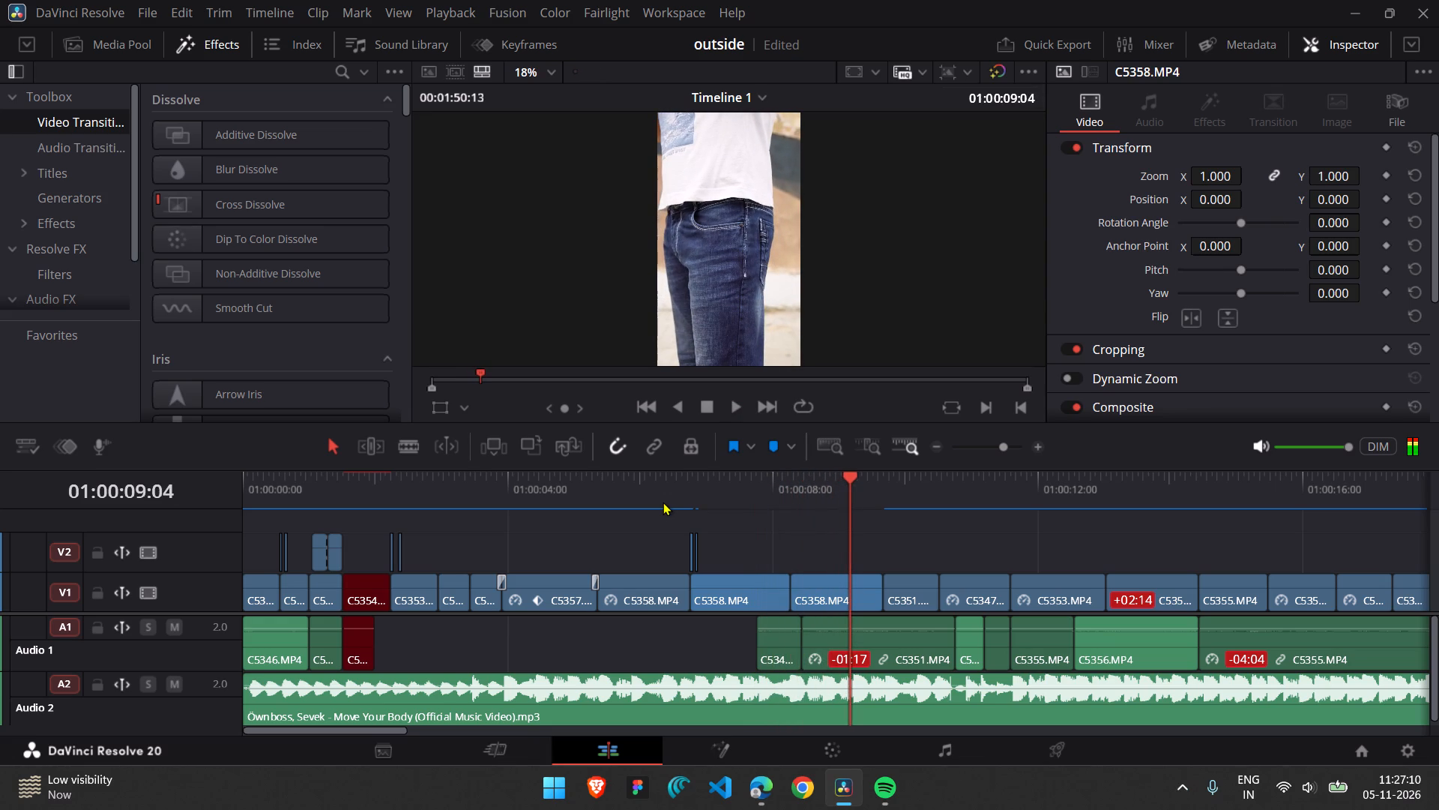
left_click(776, 471)
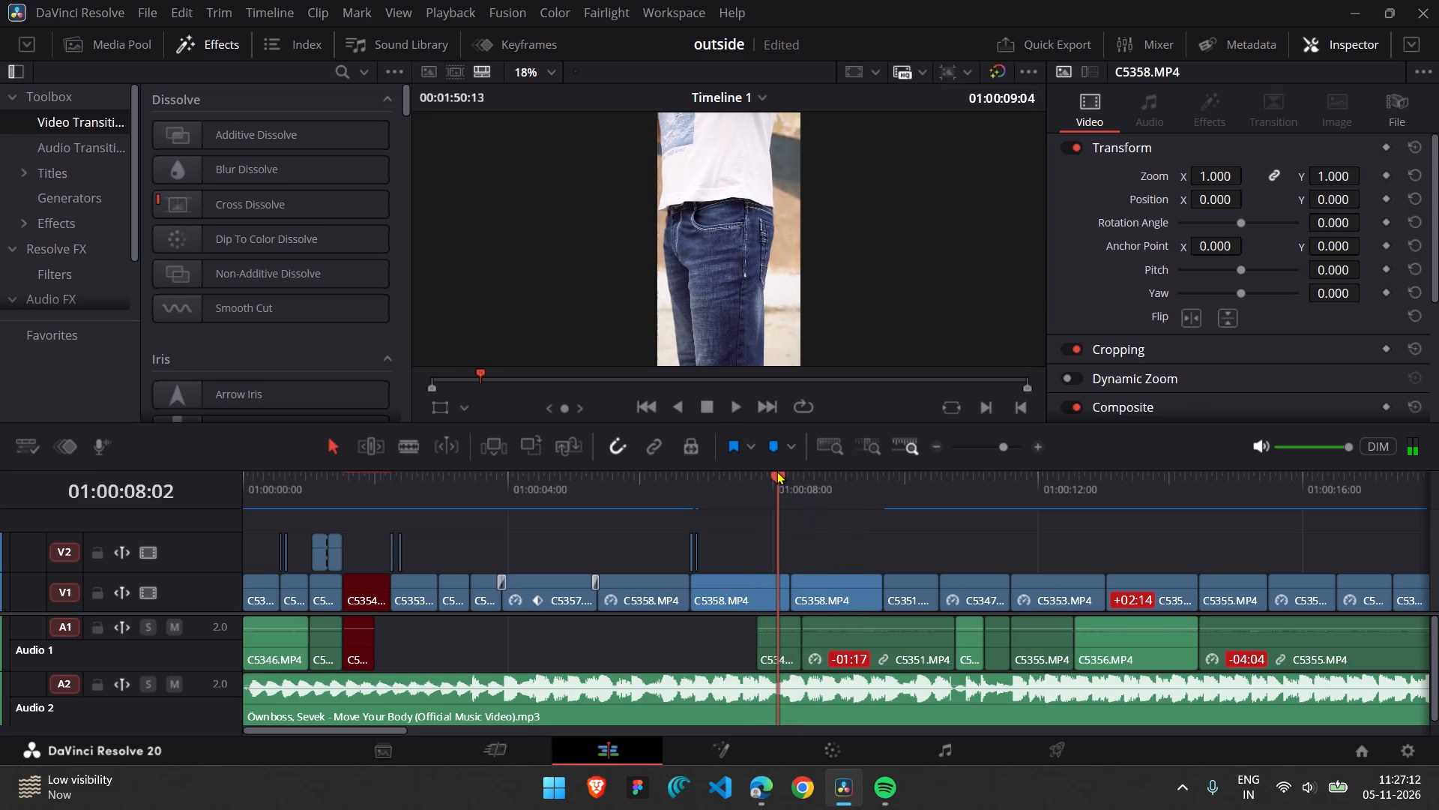
left_click(784, 472)
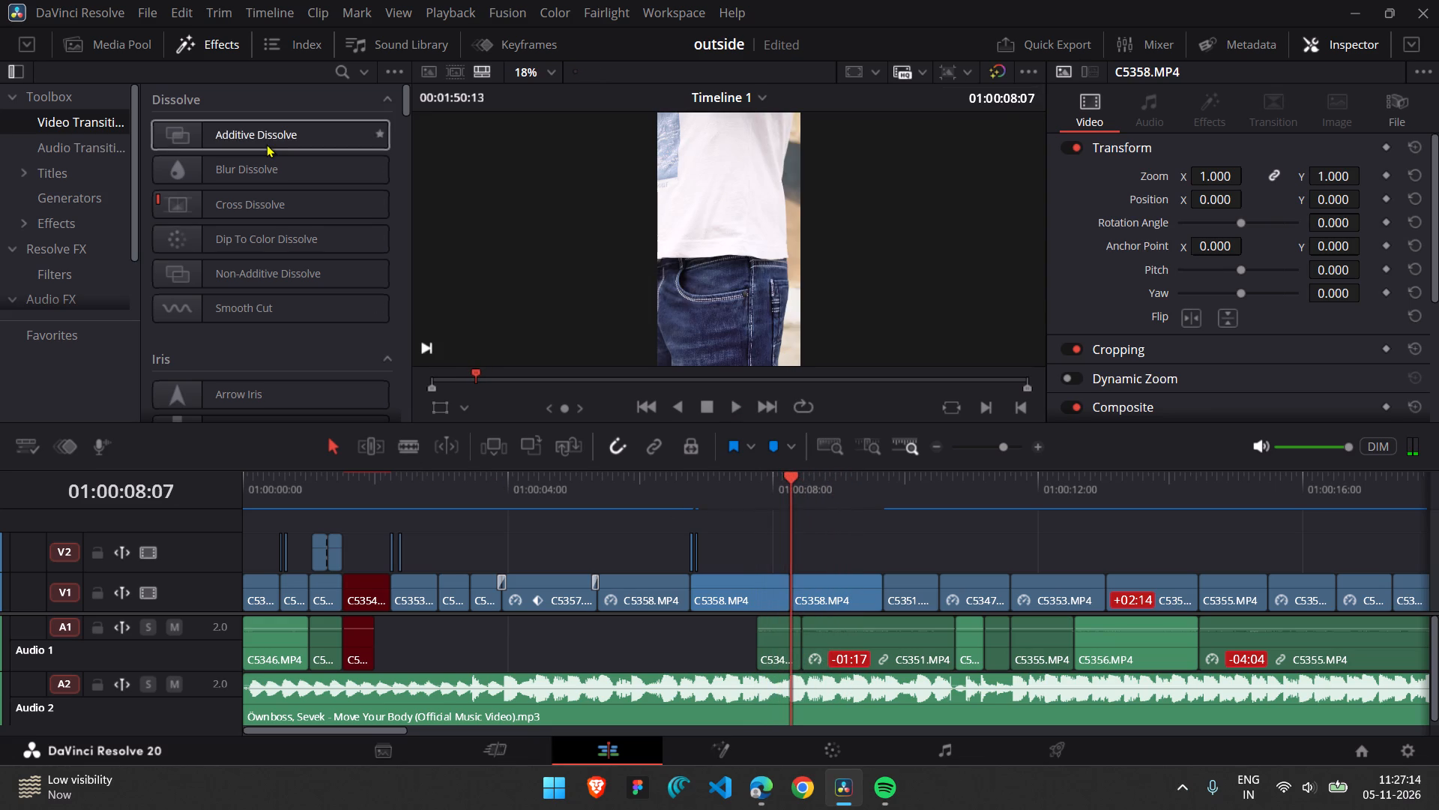
scroll(271, 376, "down", 3)
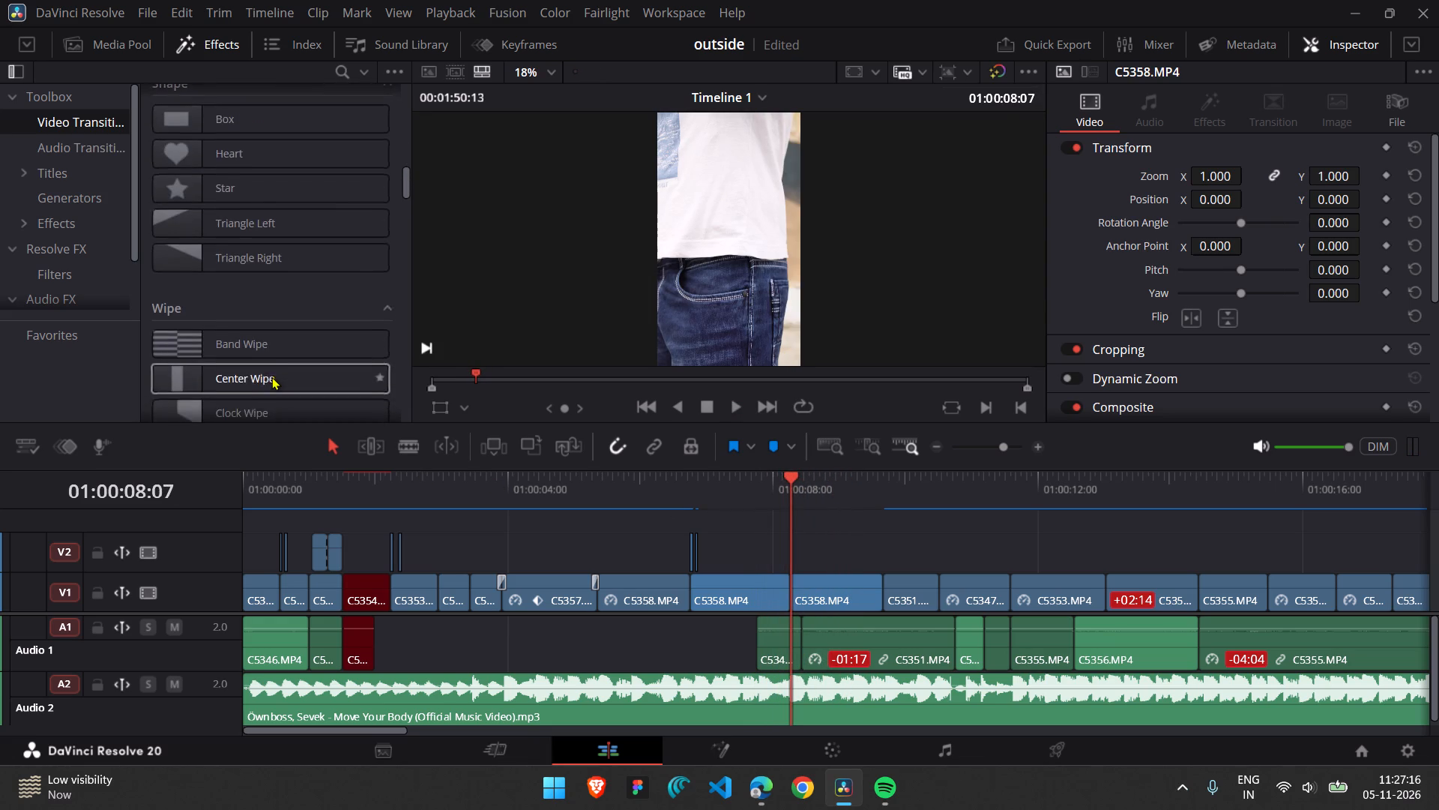
scroll(271, 376, "down", 3)
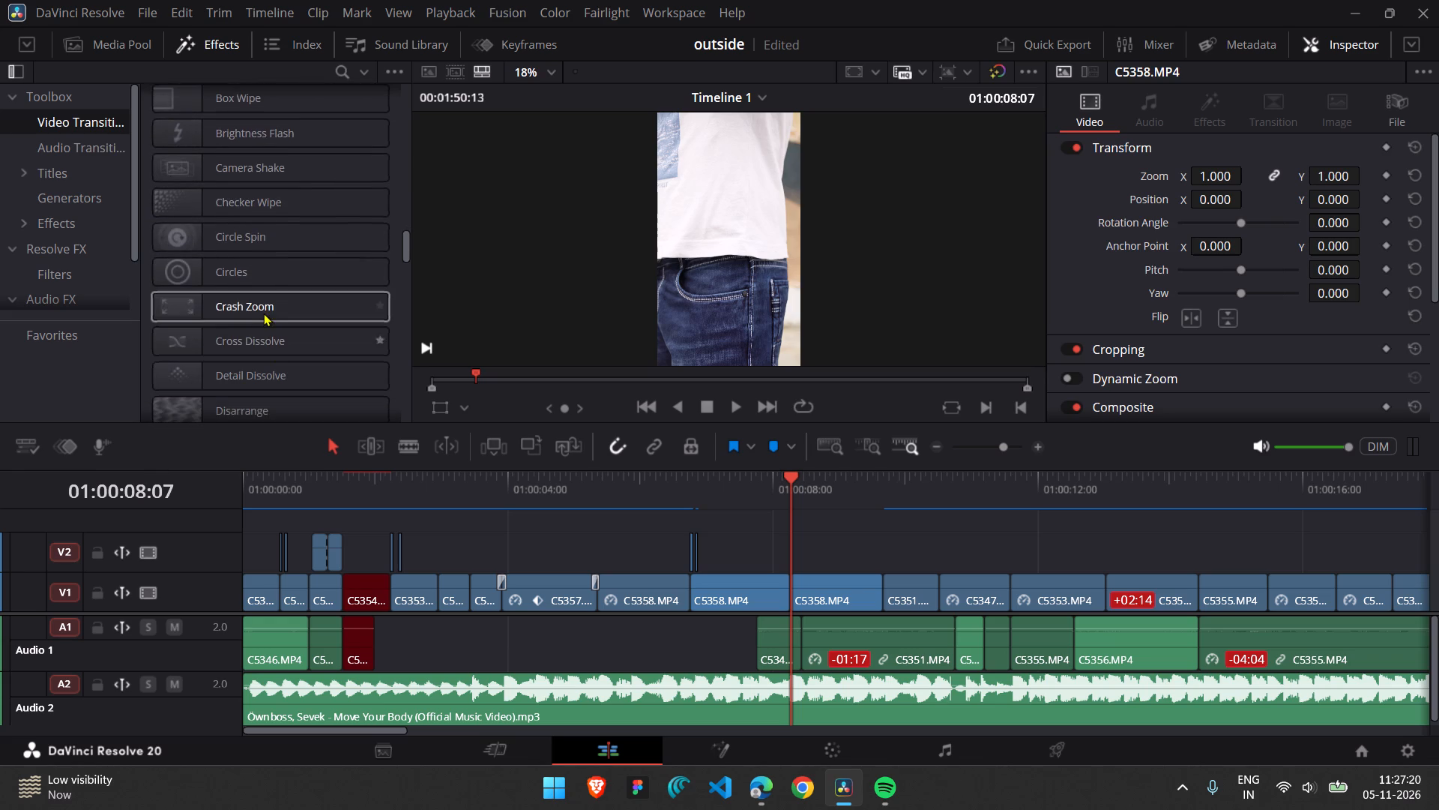
left_click_drag(261, 312, 792, 577)
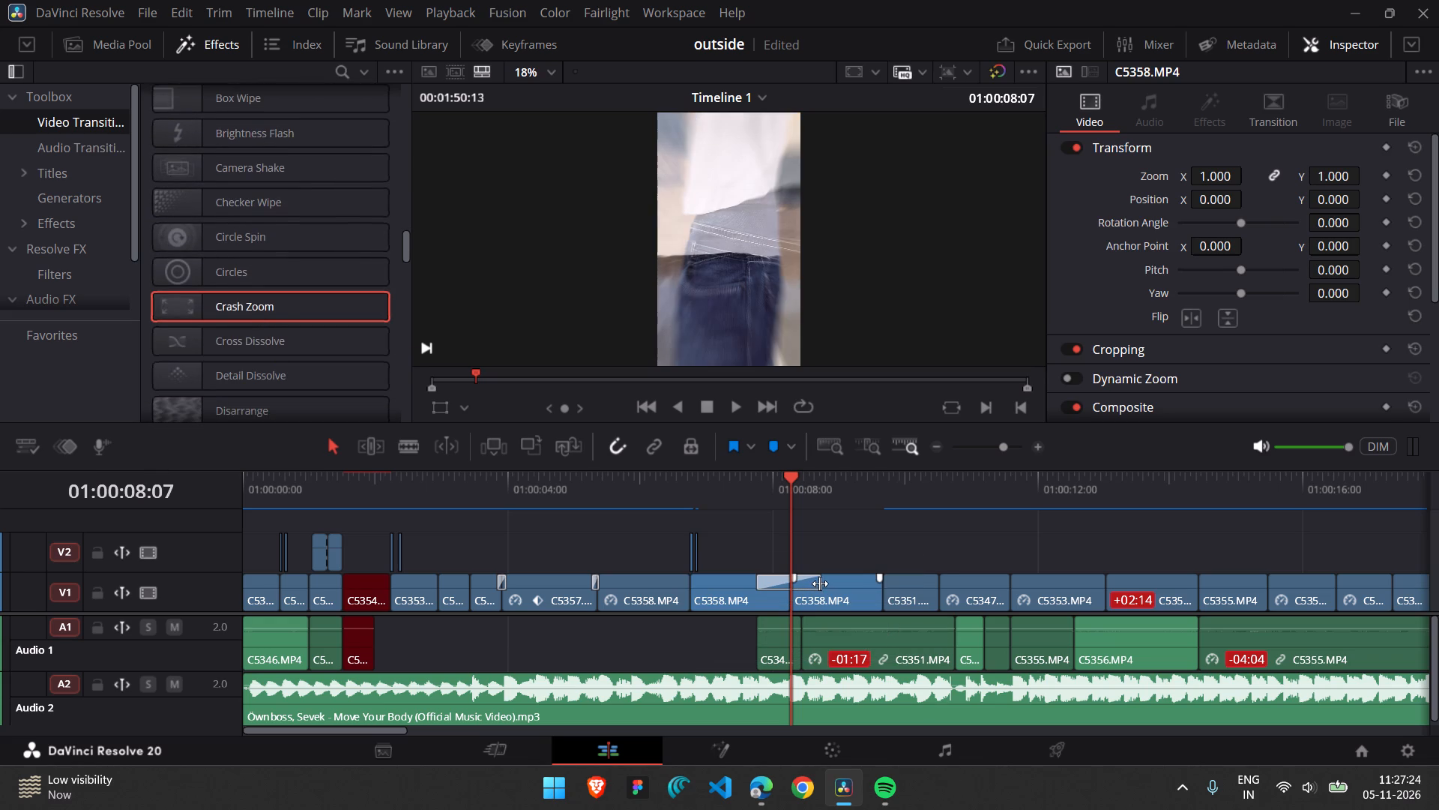
left_click_drag(820, 583, 805, 583)
Play back the Crash Zoom transition several times, starting from 01:00:07:19, to judge its timing.
left_click(758, 479)
key("space")
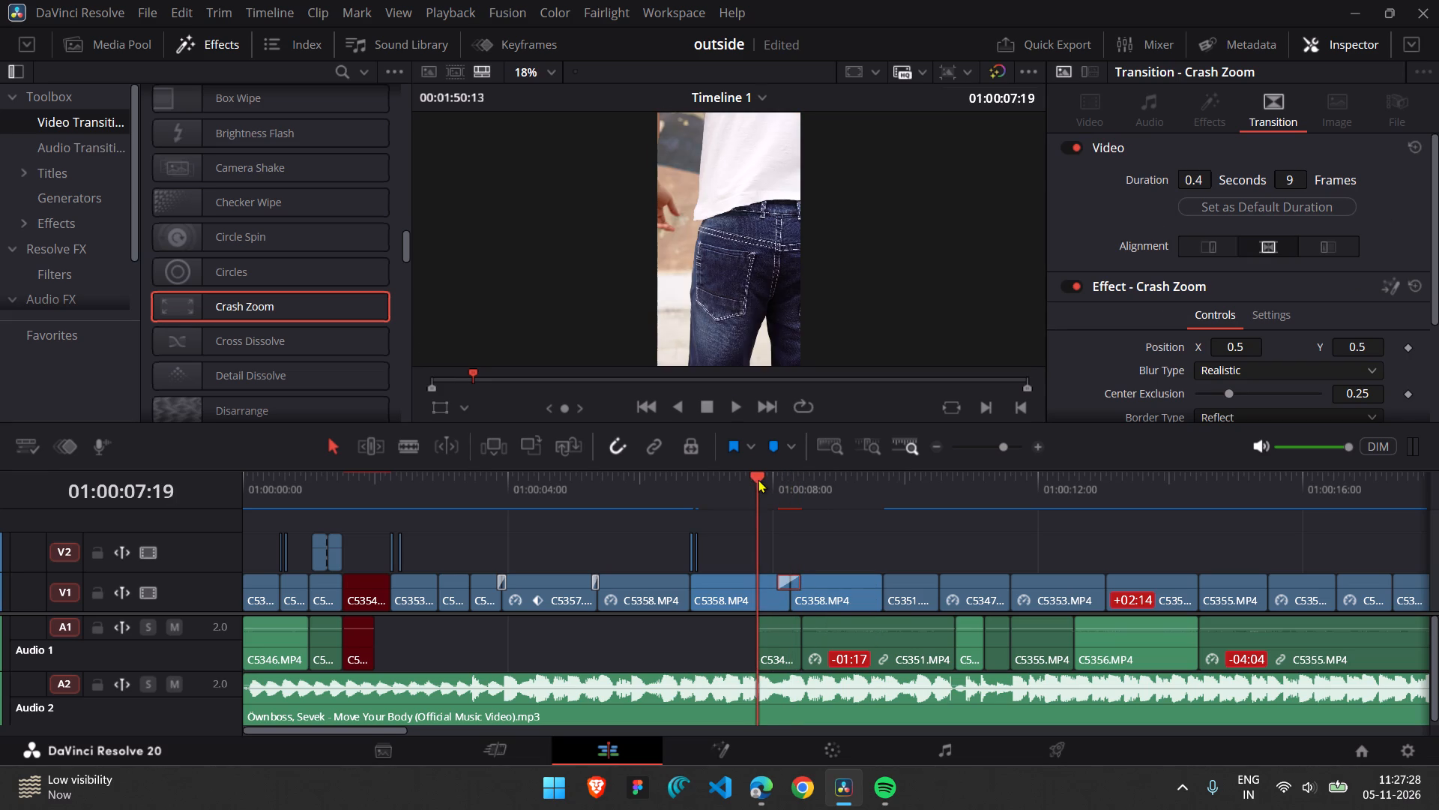
key("space")
left_click(758, 479)
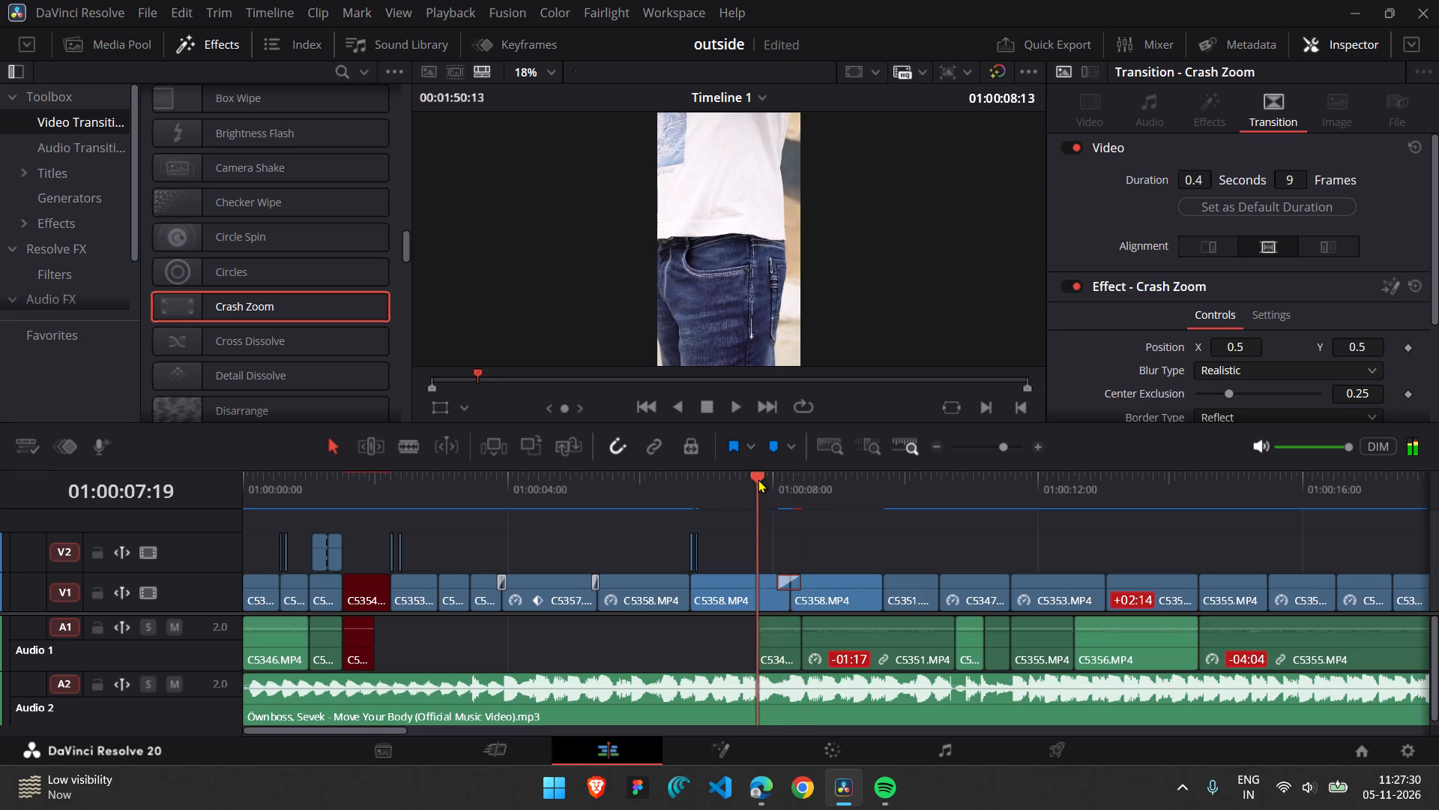
key("space")
key("space")
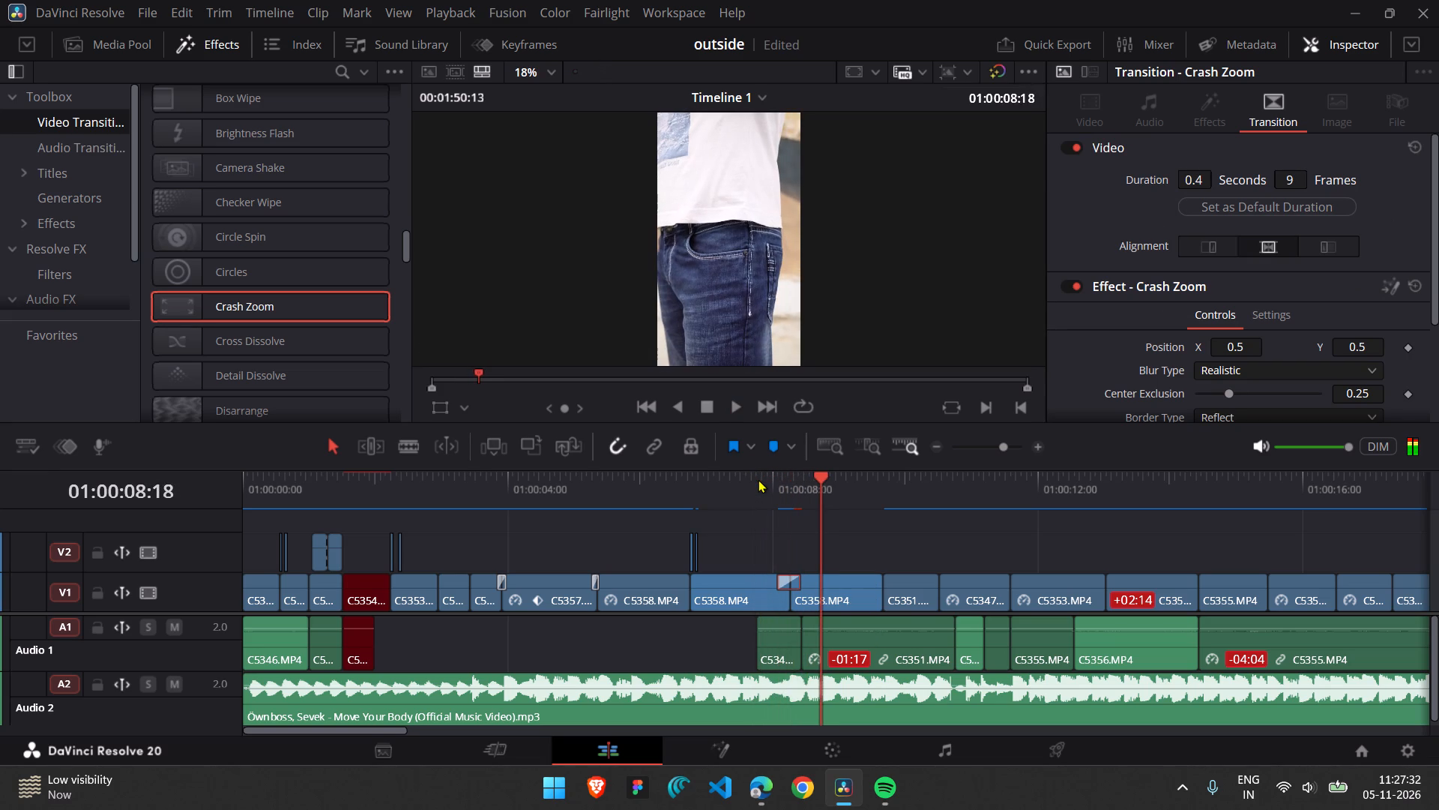
left_click(758, 479)
key("space")
key("space")
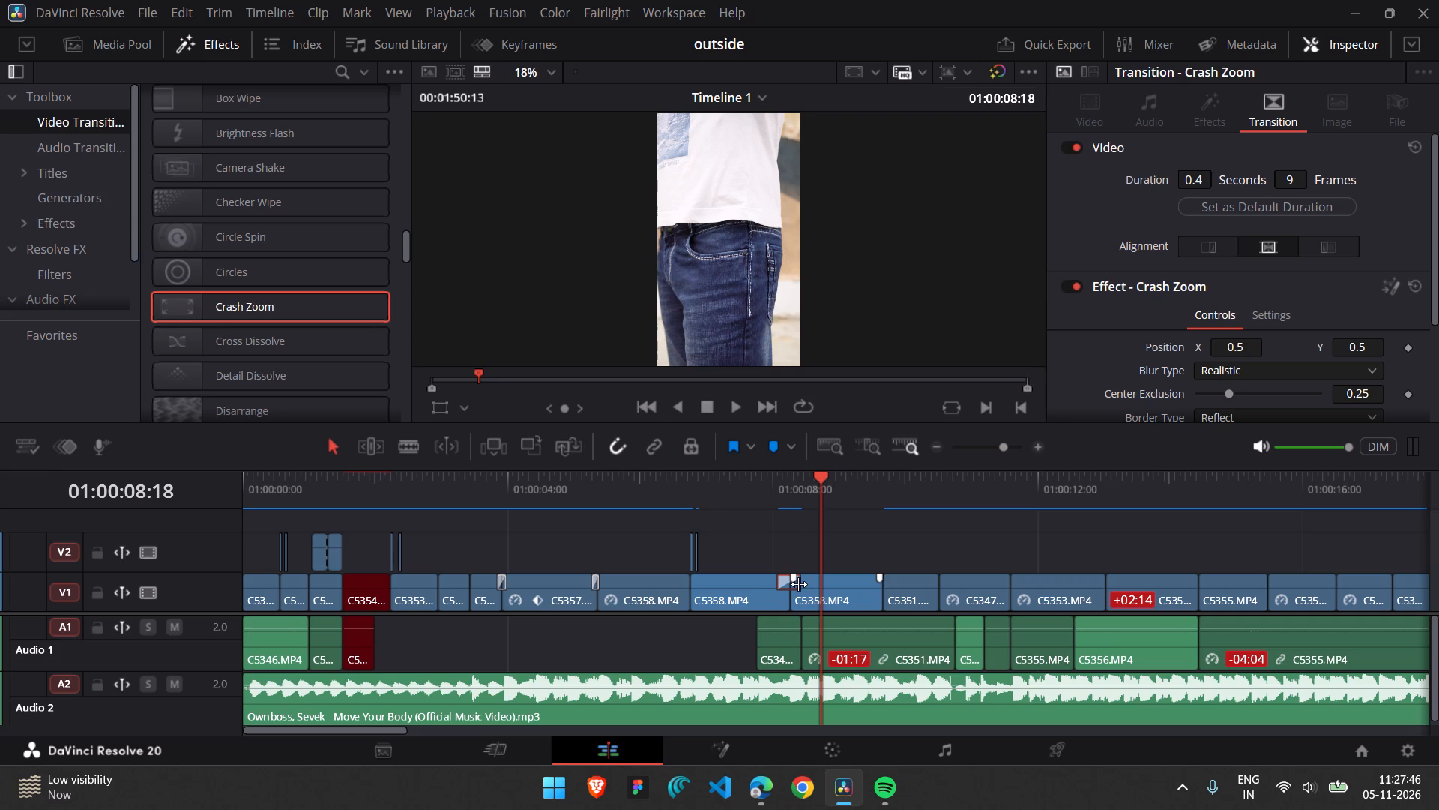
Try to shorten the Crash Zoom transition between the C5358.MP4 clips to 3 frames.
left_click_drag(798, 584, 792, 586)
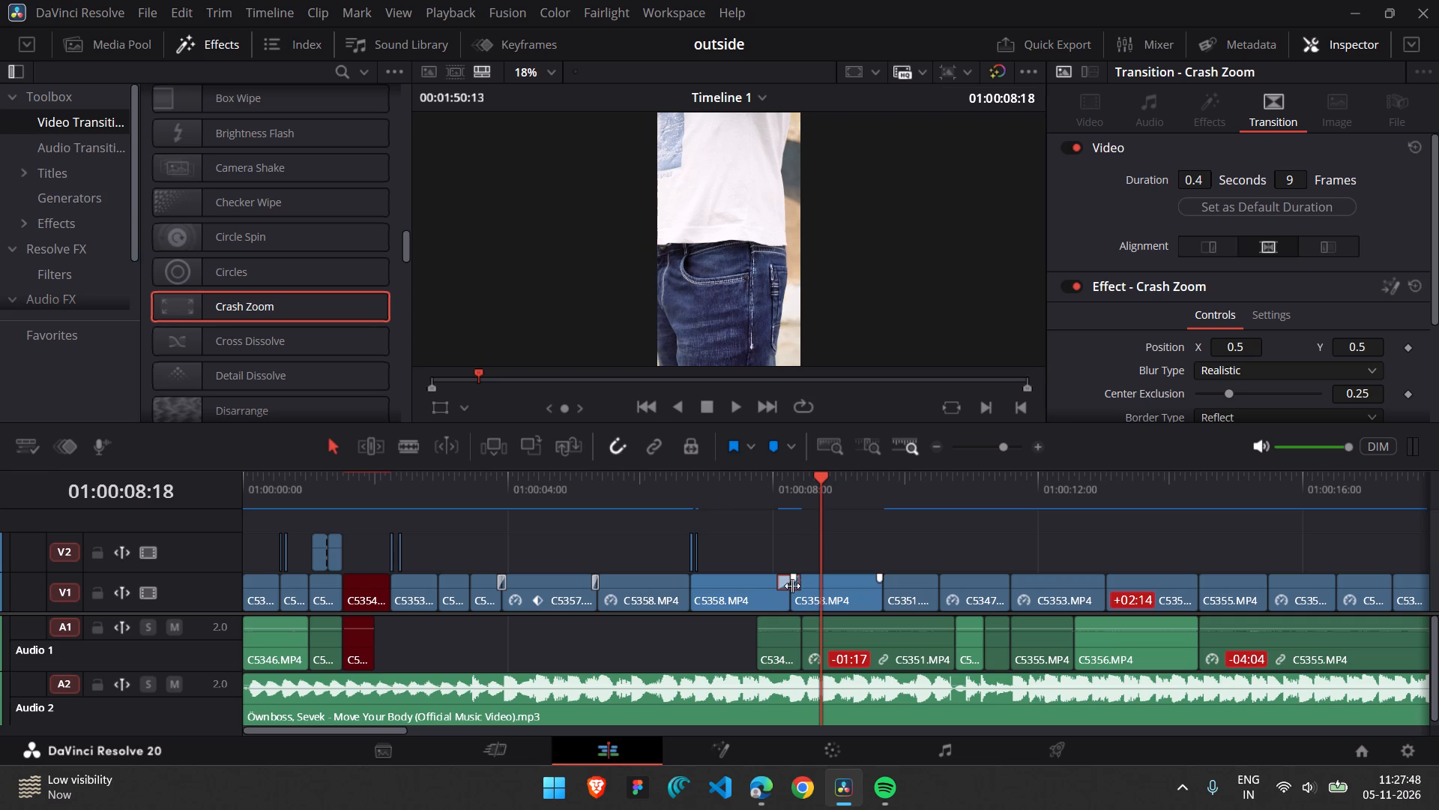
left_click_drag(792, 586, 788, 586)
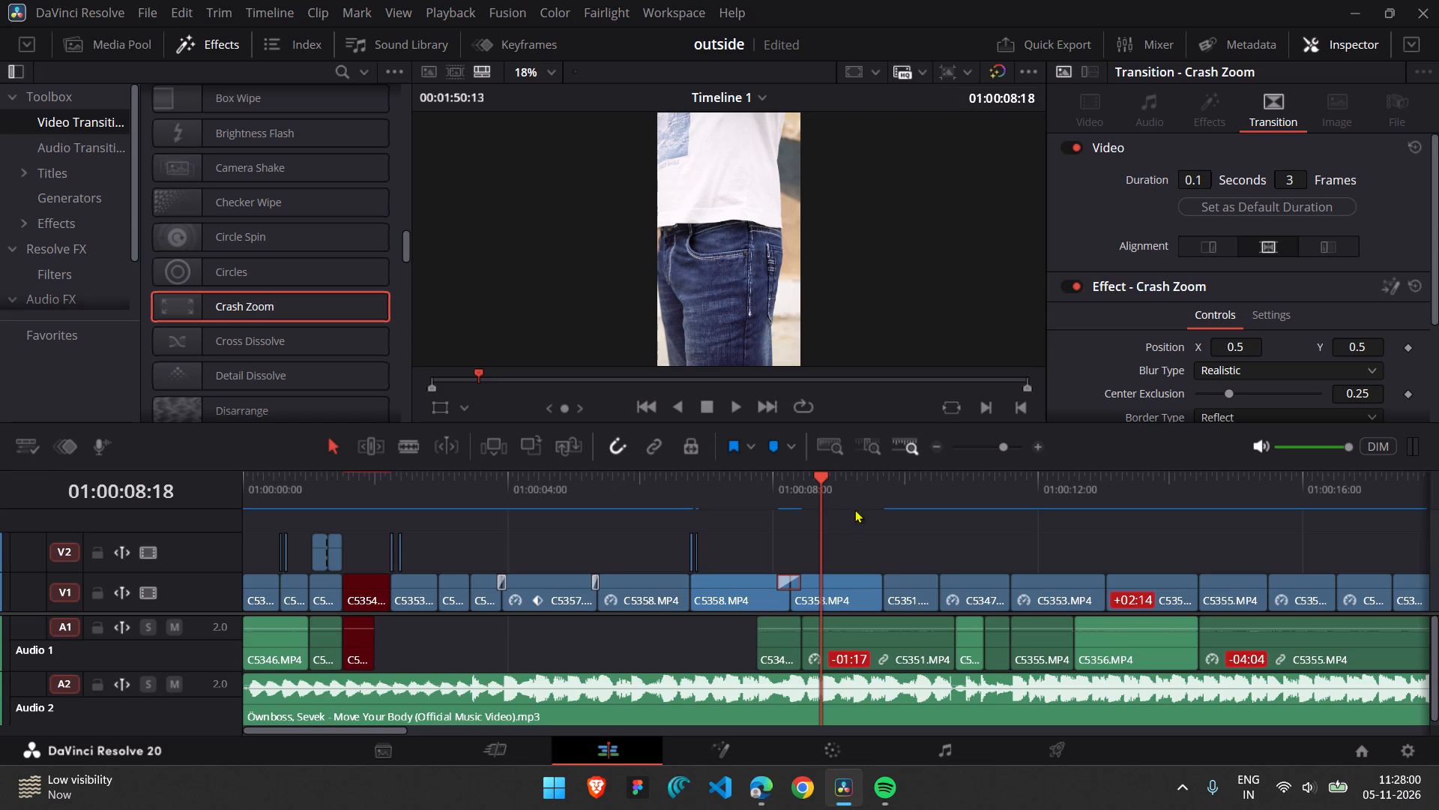
Add a Brightness Flash transition on V1 at the cut between C5358.MP4 and C5351.MP4 at 01:00:09:17 and shorten it to 3 frames.
key("space")
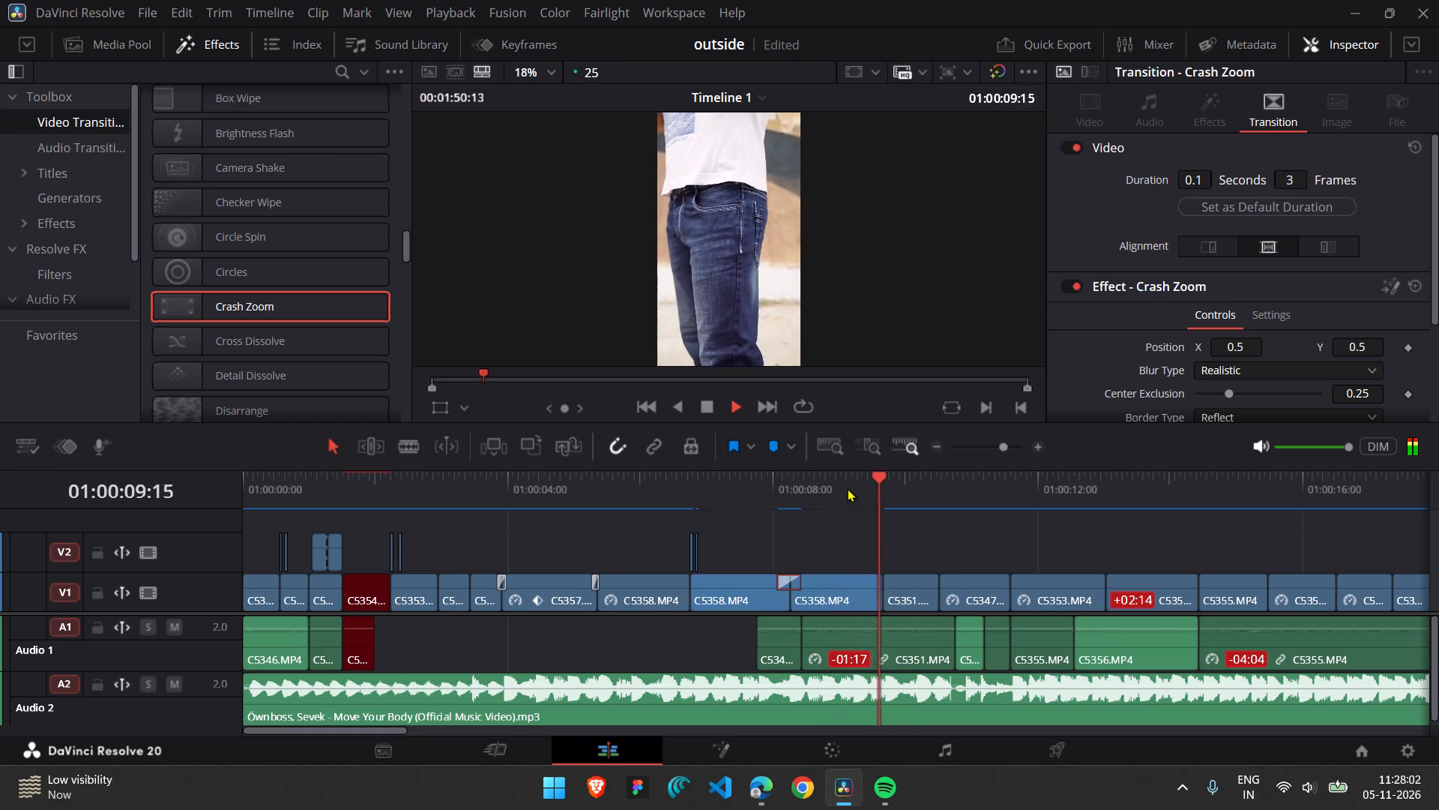
key("space")
left_click(863, 494)
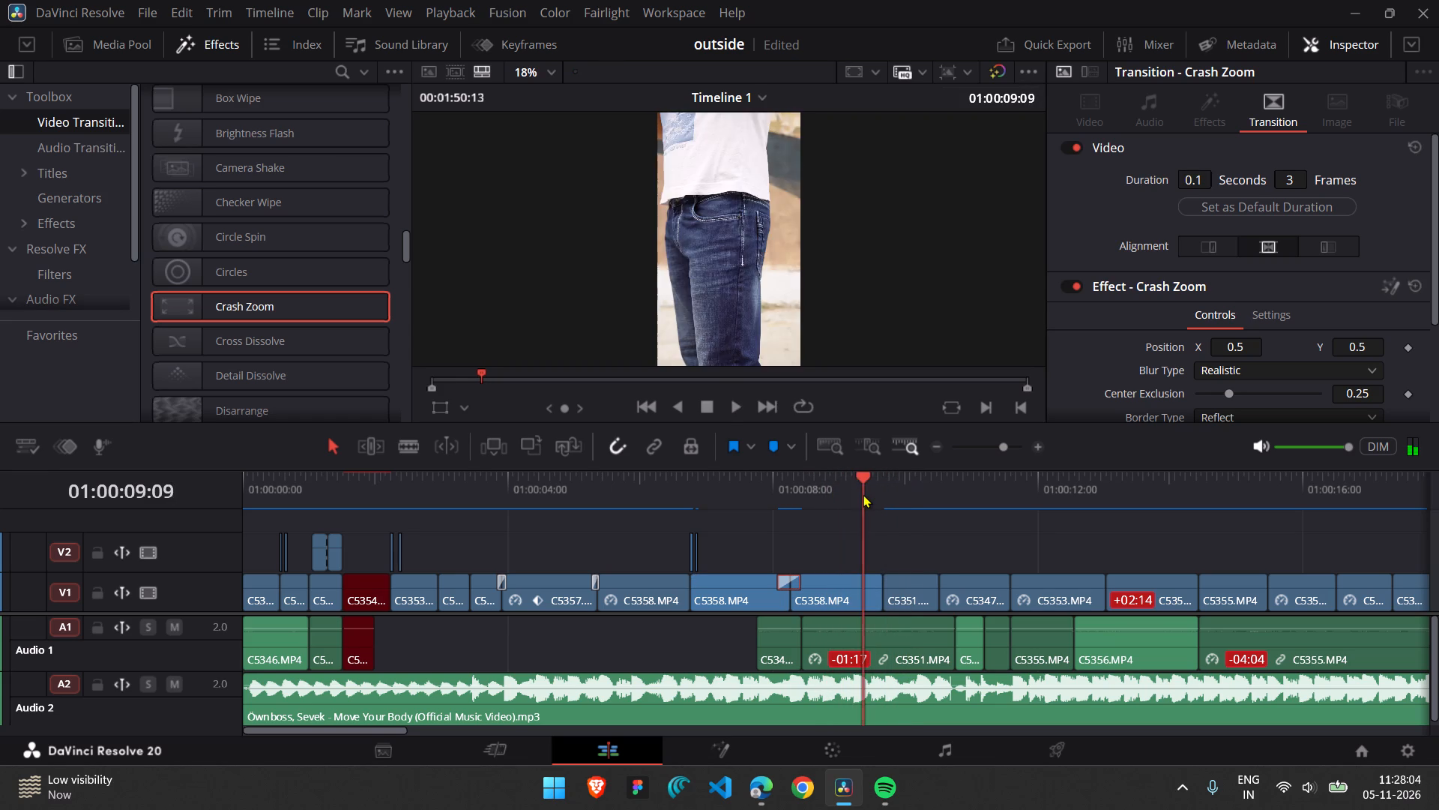
key("space")
key("space")
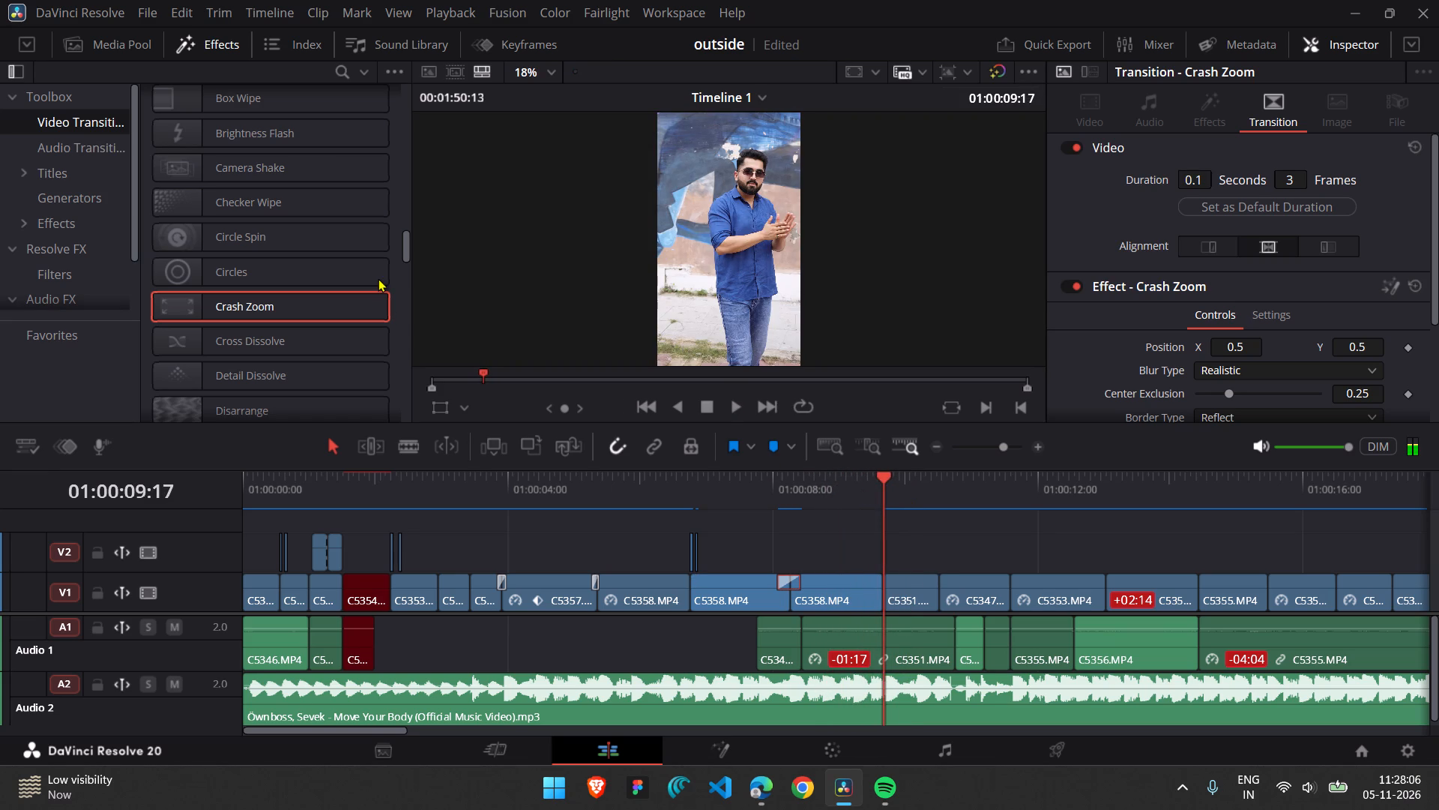
left_click_drag(209, 125, 462, 225)
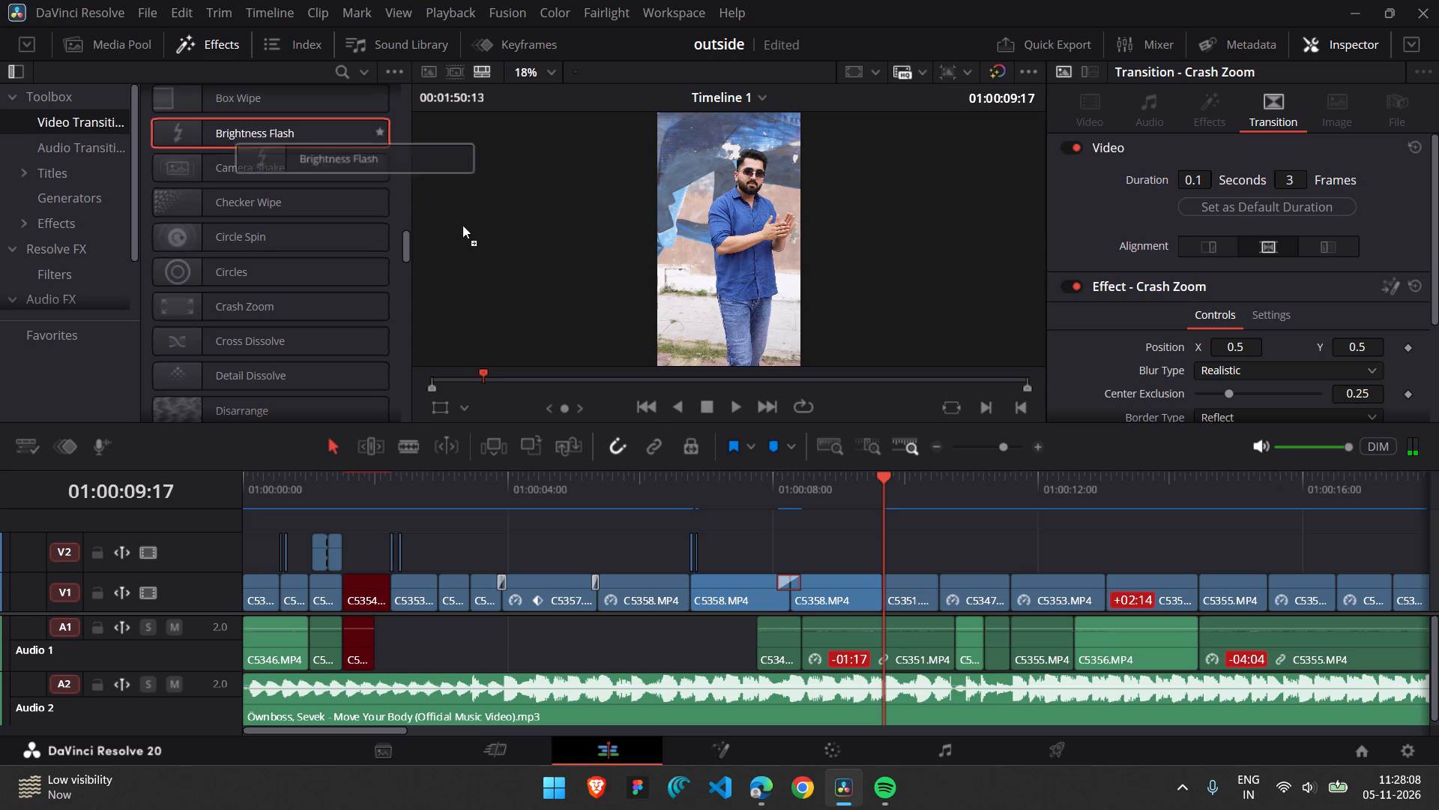
left_click_drag(462, 225, 883, 581)
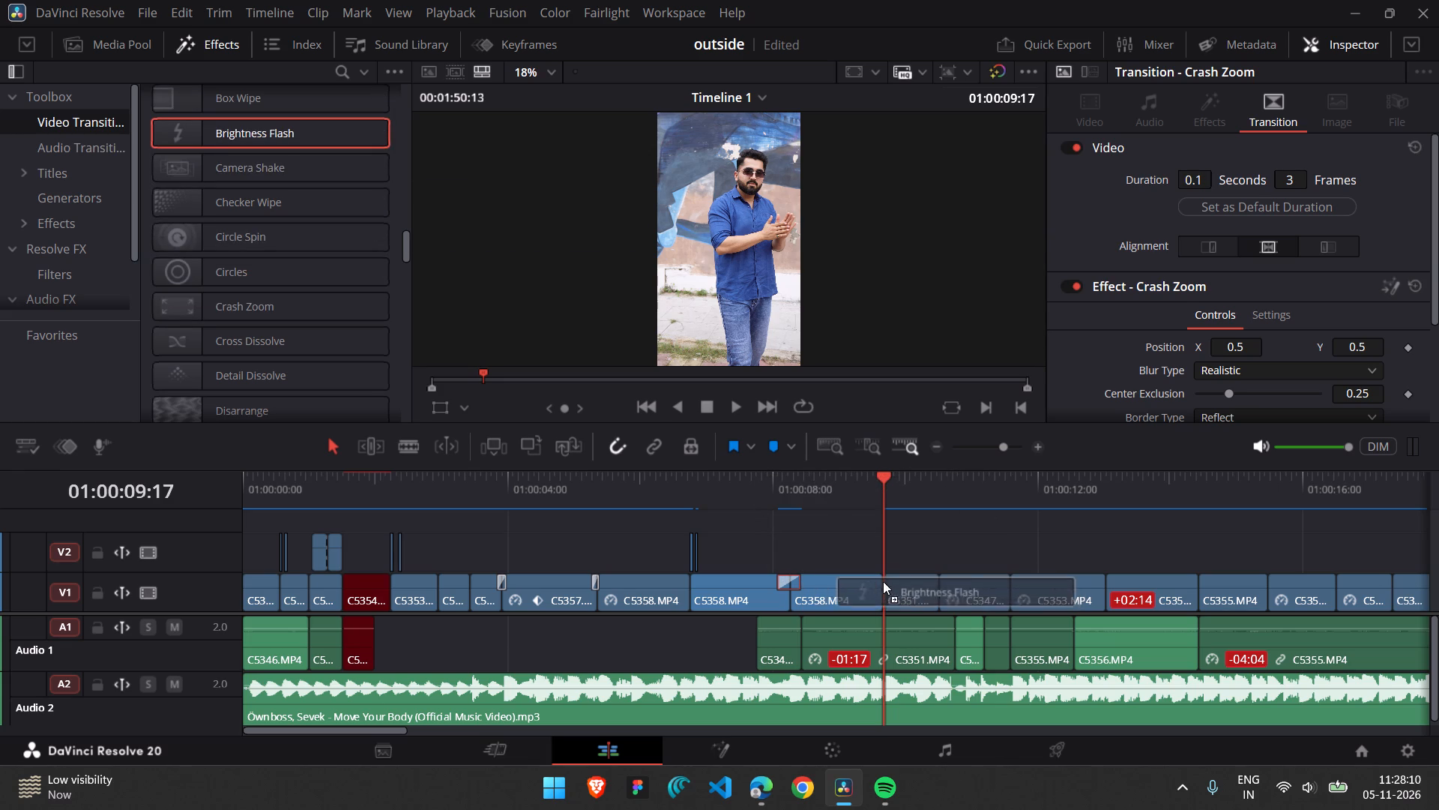
left_click_drag(883, 581, 873, 580)
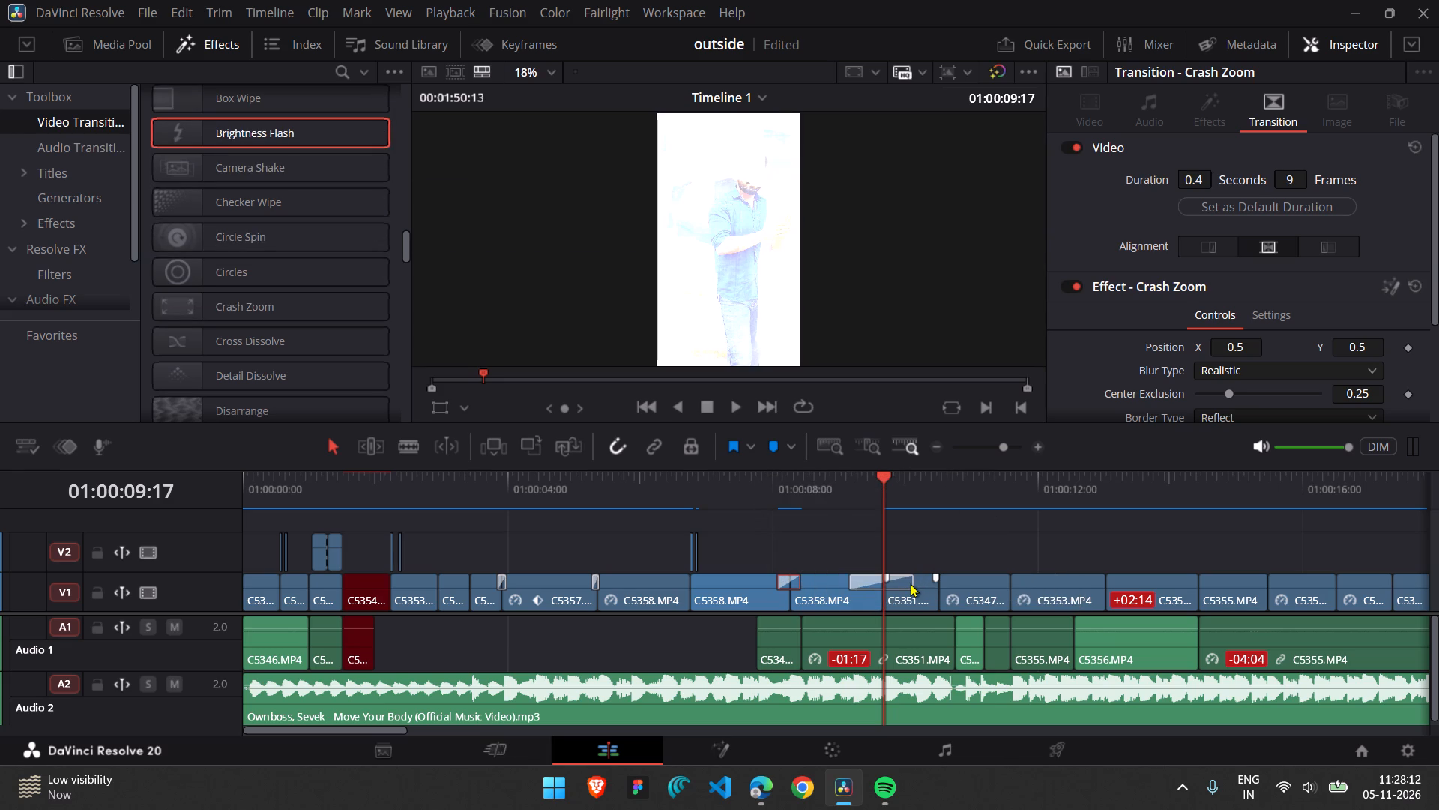
left_click_drag(915, 585, 876, 586)
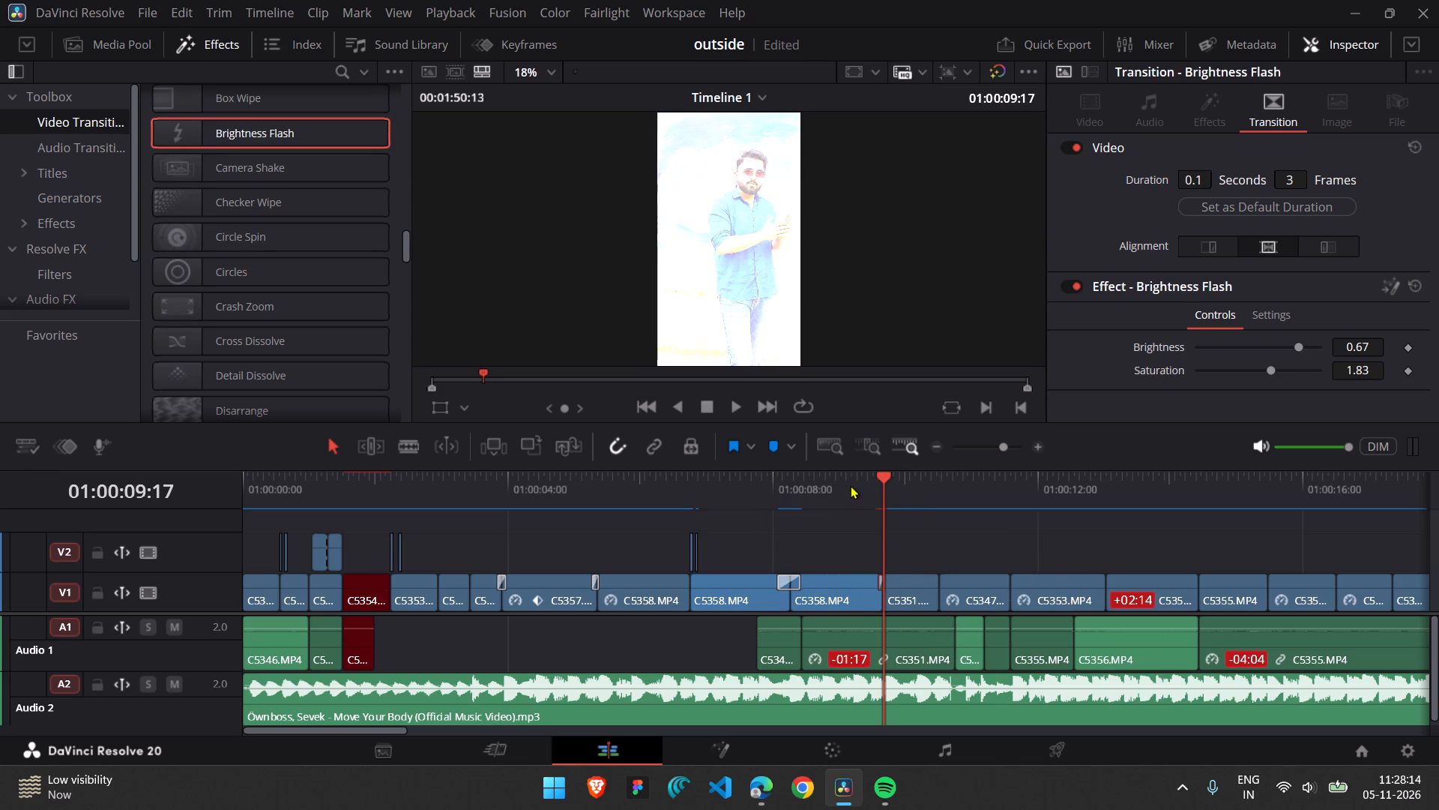
Play back the Brightness Flash transition twice from 01:00:09:04, continuing to the cut after C5351.MP4.
left_click(850, 484)
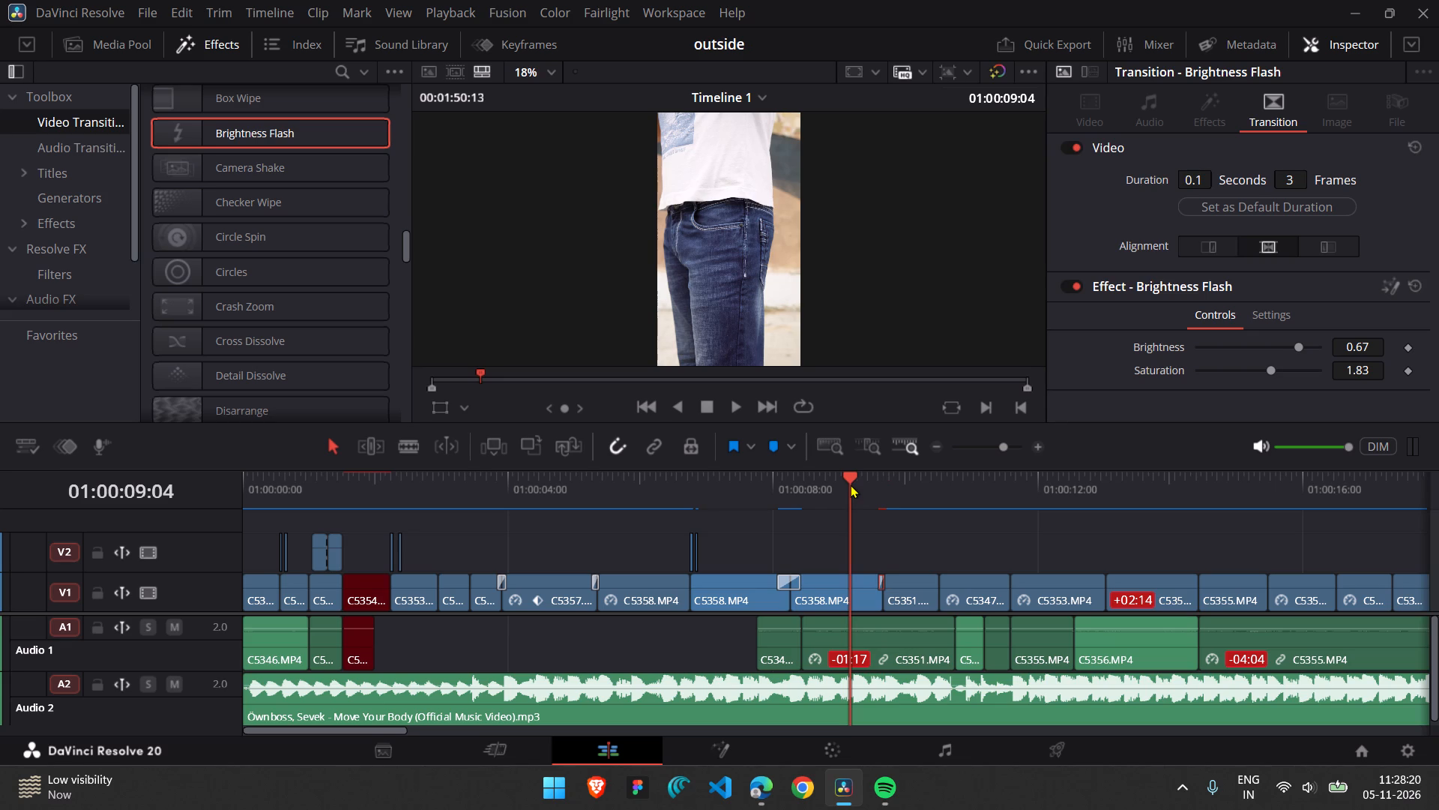
key("space")
key("space")
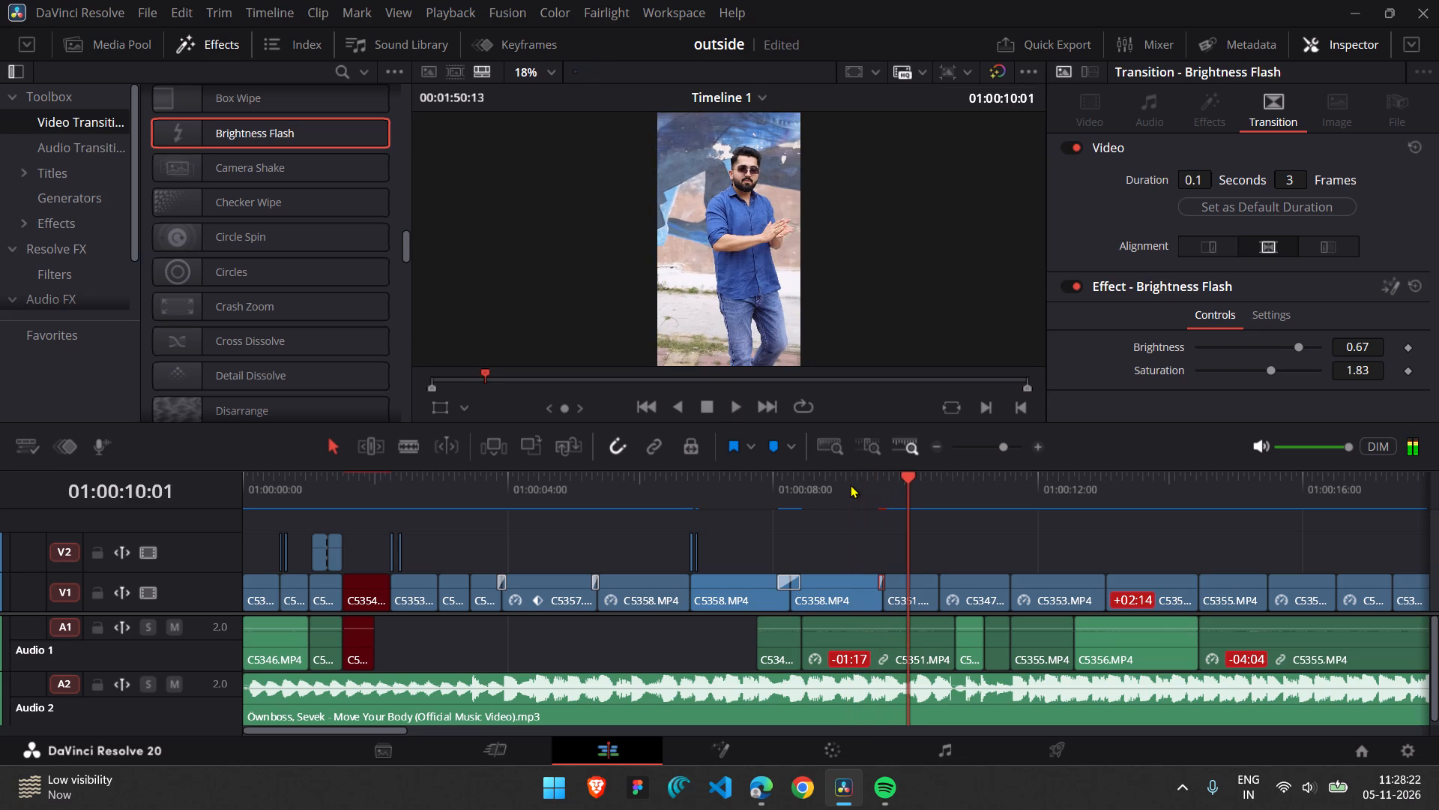
left_click(850, 484)
key("space")
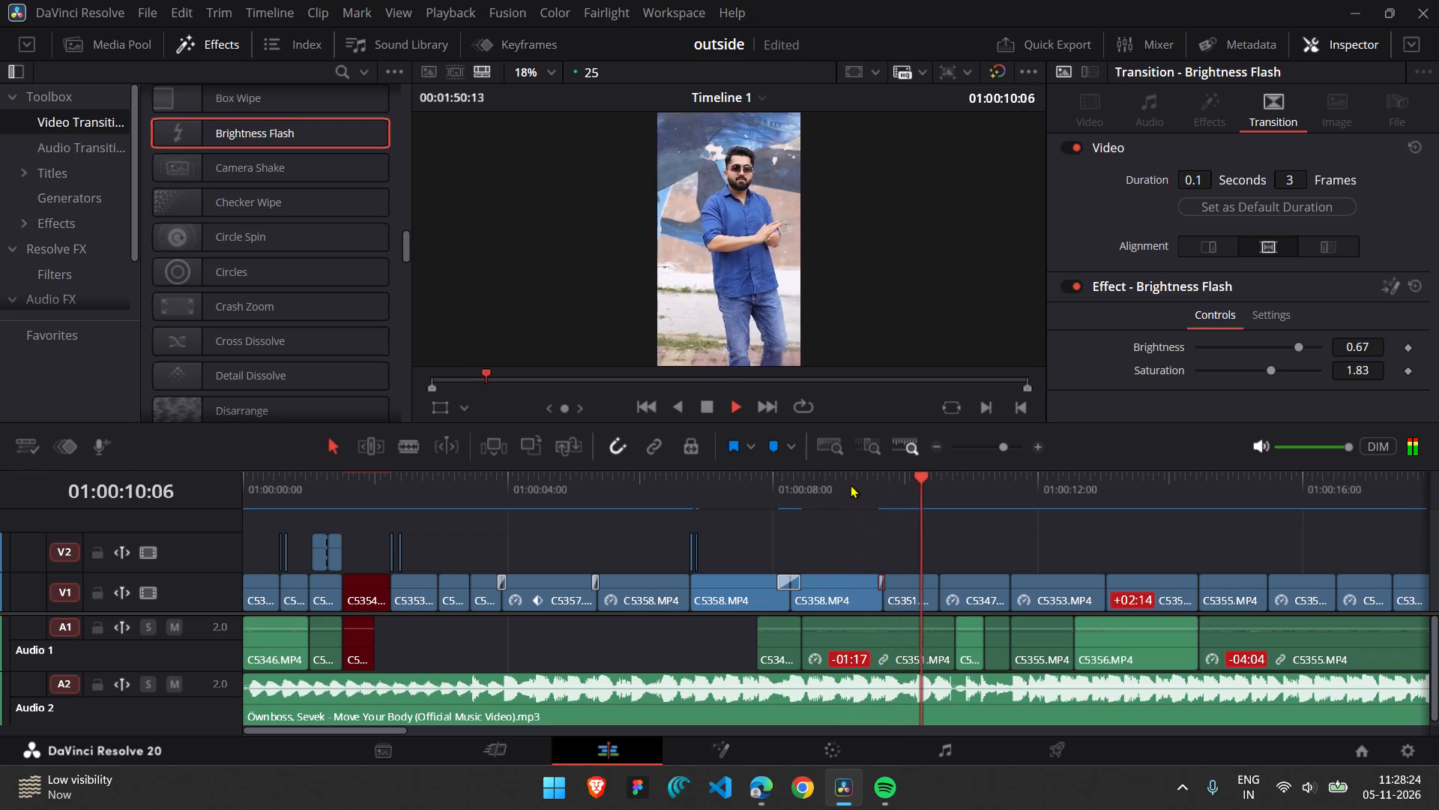
key("space")
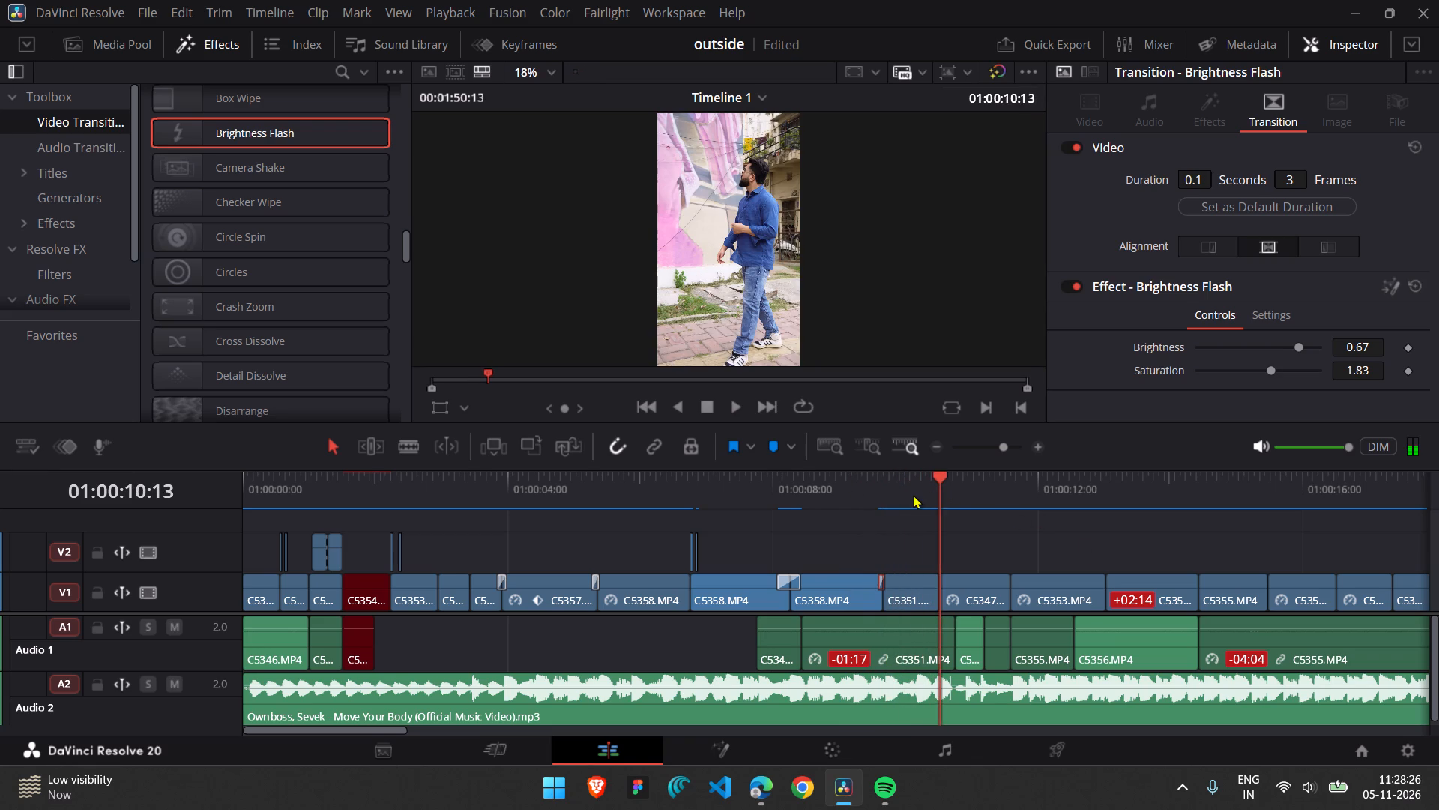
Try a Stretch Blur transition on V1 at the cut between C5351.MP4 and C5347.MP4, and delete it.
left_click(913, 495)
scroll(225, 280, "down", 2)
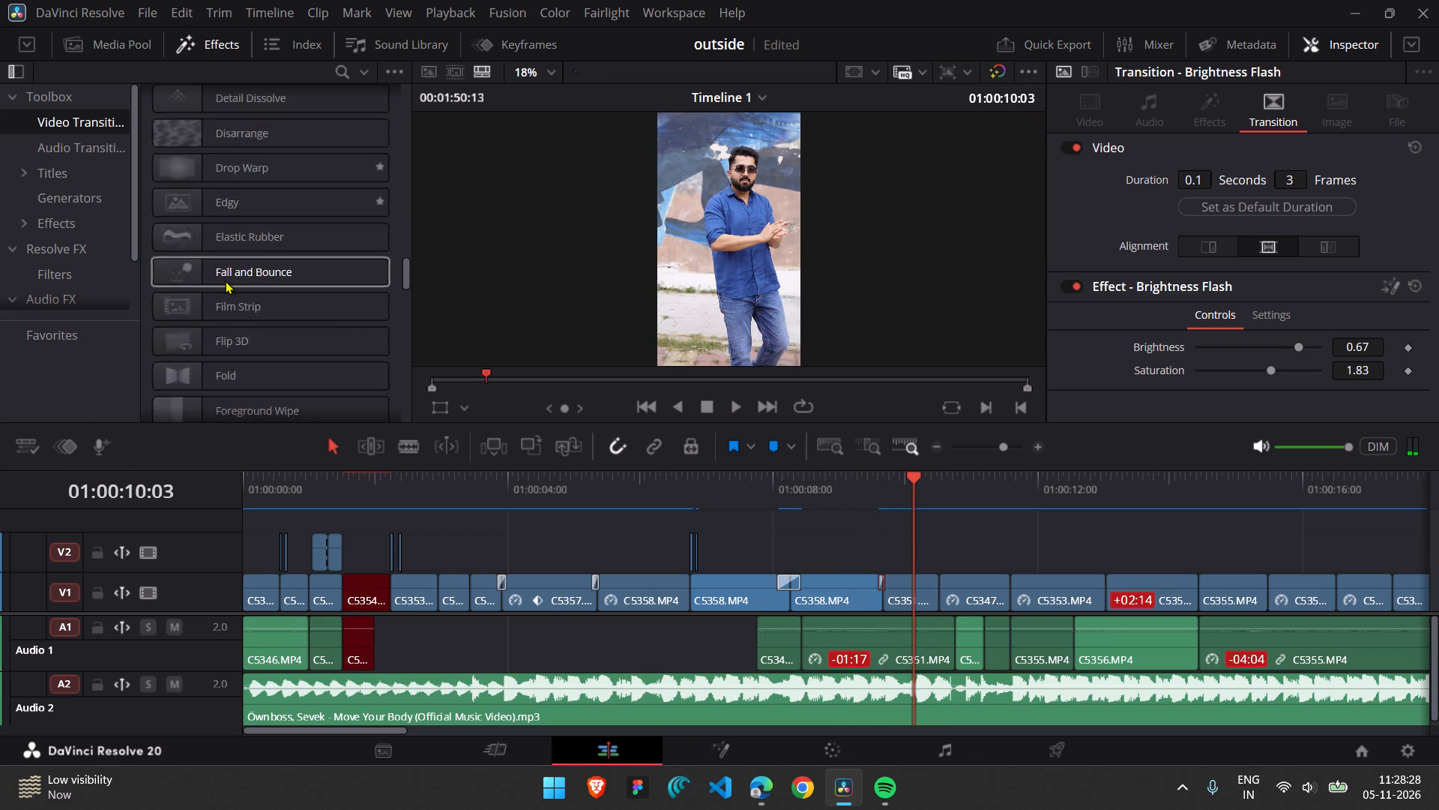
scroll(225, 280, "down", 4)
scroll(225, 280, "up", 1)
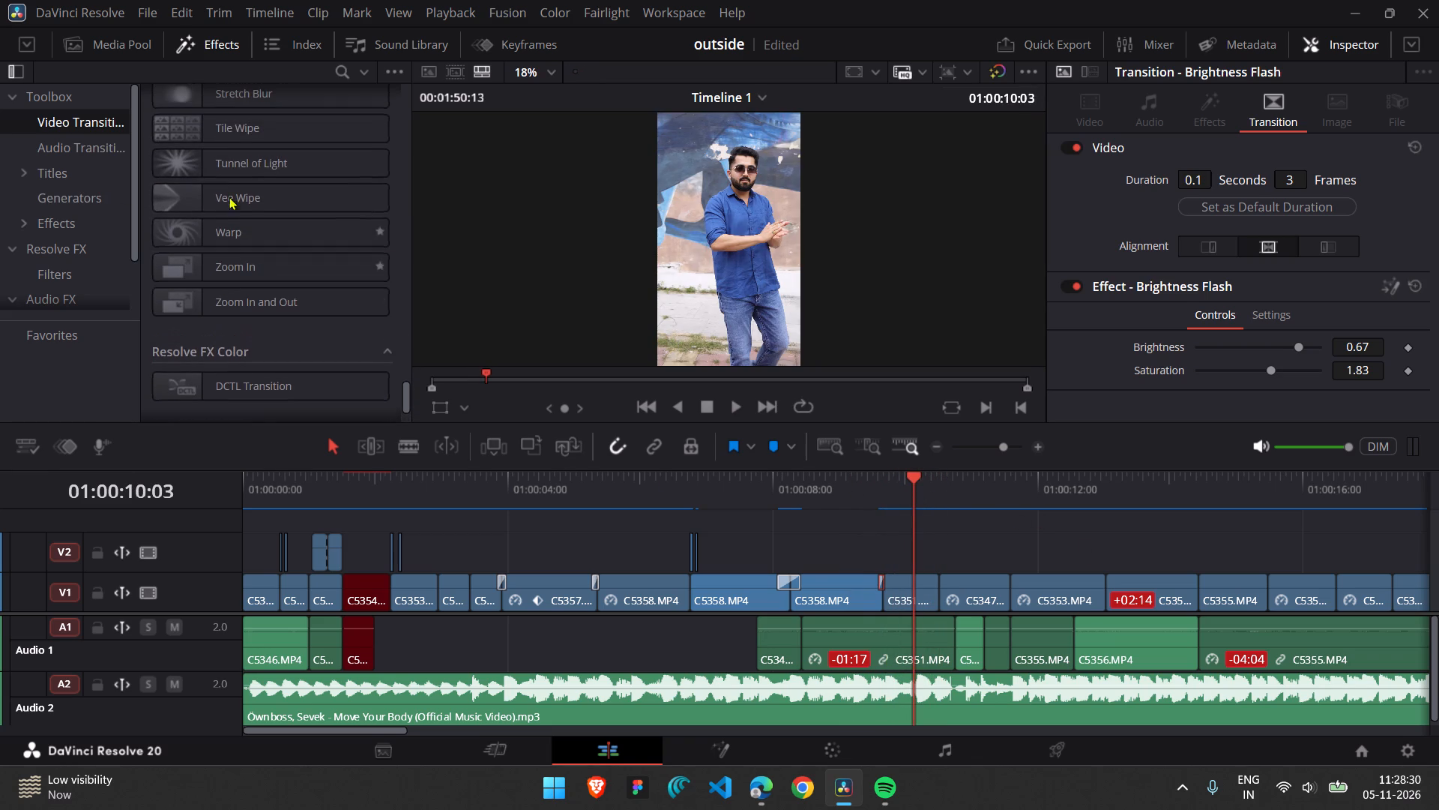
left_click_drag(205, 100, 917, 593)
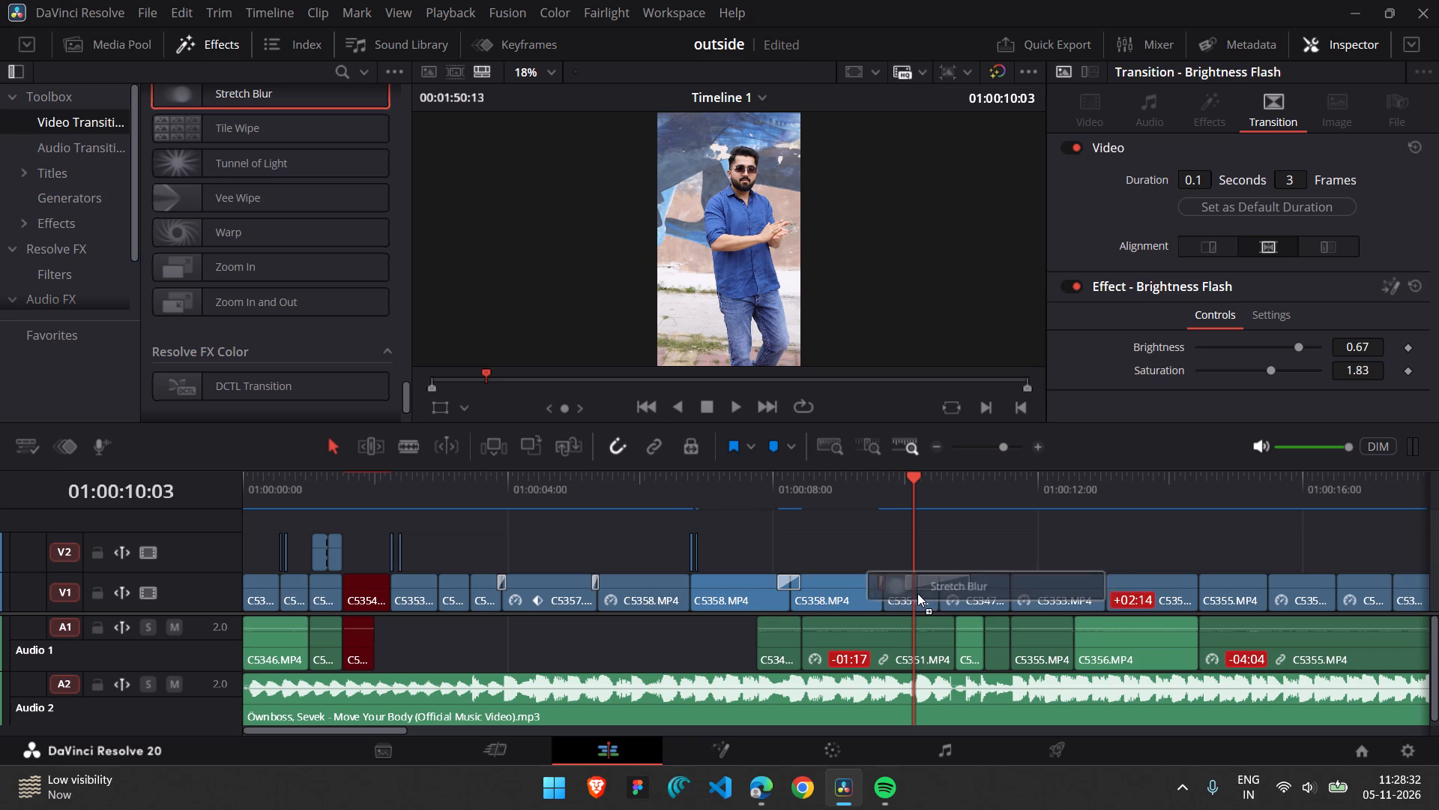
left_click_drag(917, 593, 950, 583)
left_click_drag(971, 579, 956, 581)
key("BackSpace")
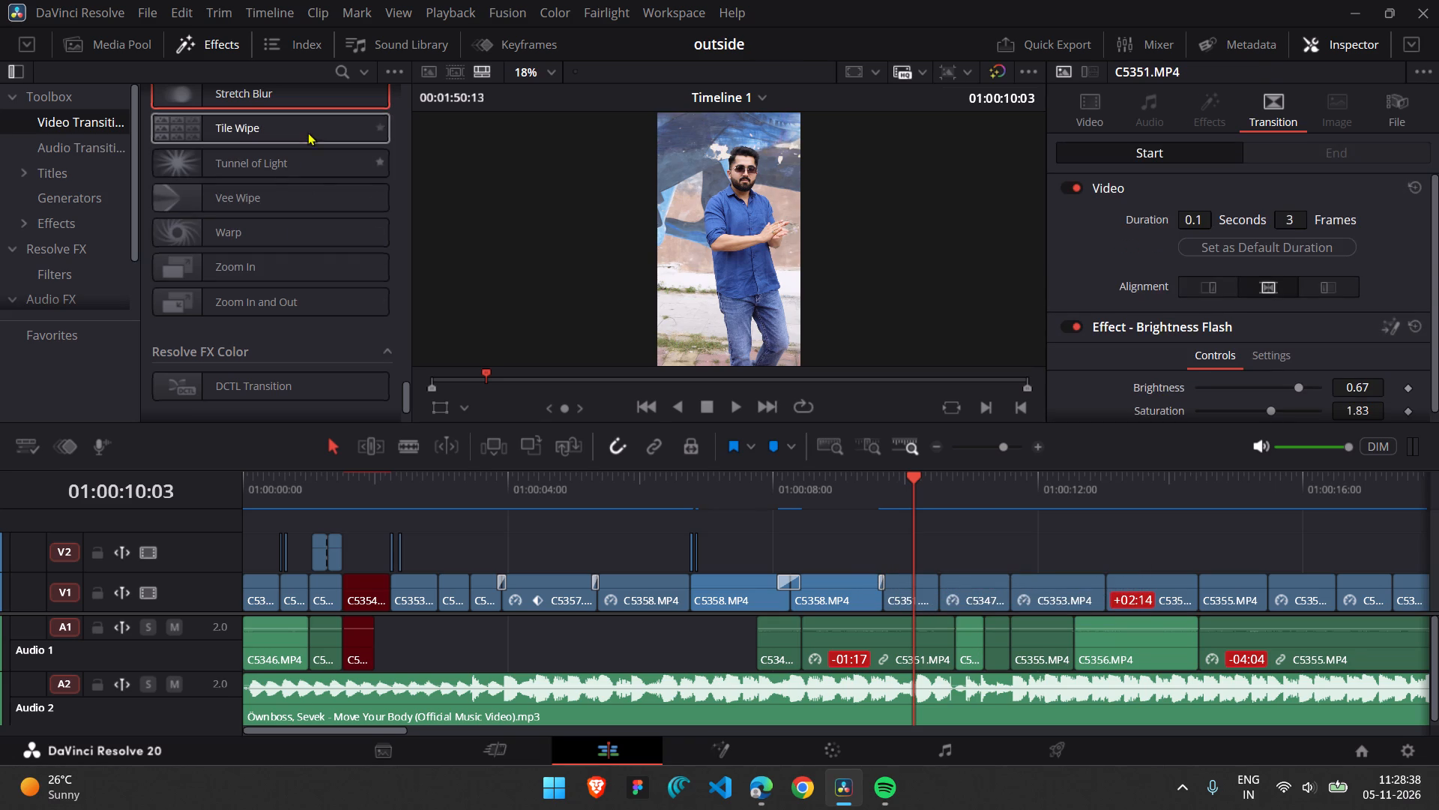
Add a Stretch Blur transition on V1 at the cut between C5351.MP4 and C5347.MP4 and shorten it to 3 frames.
left_click_drag(307, 94, 972, 585)
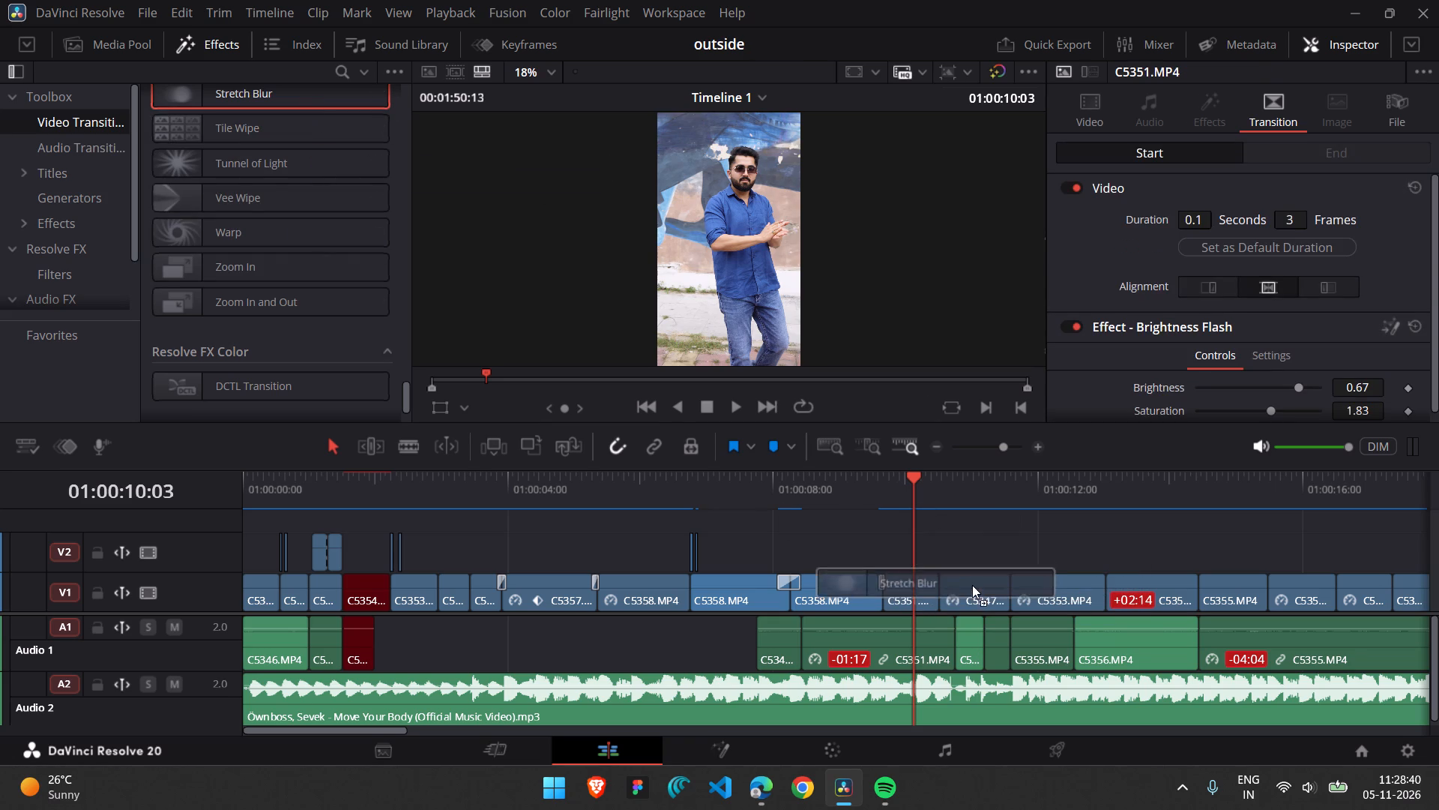
left_click_drag(972, 585, 941, 583)
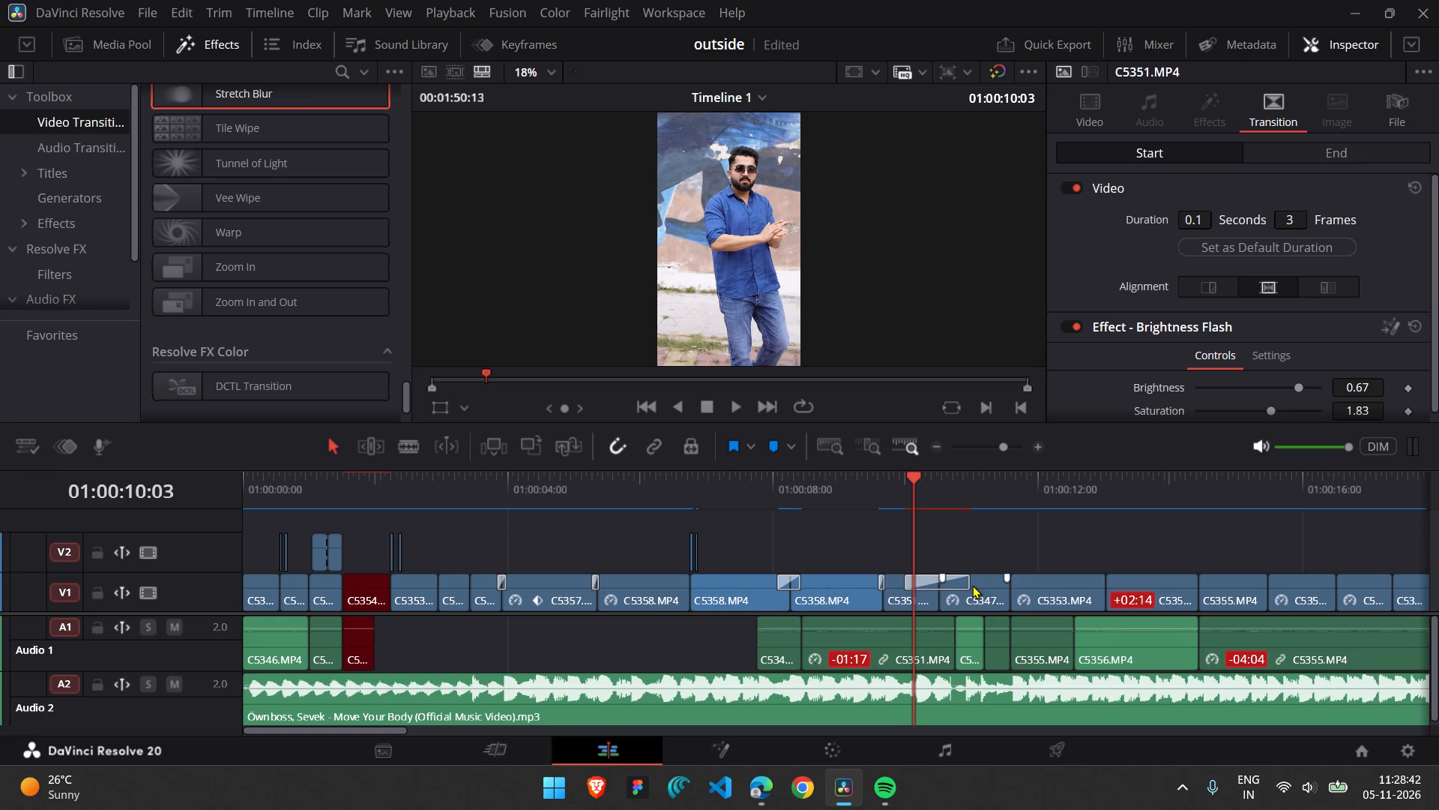
left_click_drag(968, 583, 930, 584)
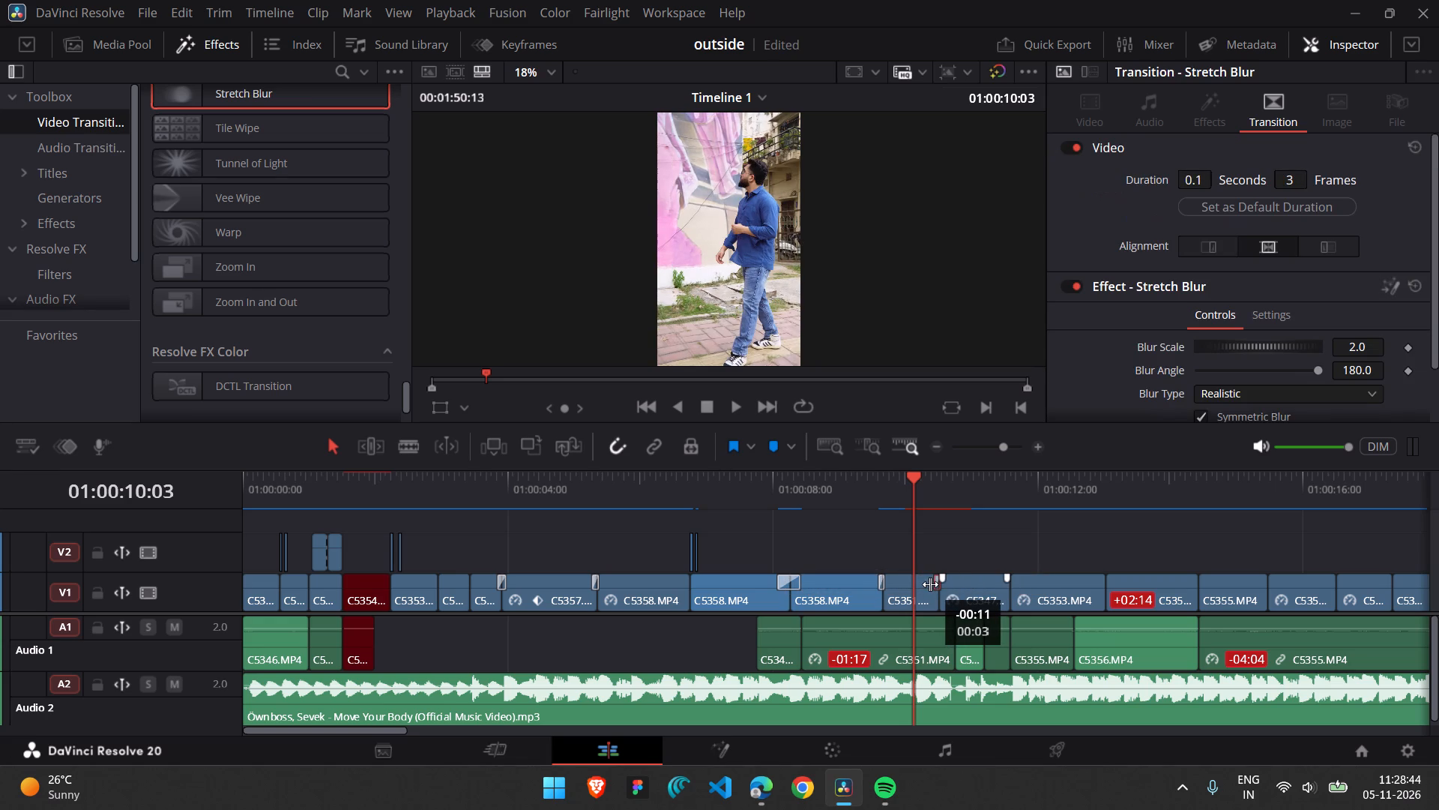
Finish trimming the Stretch Blur transition on V1 between C5351.MP4 and C5347.MP4 to 3 frames.
left_click_drag(930, 584, 933, 584)
Play back the Stretch Blur transition three times from 01:00:10:06, continuing the last playback to 01:00:13:12.
left_click(920, 490)
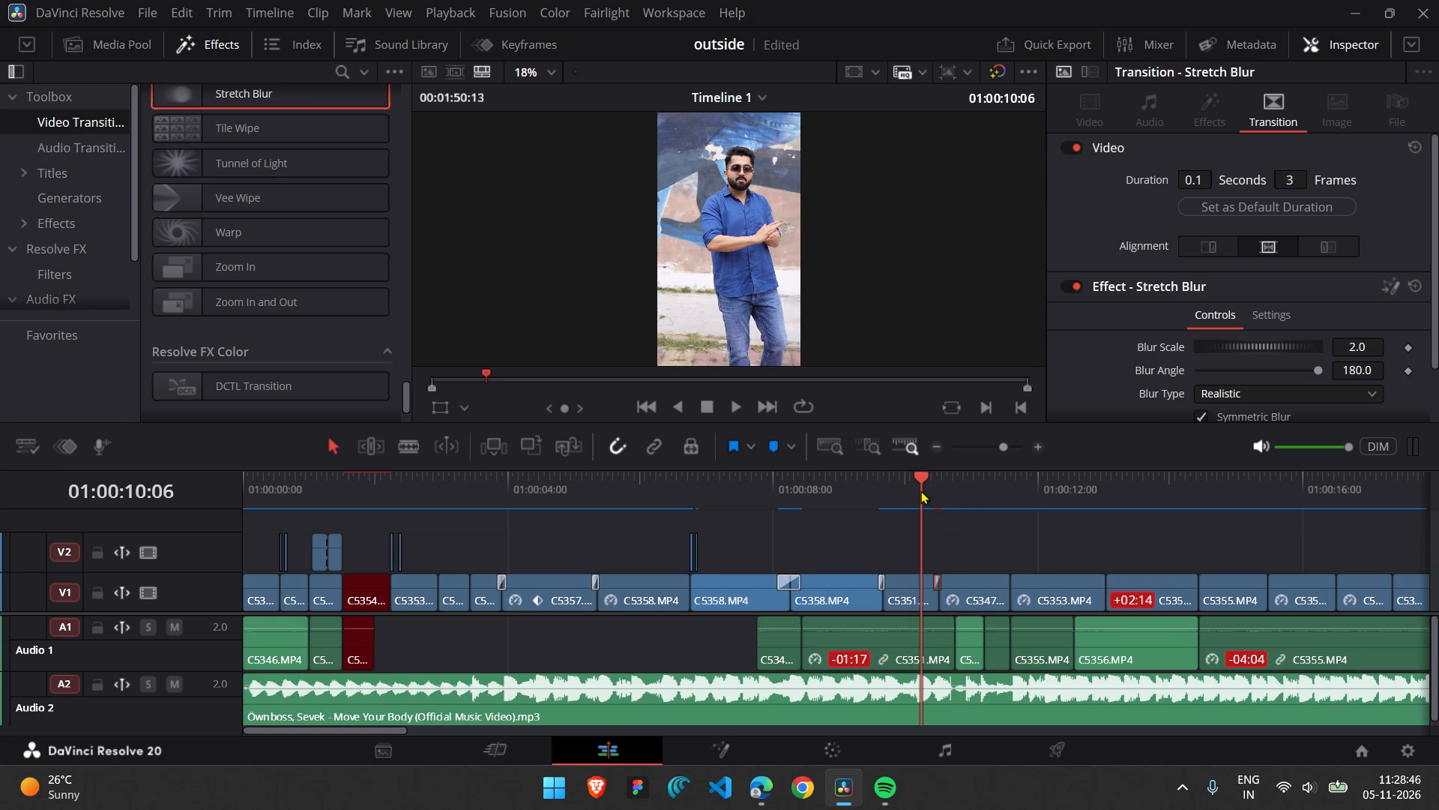
key("space")
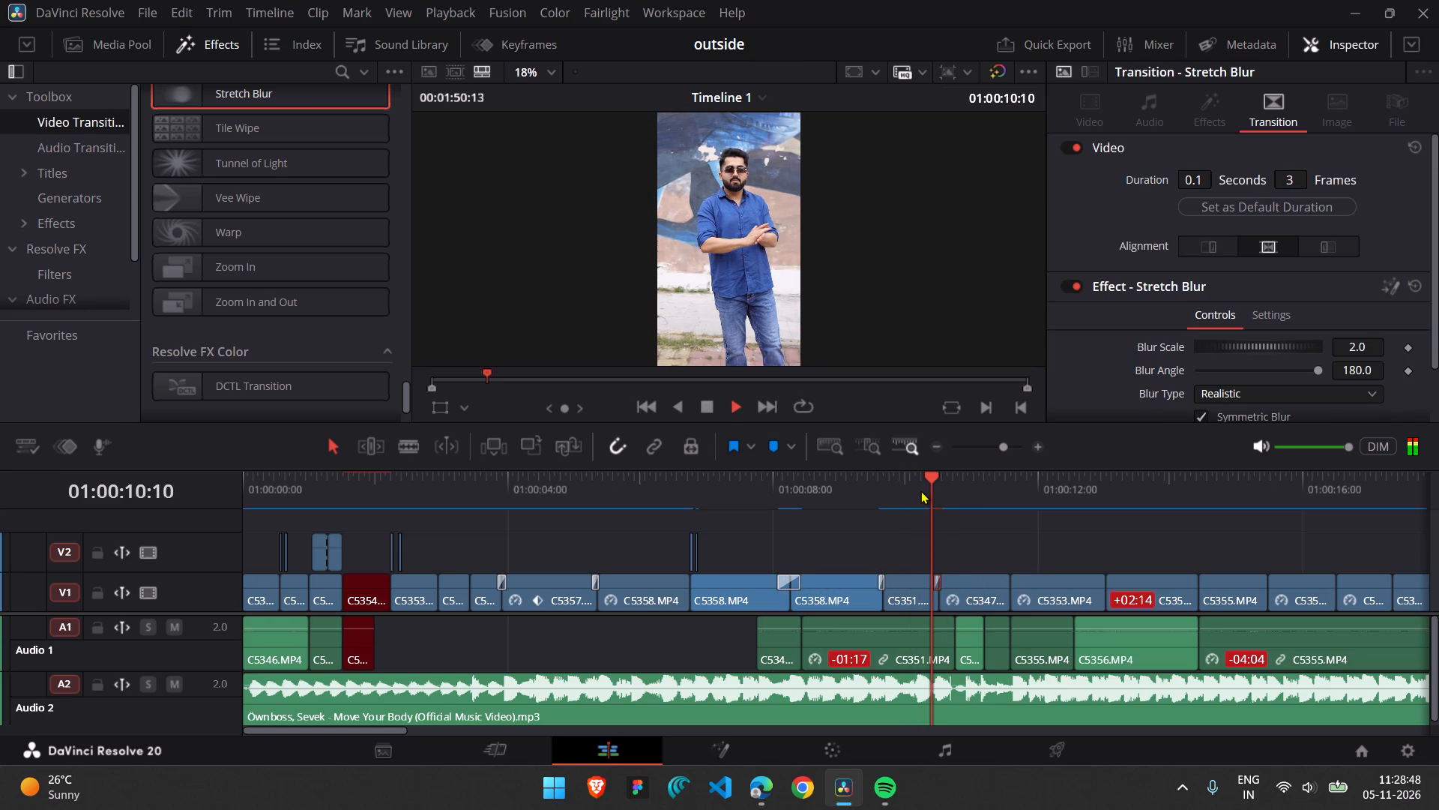
key("space")
left_click(920, 490)
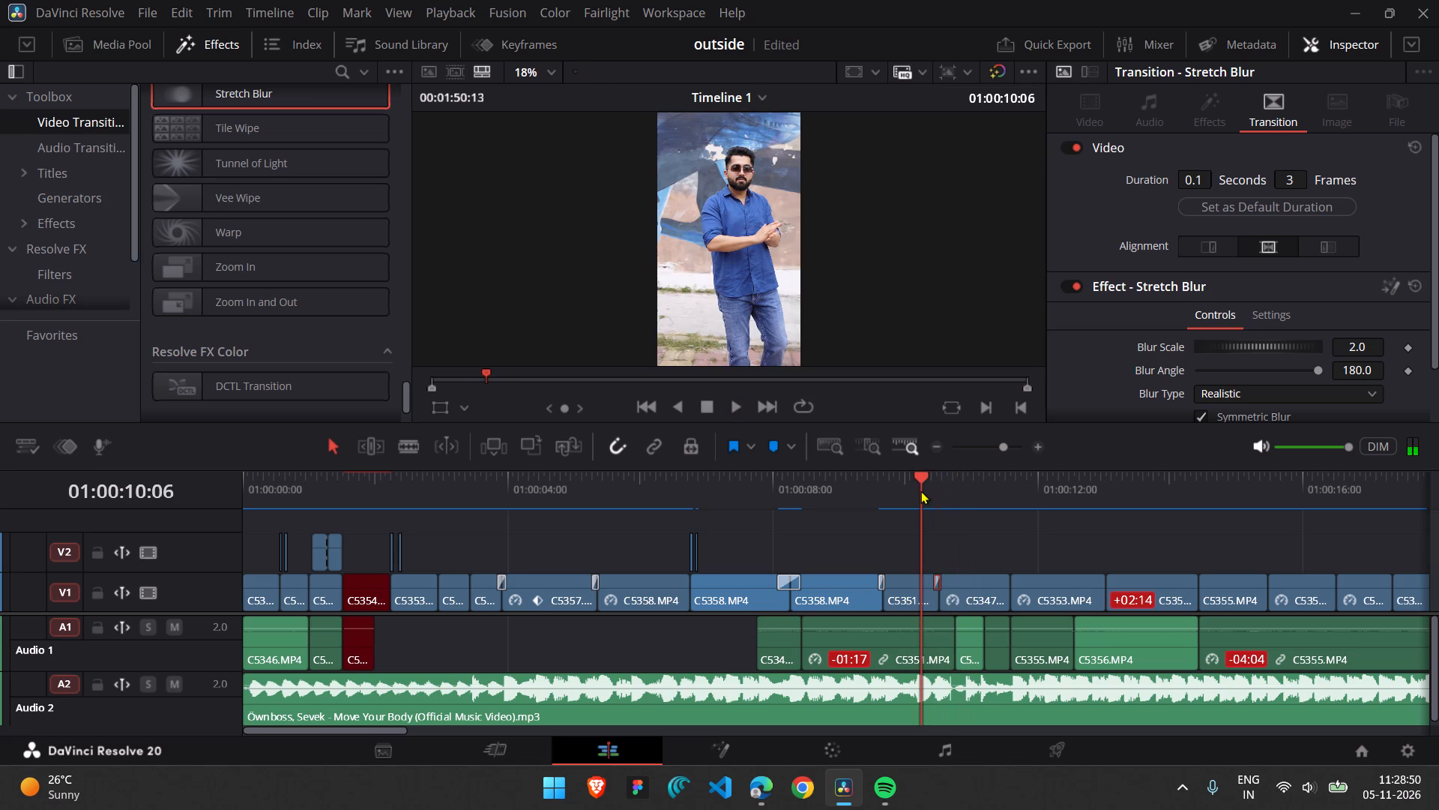
key("space")
key("space")
left_click(920, 490)
key("space")
key("space")
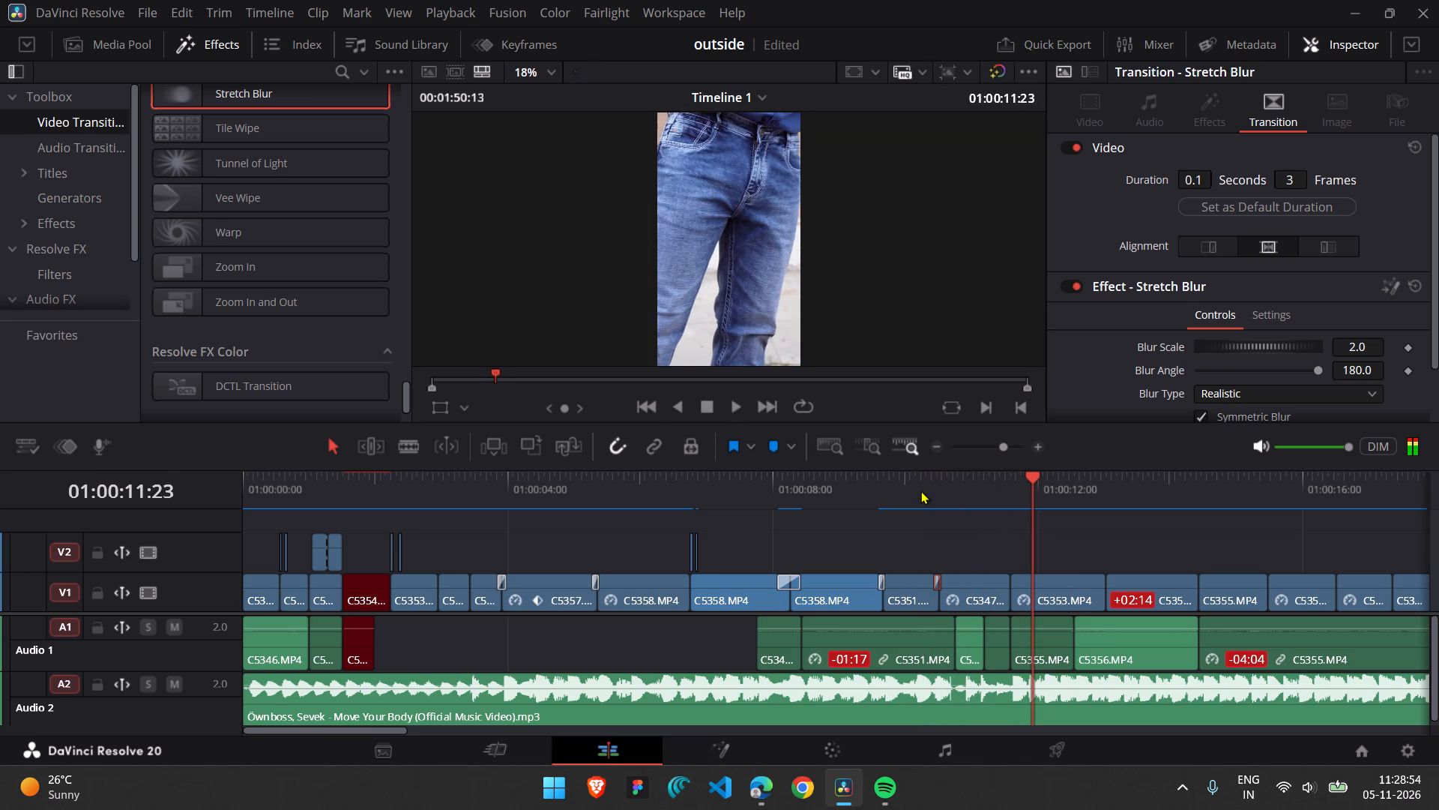
key("space")
key("space")
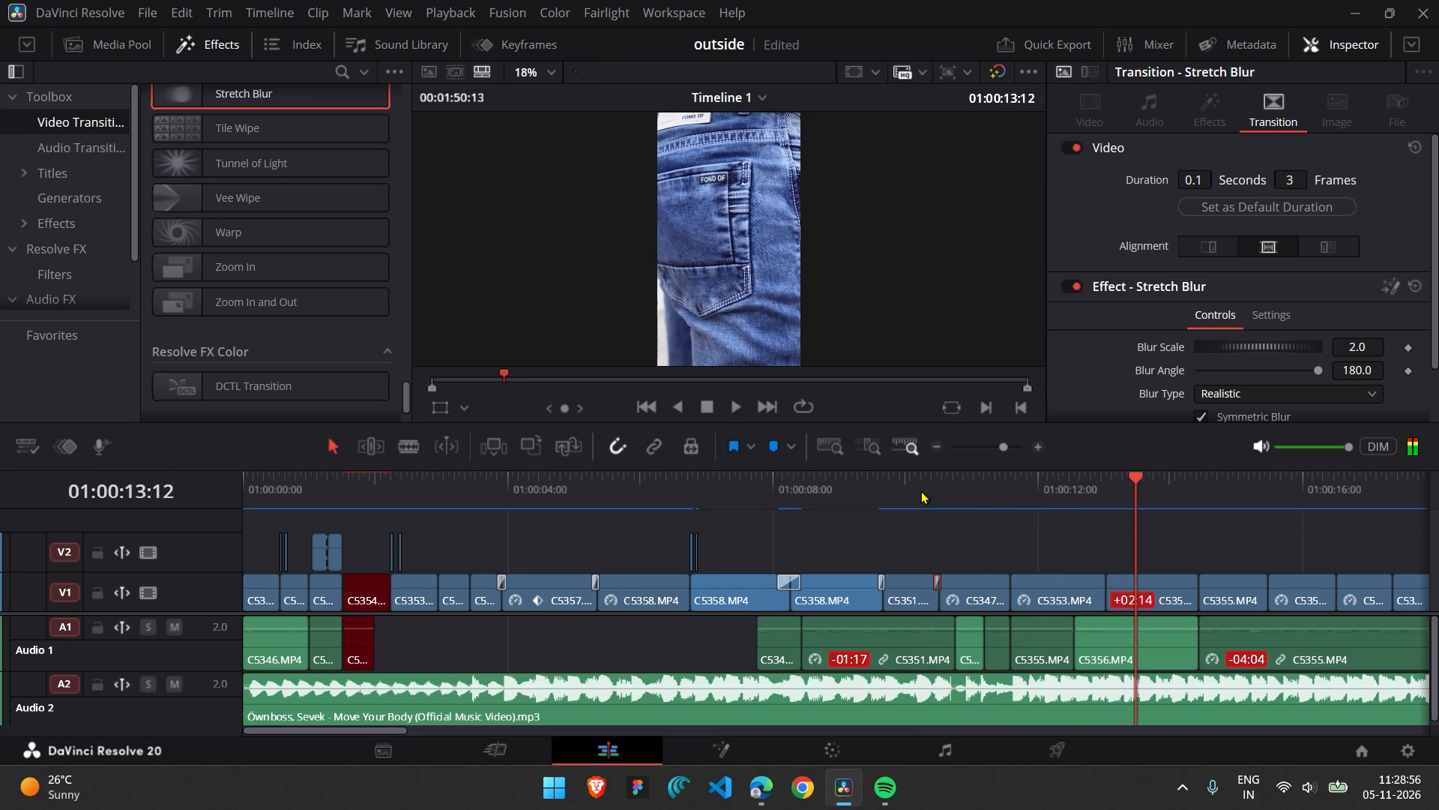
Replay the cut between C5347.MP4 and C5353.MP4 on V1, stopping at 01:00:11:18.
left_click(988, 485)
key("space")
key("space")
key("space")
key("space")
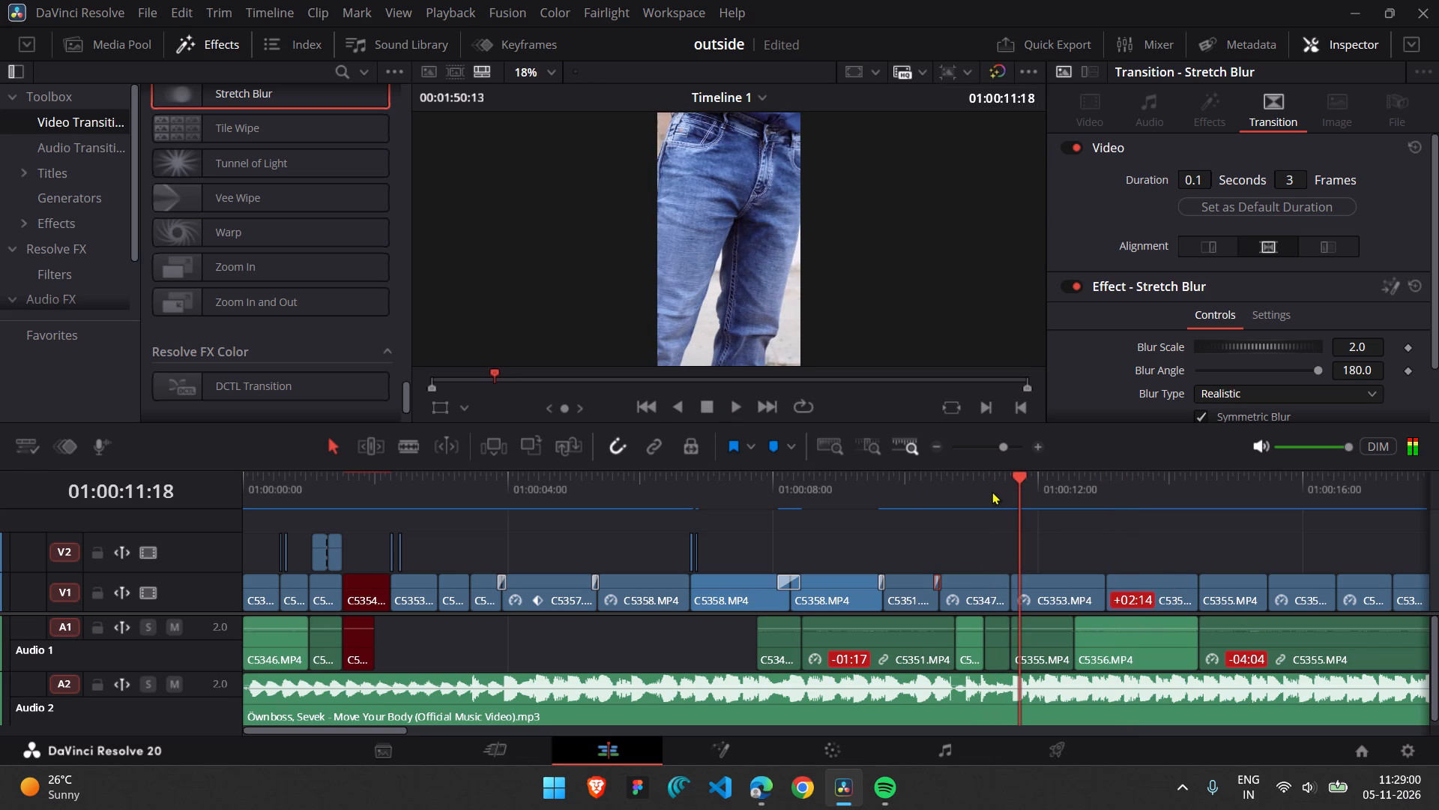
Duplicate C5353.MP4 from V1 onto V2 directly above itself, starting at 01:00:11:15.
key("Left")
key("Left")
key("Left")
key("Left")
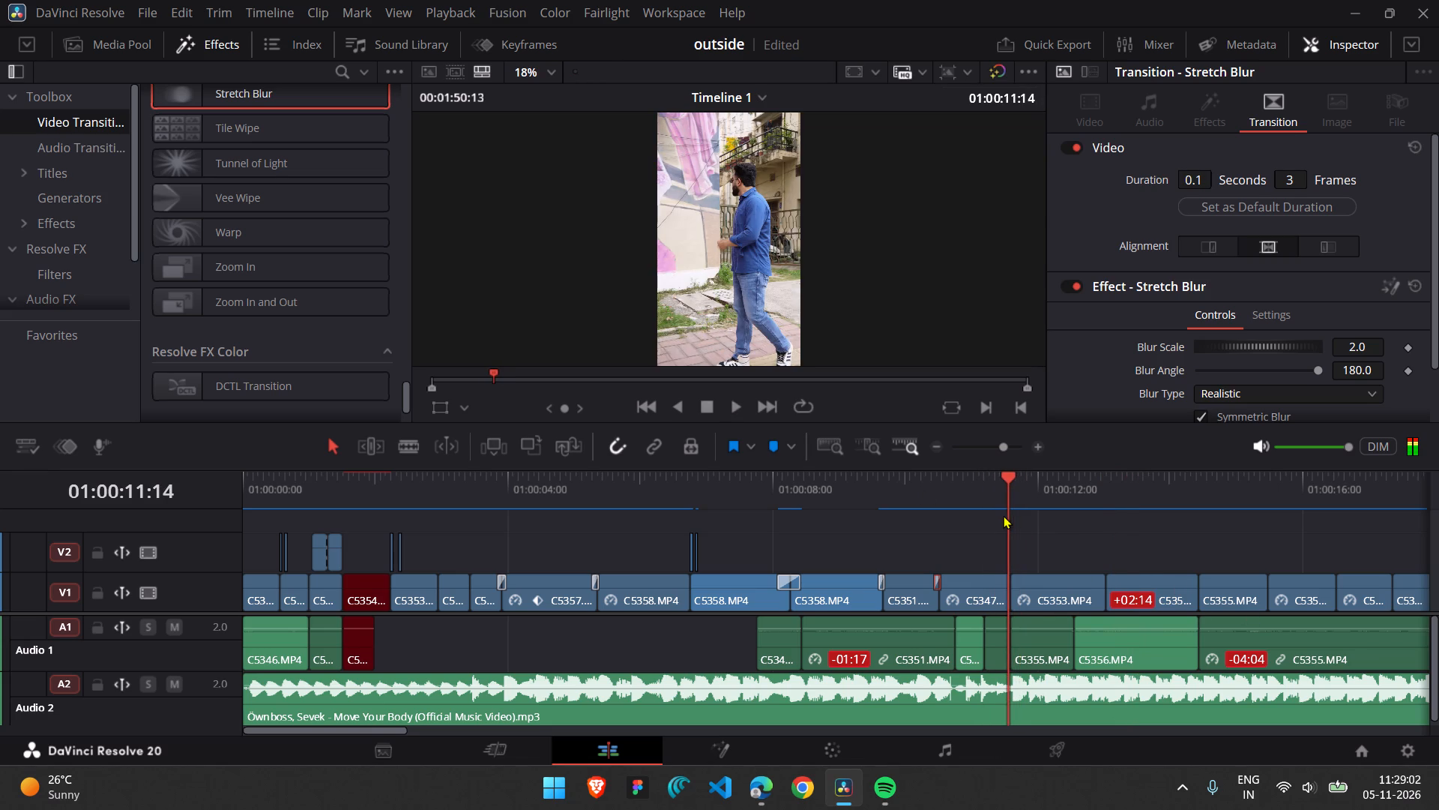
key("Right")
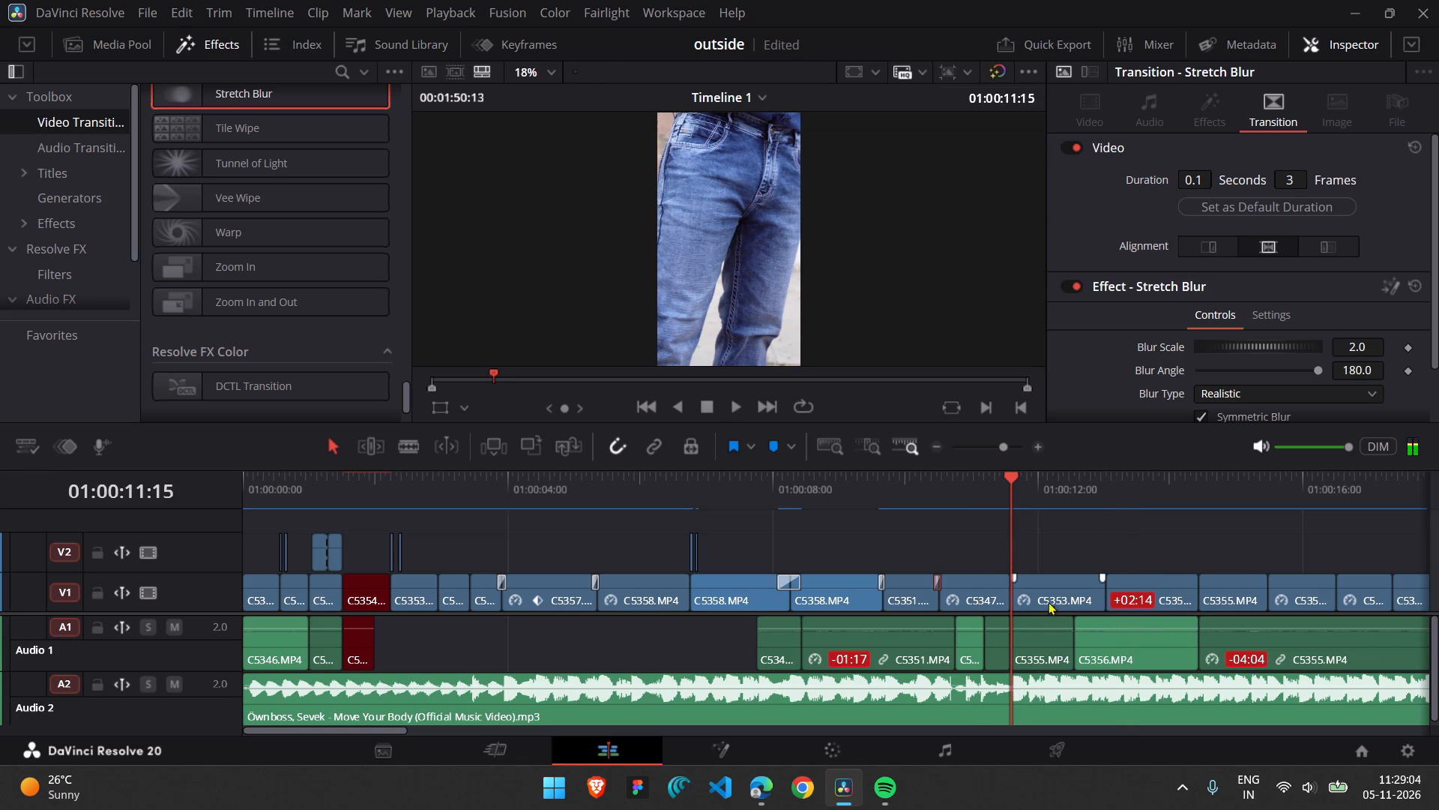
left_click(1049, 598)
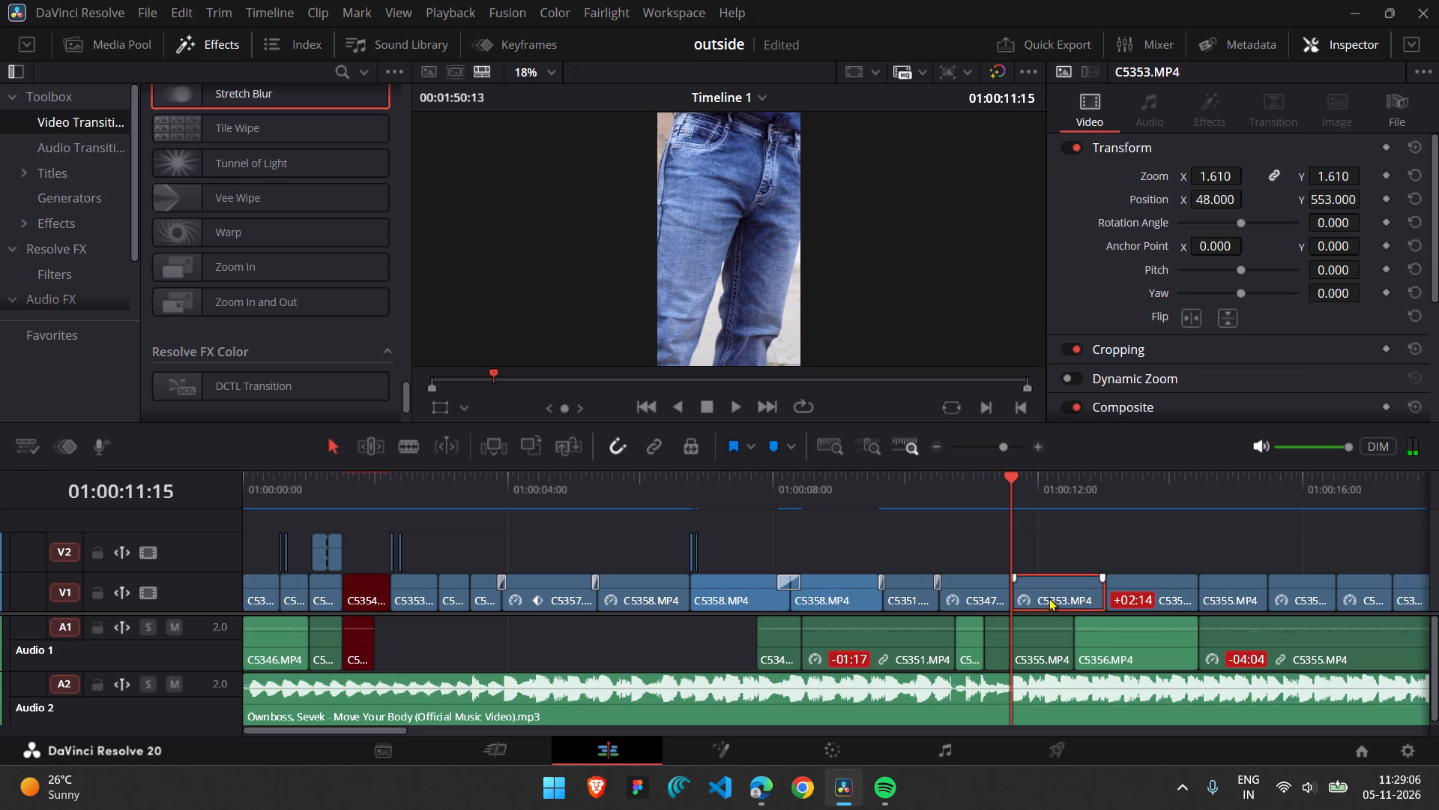
left_click(1049, 598, "alt")
left_click_drag(1049, 598, 1037, 550, "alt")
left_click_drag(1037, 550, 1036, 541, "alt")
left_click_drag(1034, 584, 1034, 559, "alt")
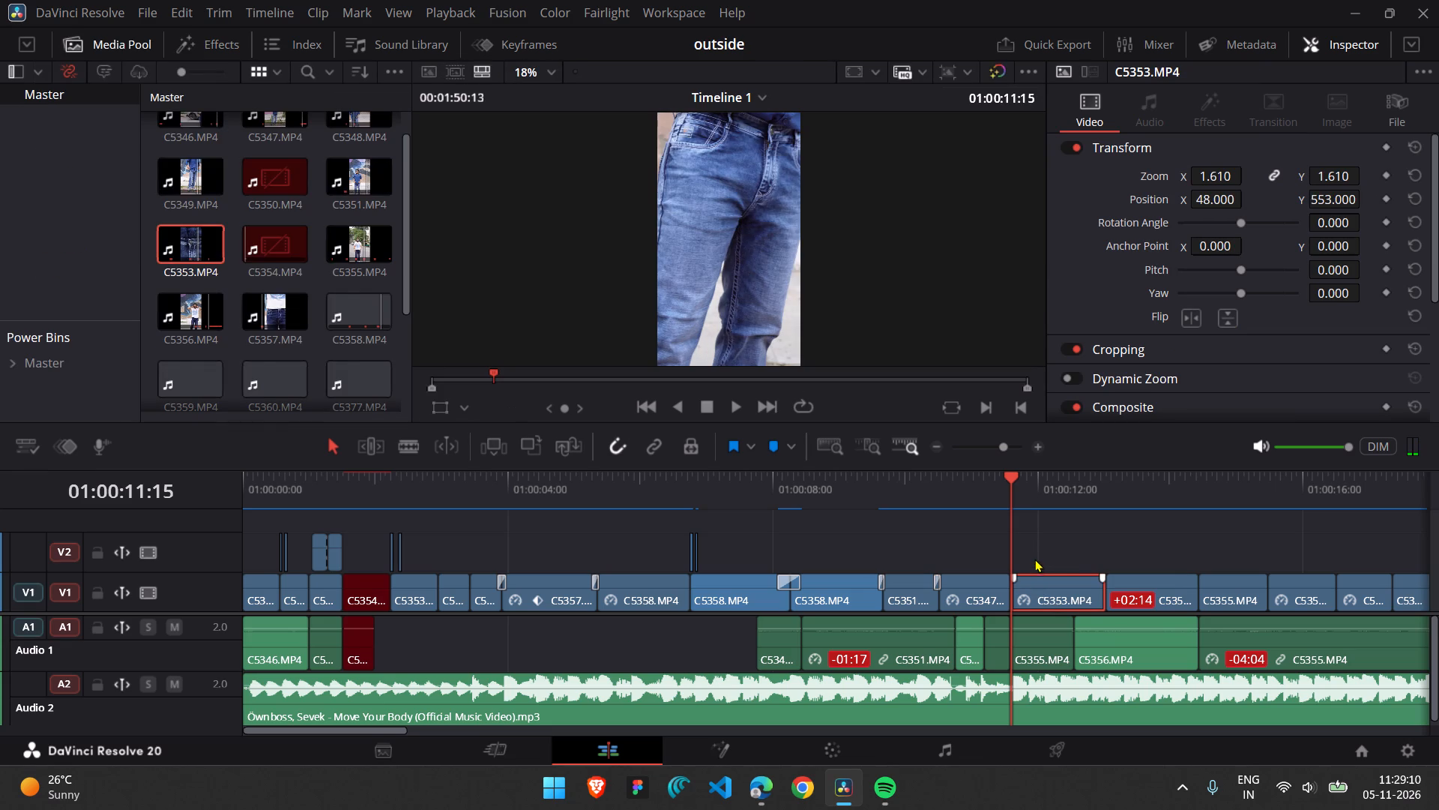
left_click_drag(1034, 559, 1032, 551, "alt")
left_click(1047, 555)
Split the V2 copy of C5353.MP4 at 01:00:11:17 and delete the remainder, keeping only its first two frames.
key("Right")
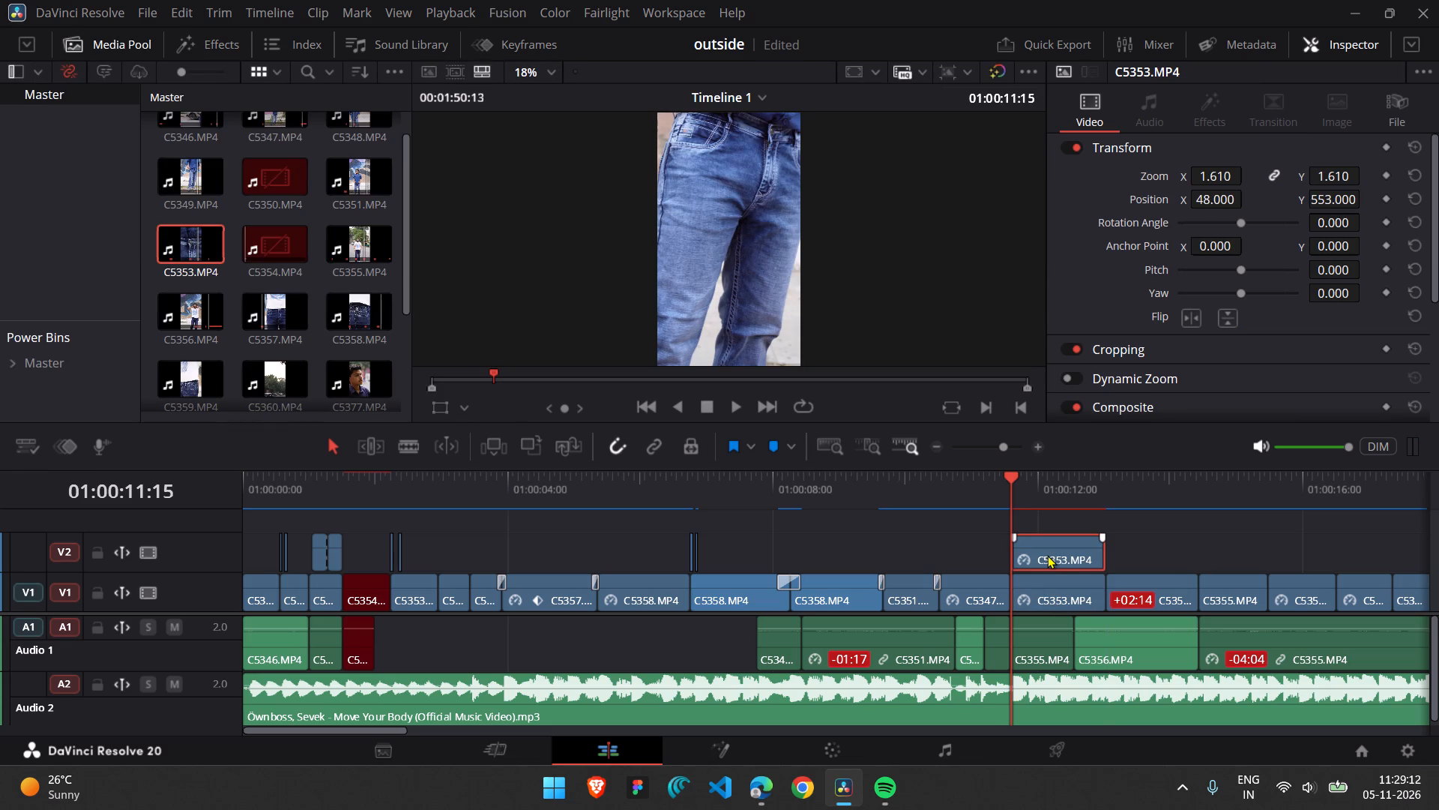
left_click(1057, 559)
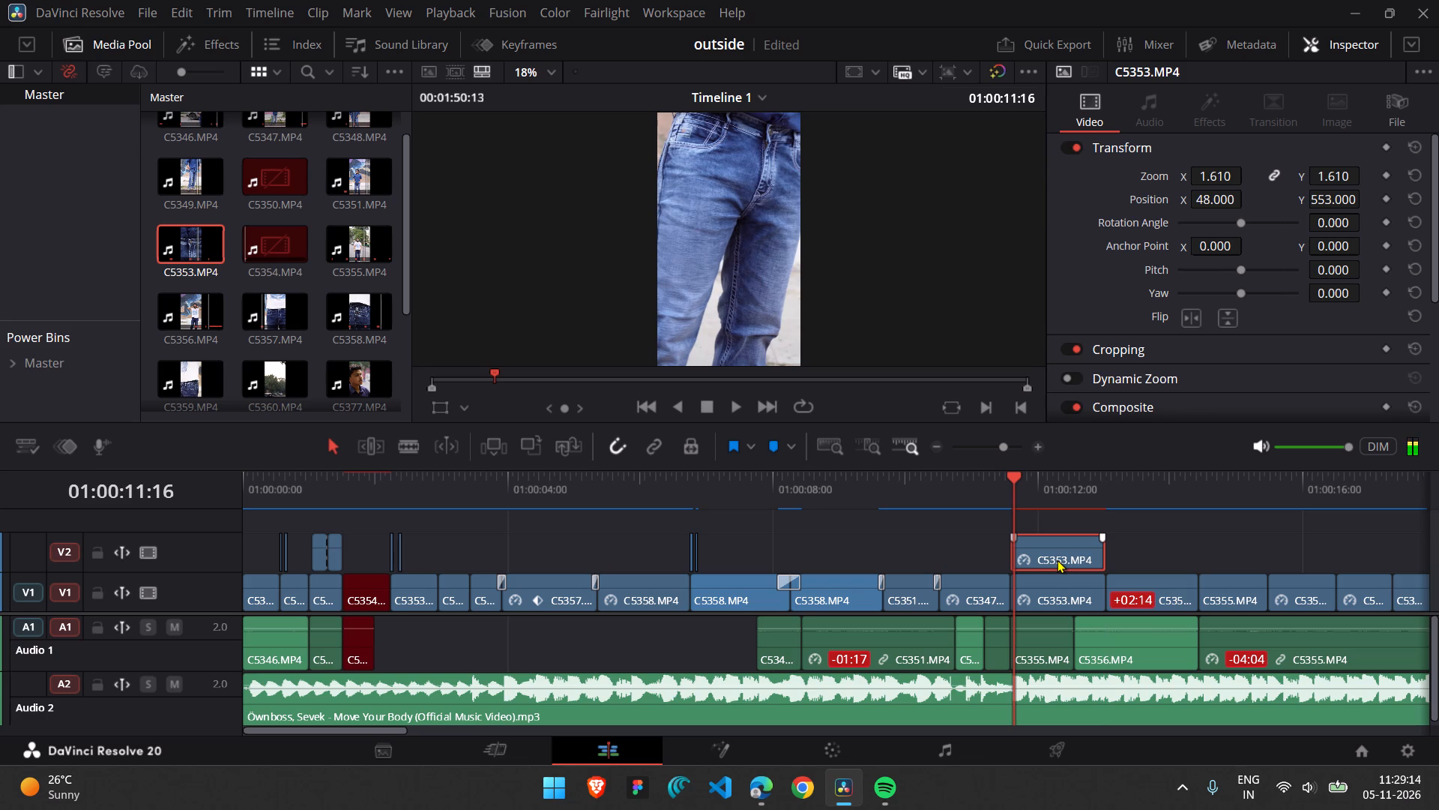
key("Right")
left_click(1057, 559)
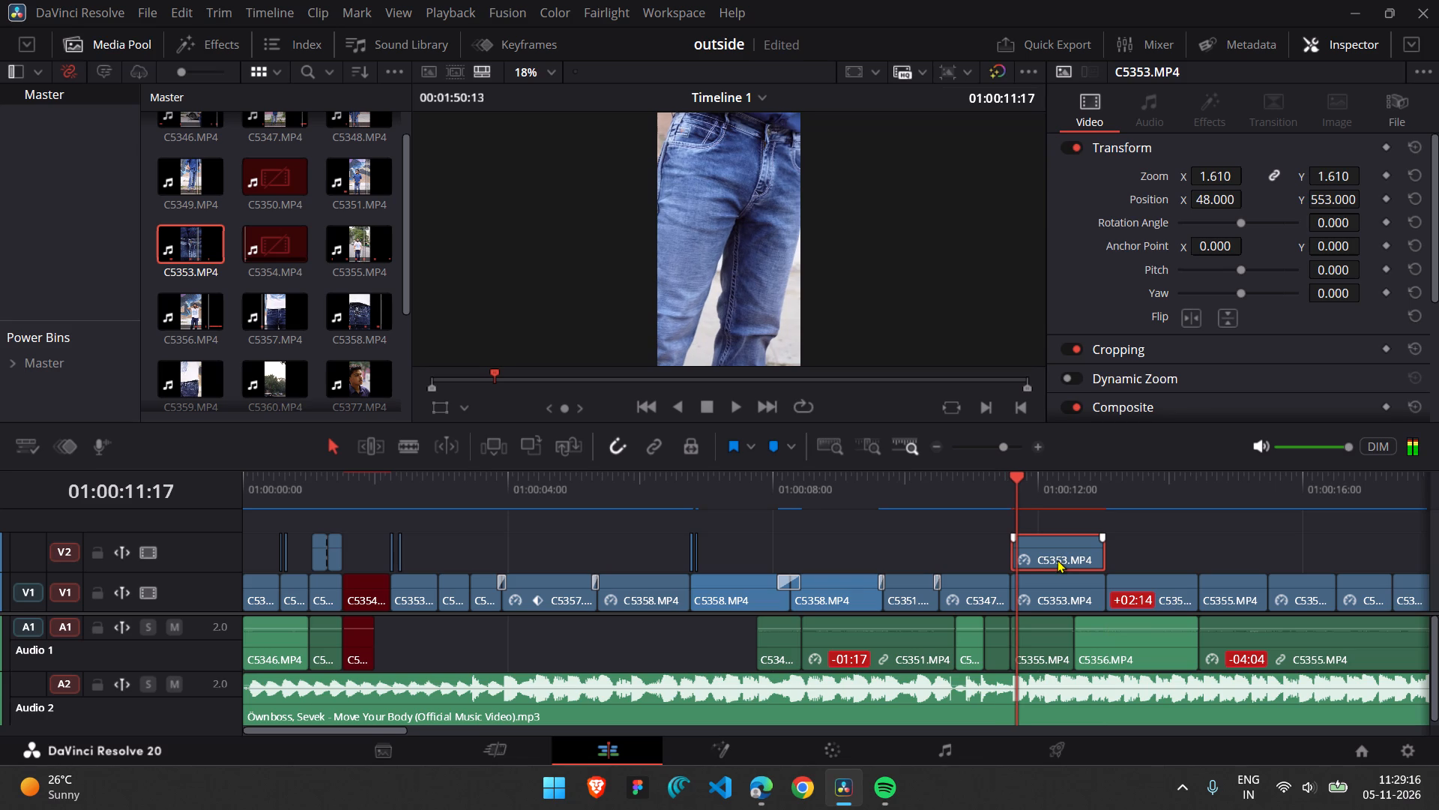
key("ctrl+b")
left_click(1057, 559)
key("BackSpace")
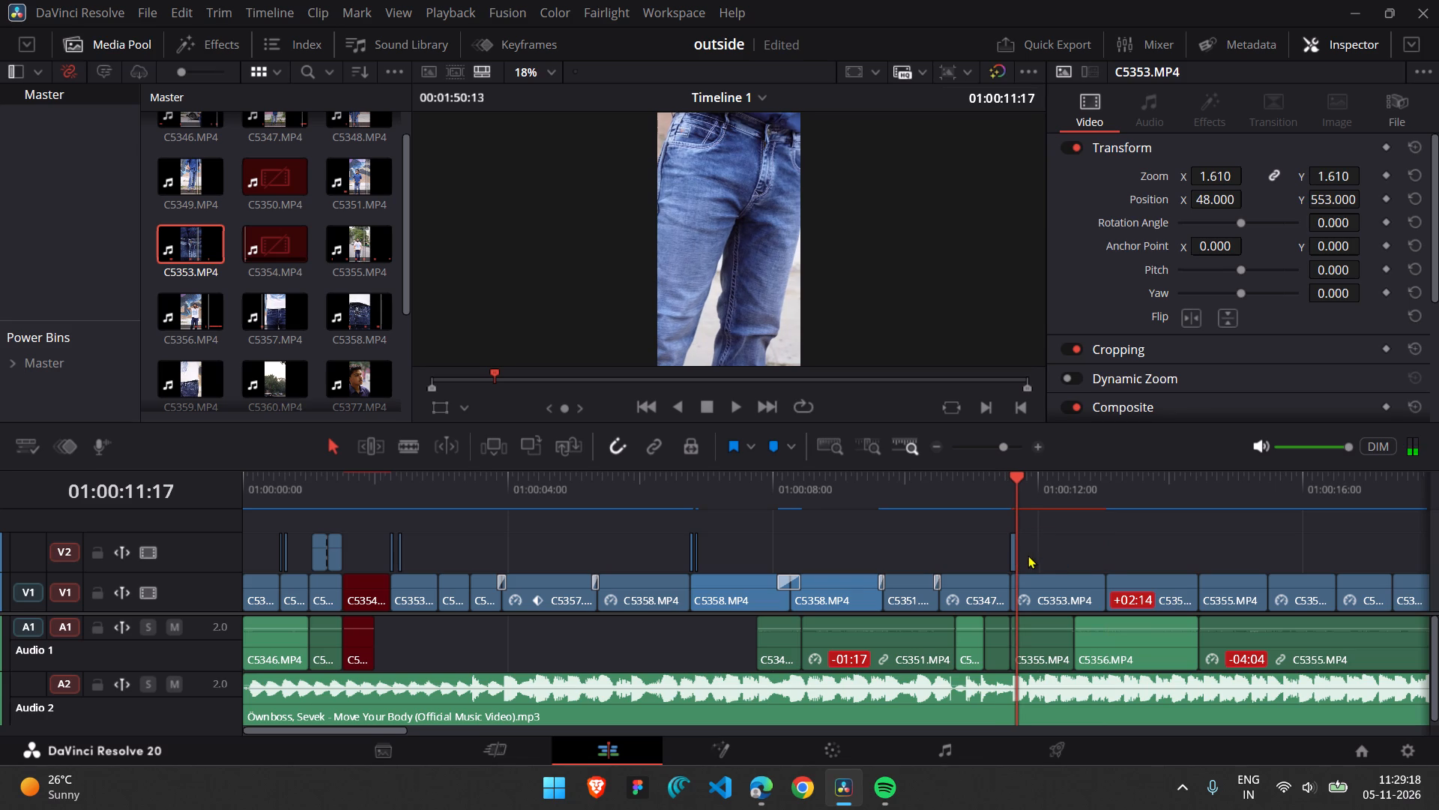
Move the two-frame C5353.MP4 piece on V2 earlier so that it ends at the V1 cut at 01:00:11:15.
left_click_drag(1012, 554, 1002, 553)
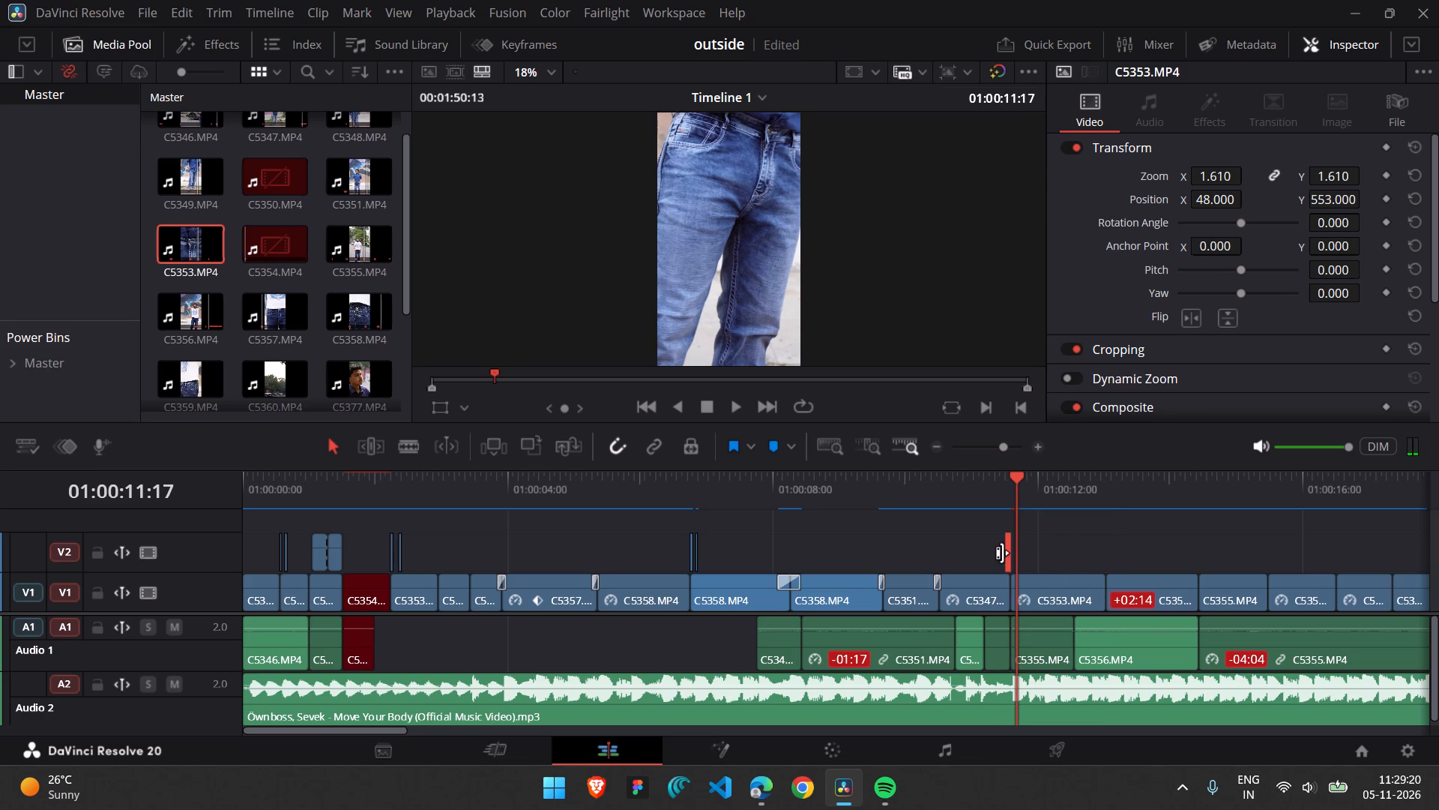
Open the two-frame C5353.MP4 piece on V2 in the Fusion page.
left_click(1009, 554)
right_click(1009, 554)
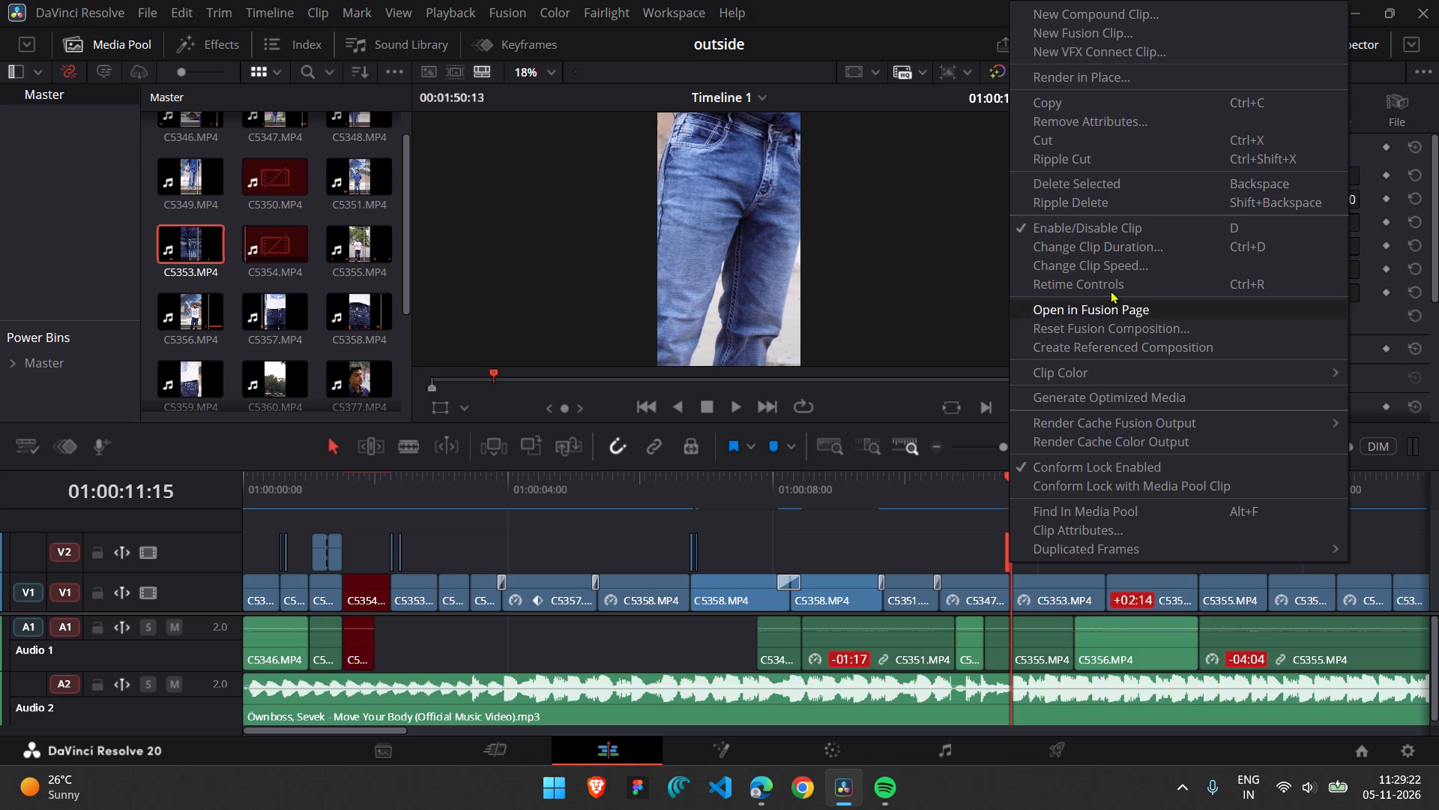
left_click(1104, 307)
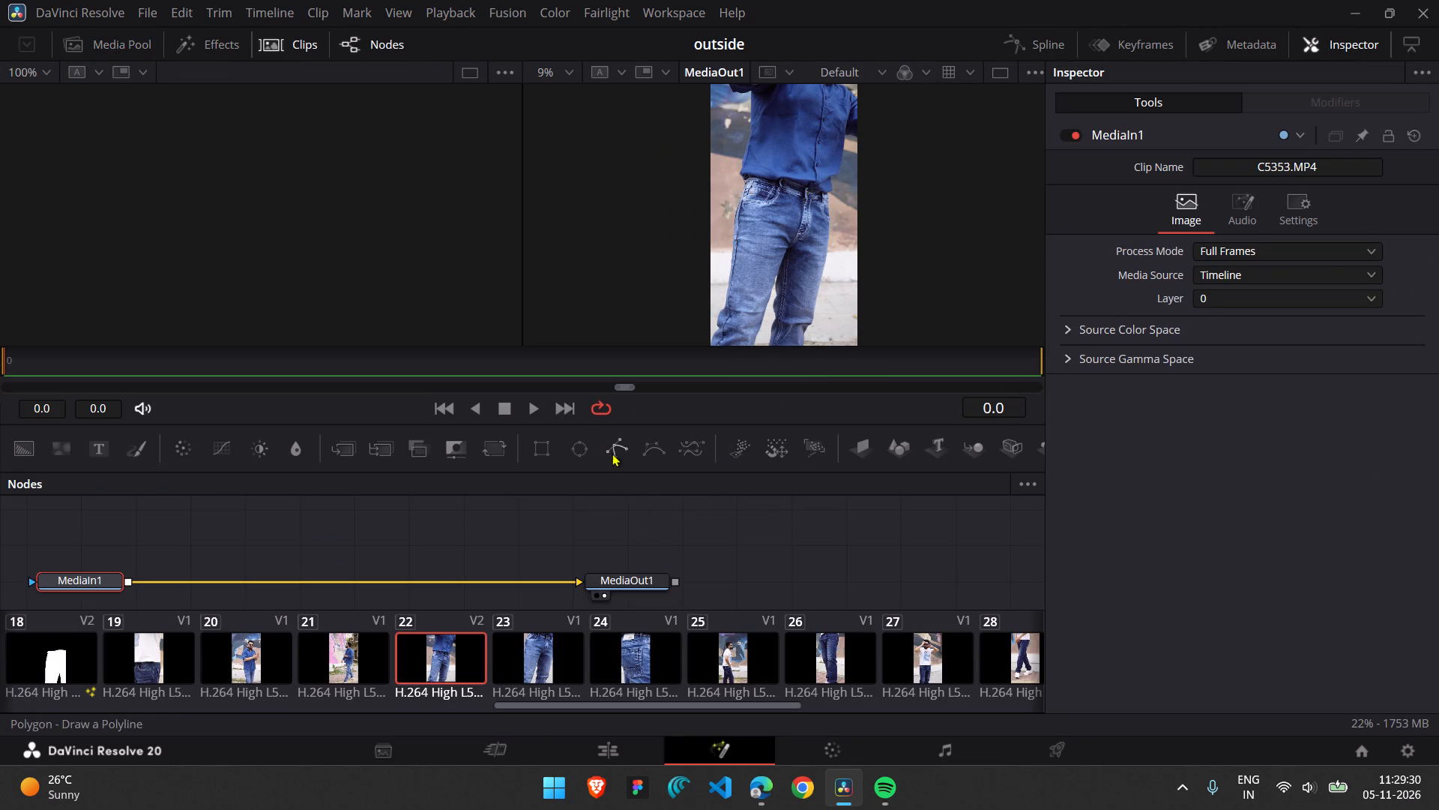
Add an unconnected Polygon mask node to the composition, placed above MediaIn1.
left_click_drag(612, 453, 319, 508)
left_click_drag(323, 535, 151, 570)
Start the polygon mask just outside the frame's bottom-left corner and trace the jeans' outer edge up around the knee folds.
scroll(746, 314, "down", 1)
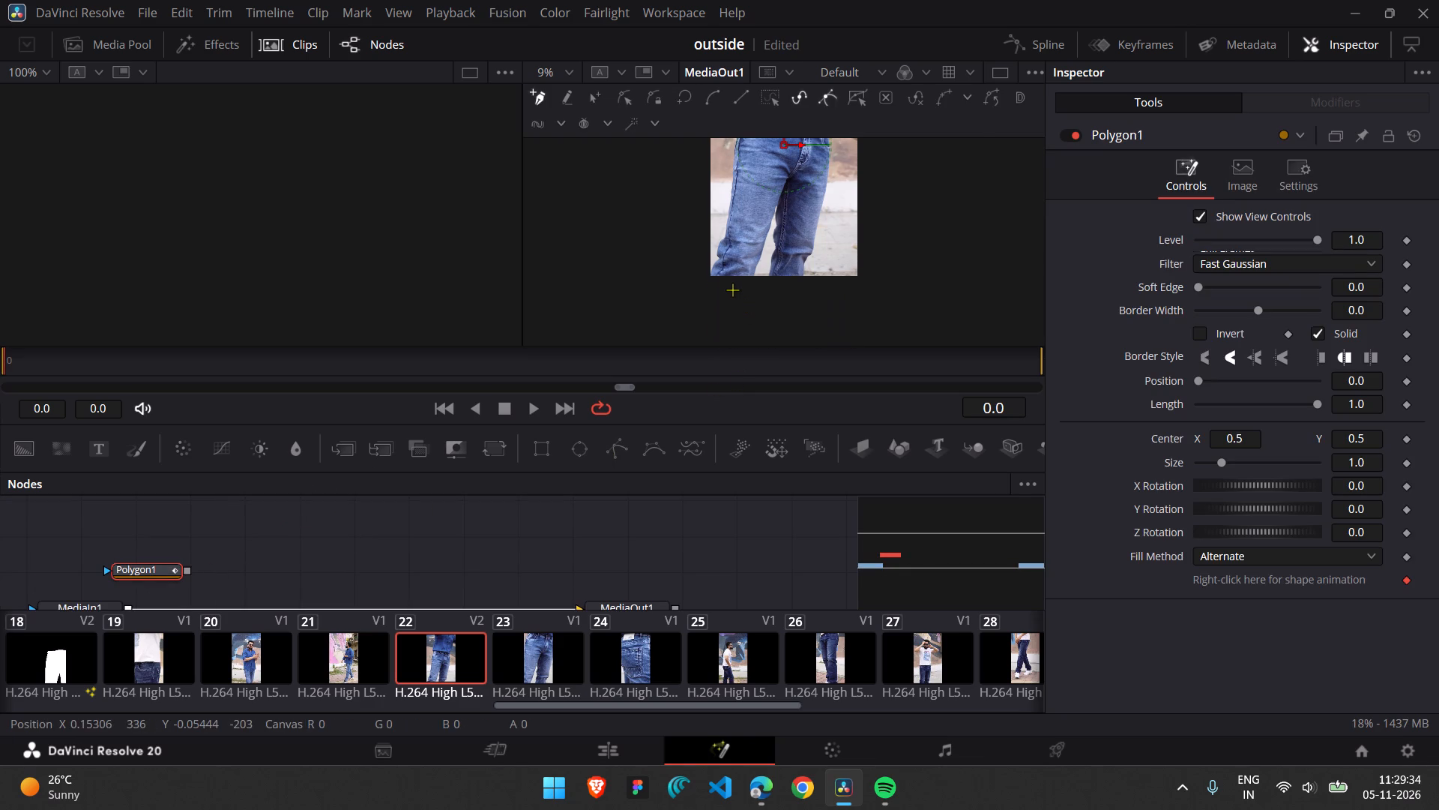
scroll(732, 289, "up", 2, "ctrl")
scroll(703, 256, "up", 1)
scroll(703, 256, "down", 1)
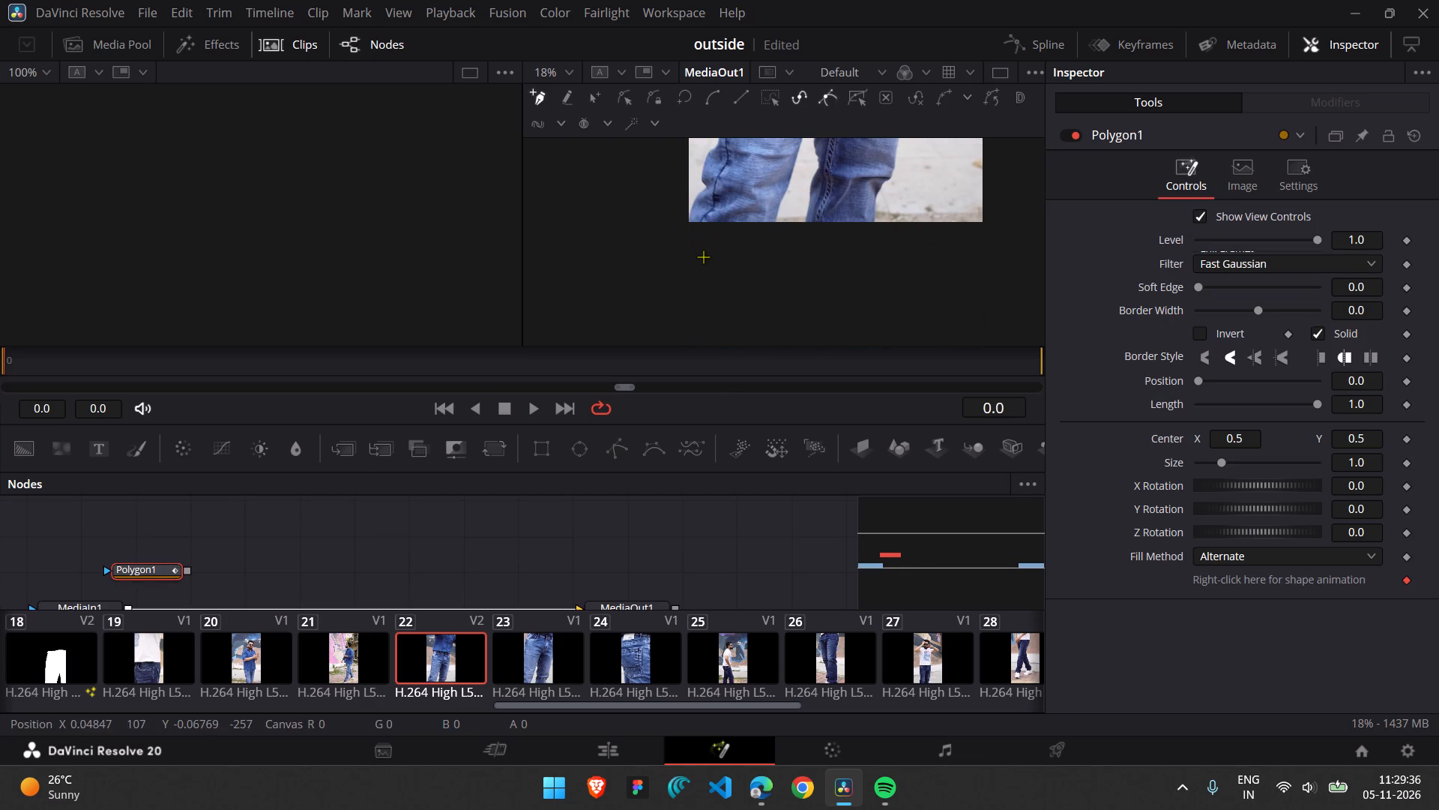
scroll(703, 256, "up", 2, "ctrl")
left_click(669, 214)
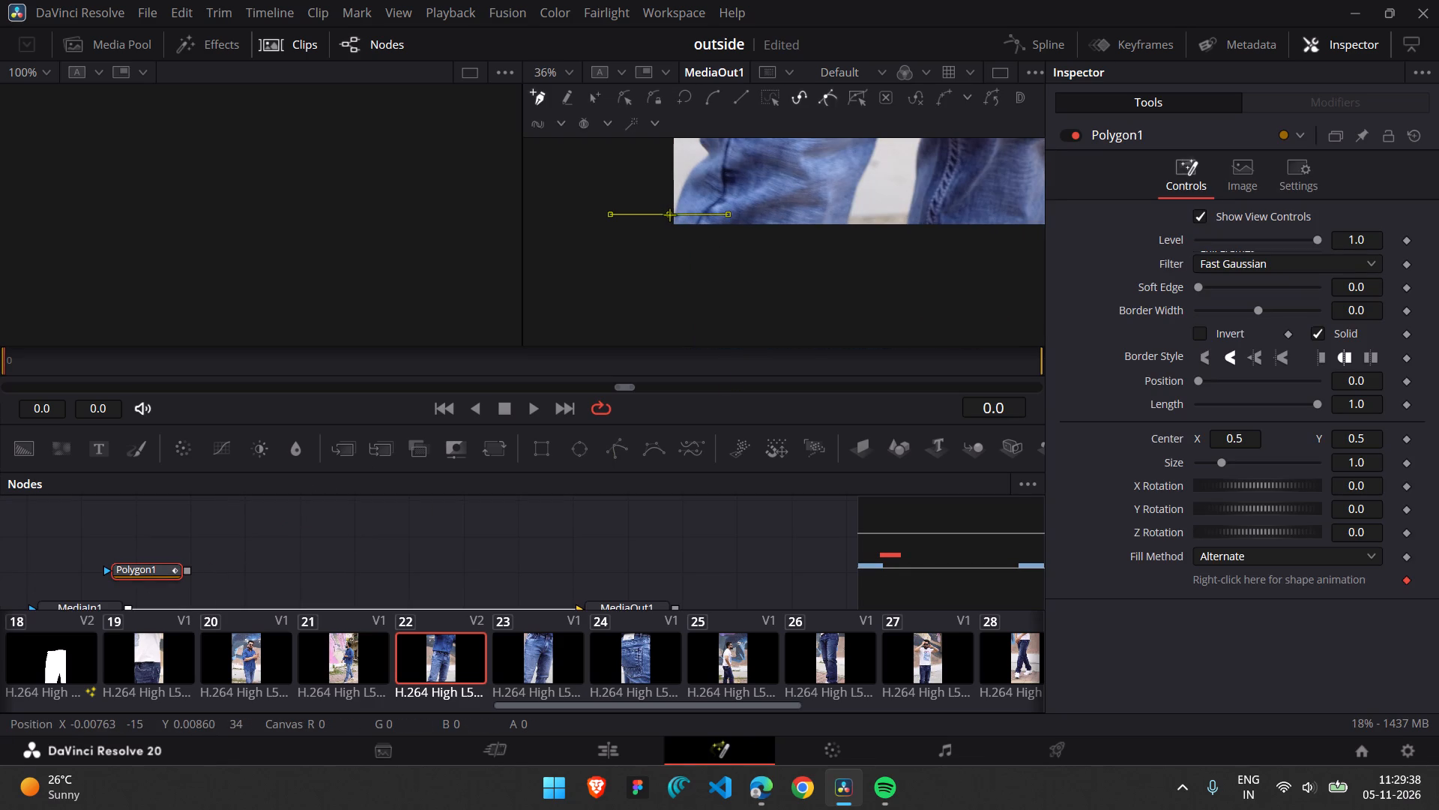
left_click(706, 154)
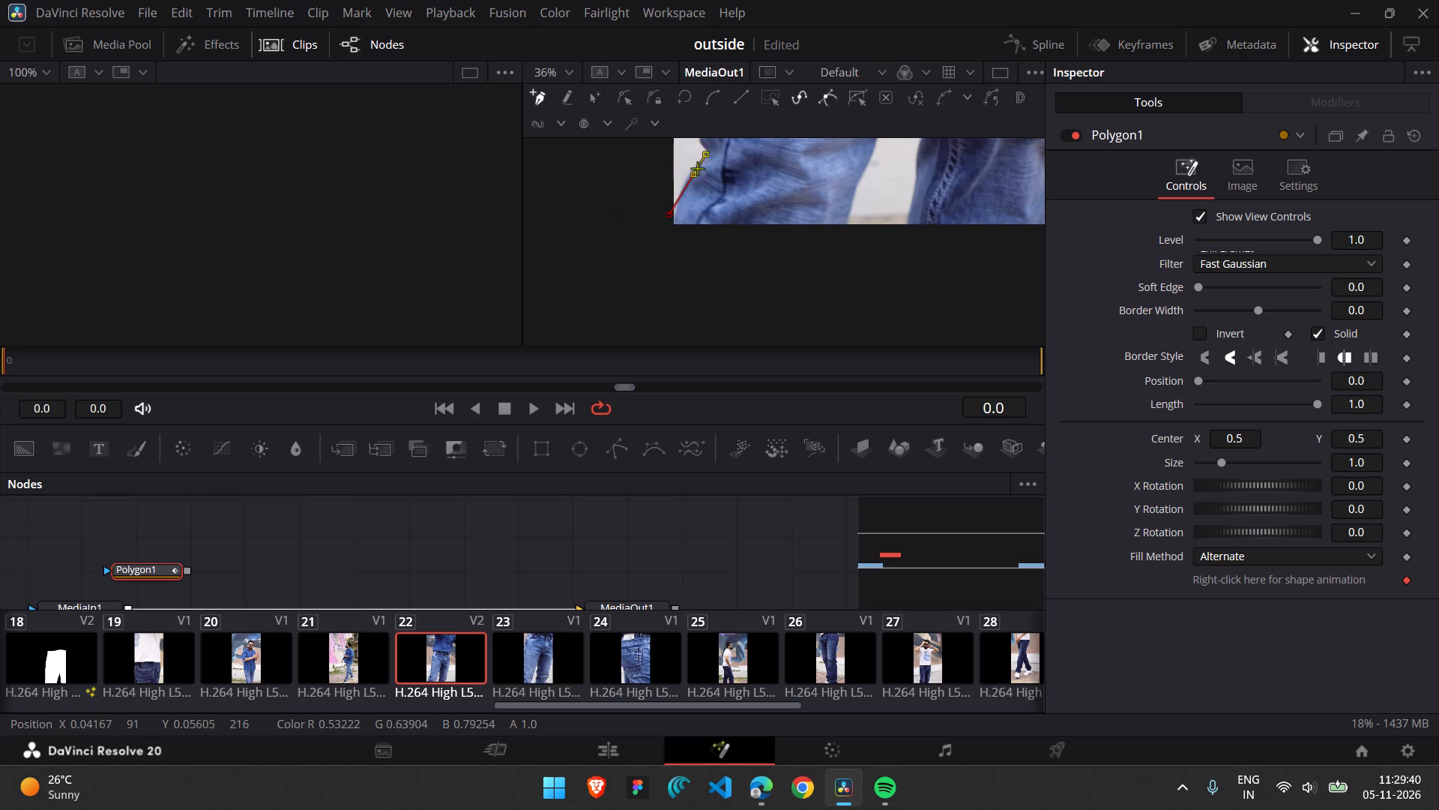
left_click_drag(693, 176, 685, 172)
scroll(820, 177, "up", 1)
scroll(820, 177, "down", 1)
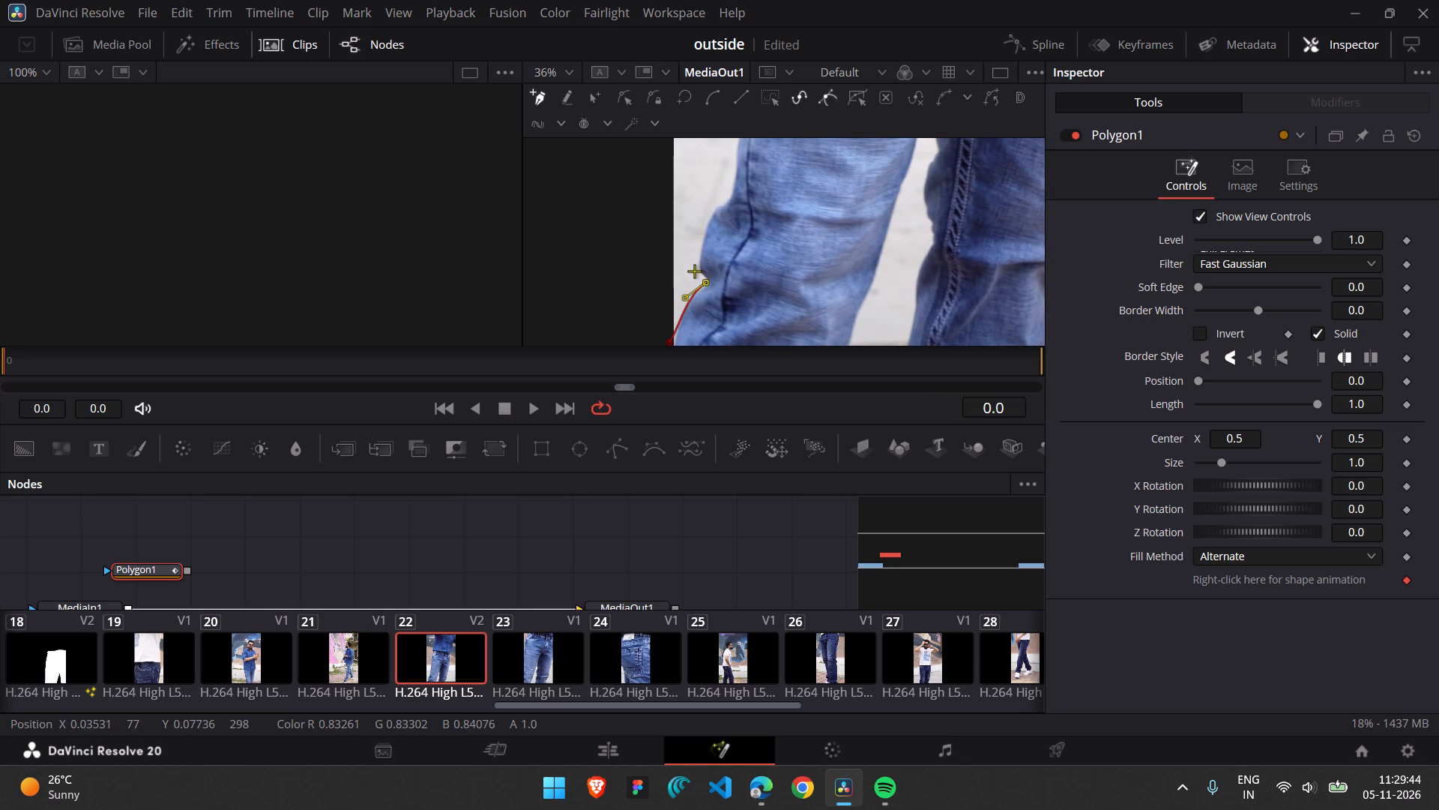
left_click_drag(694, 271, 694, 259)
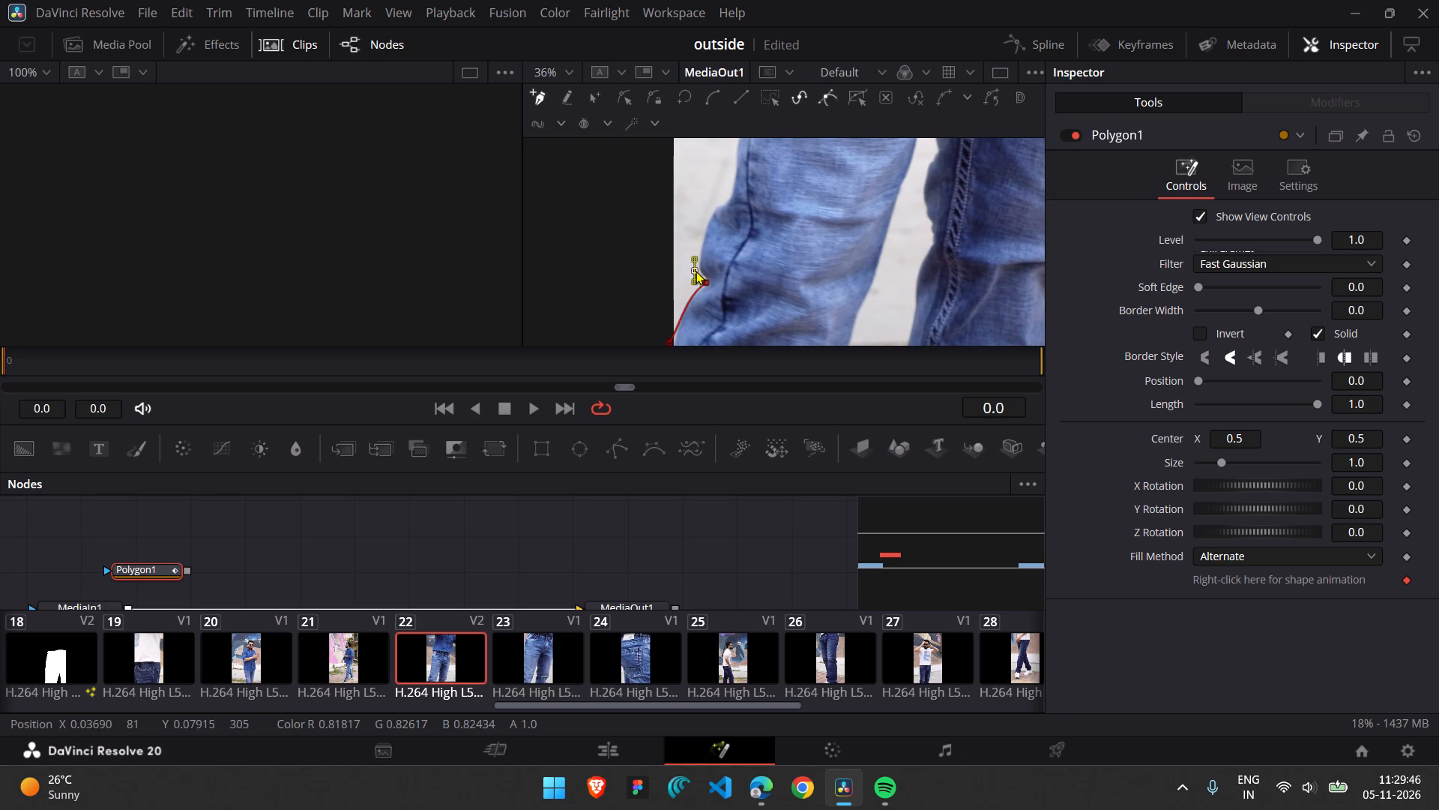
left_click(695, 271)
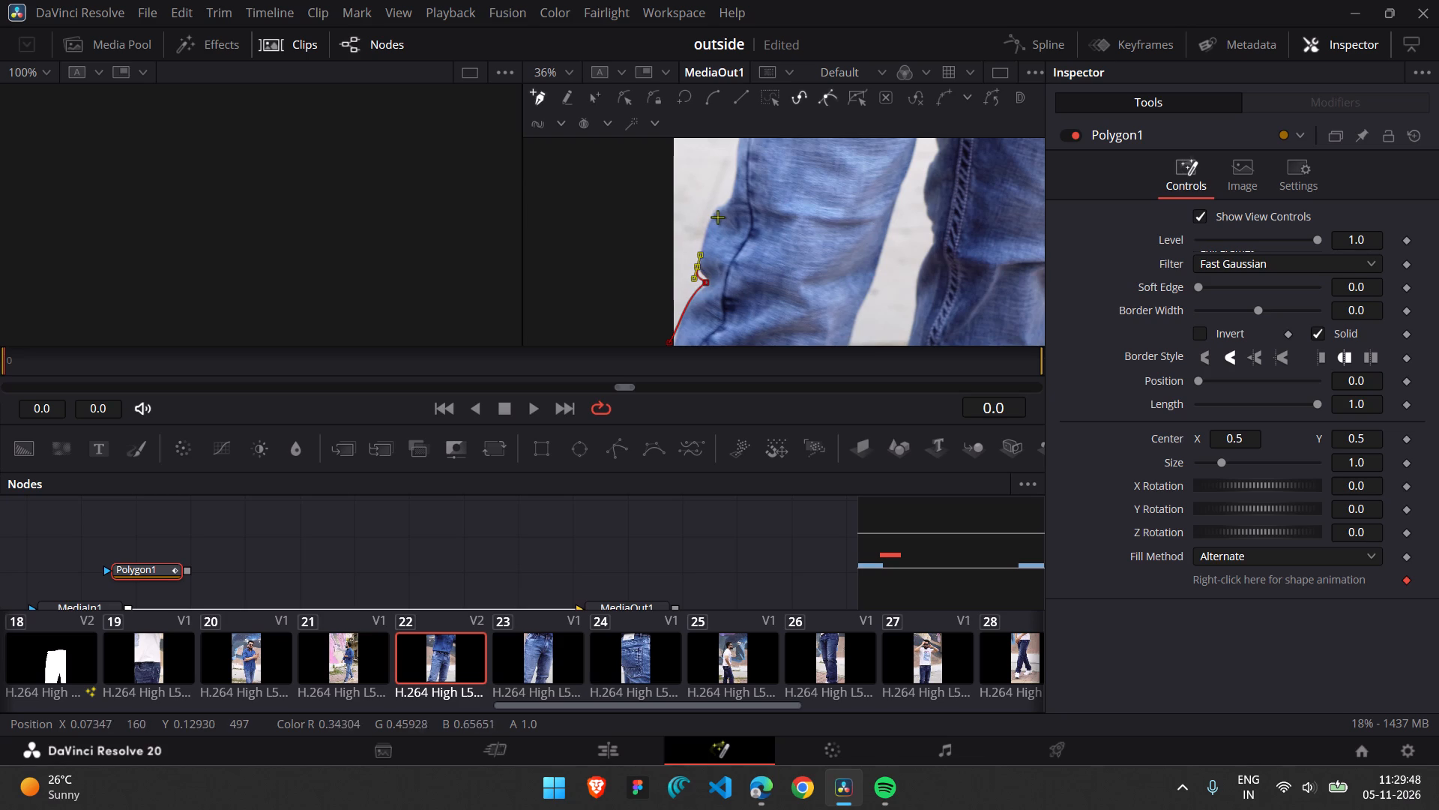
left_click(712, 207)
left_click(728, 199)
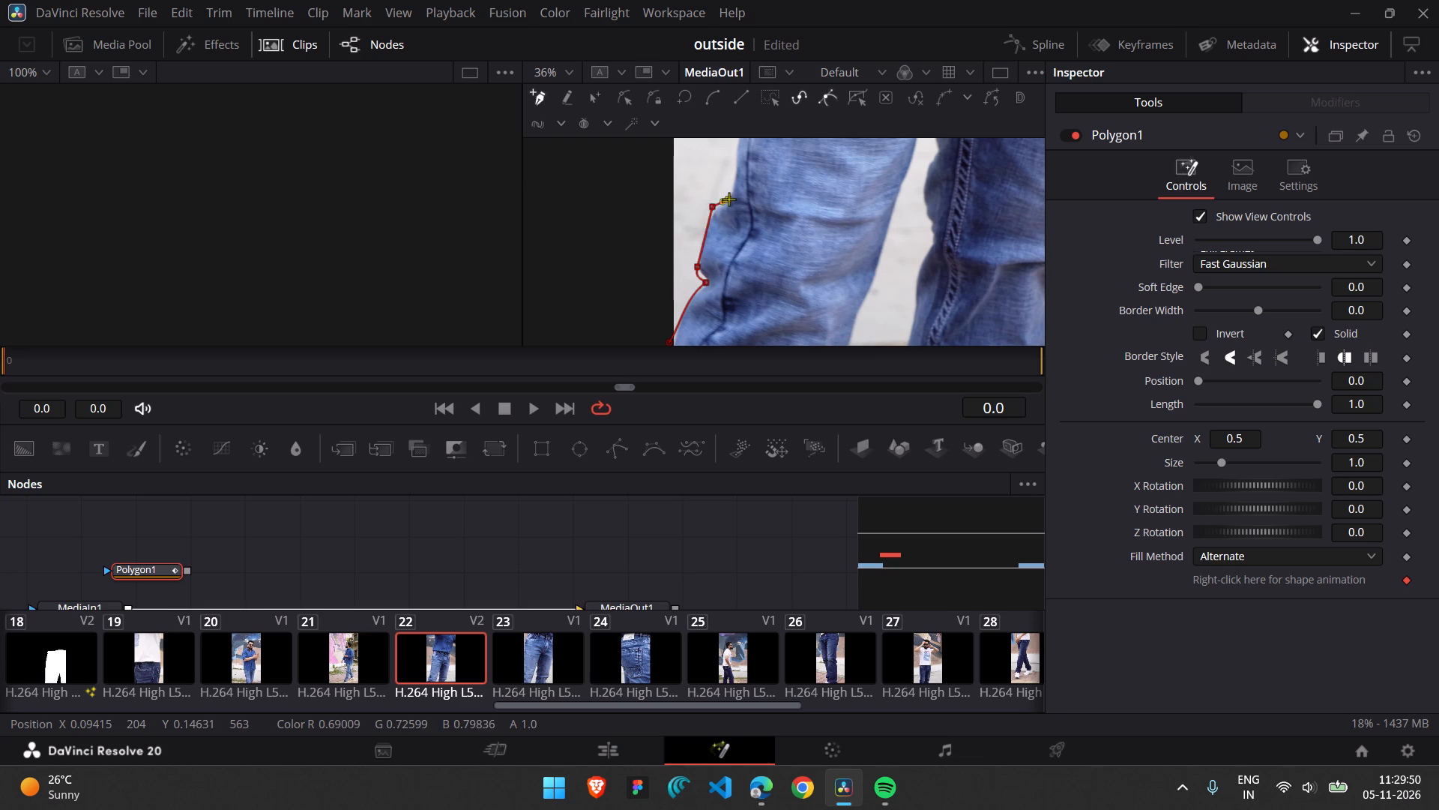
Continue the polygon mask up the outer thigh and past the pocket to the waistband just below the shirt hem.
scroll(728, 199, "up", 1)
left_click(744, 165)
scroll(744, 165, "up", 1)
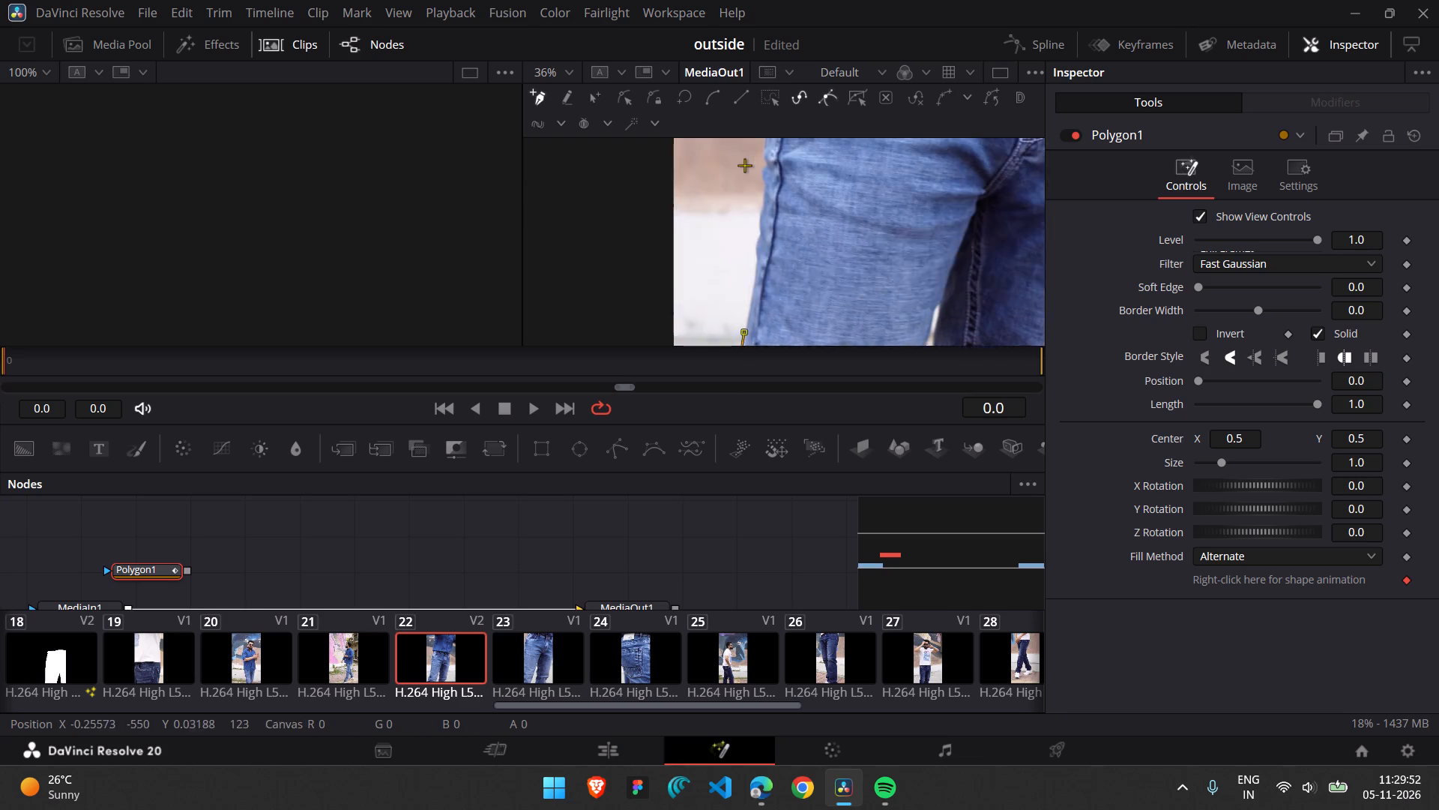
scroll(744, 165, "up", 1)
left_click(771, 169)
scroll(771, 169, "up", 1)
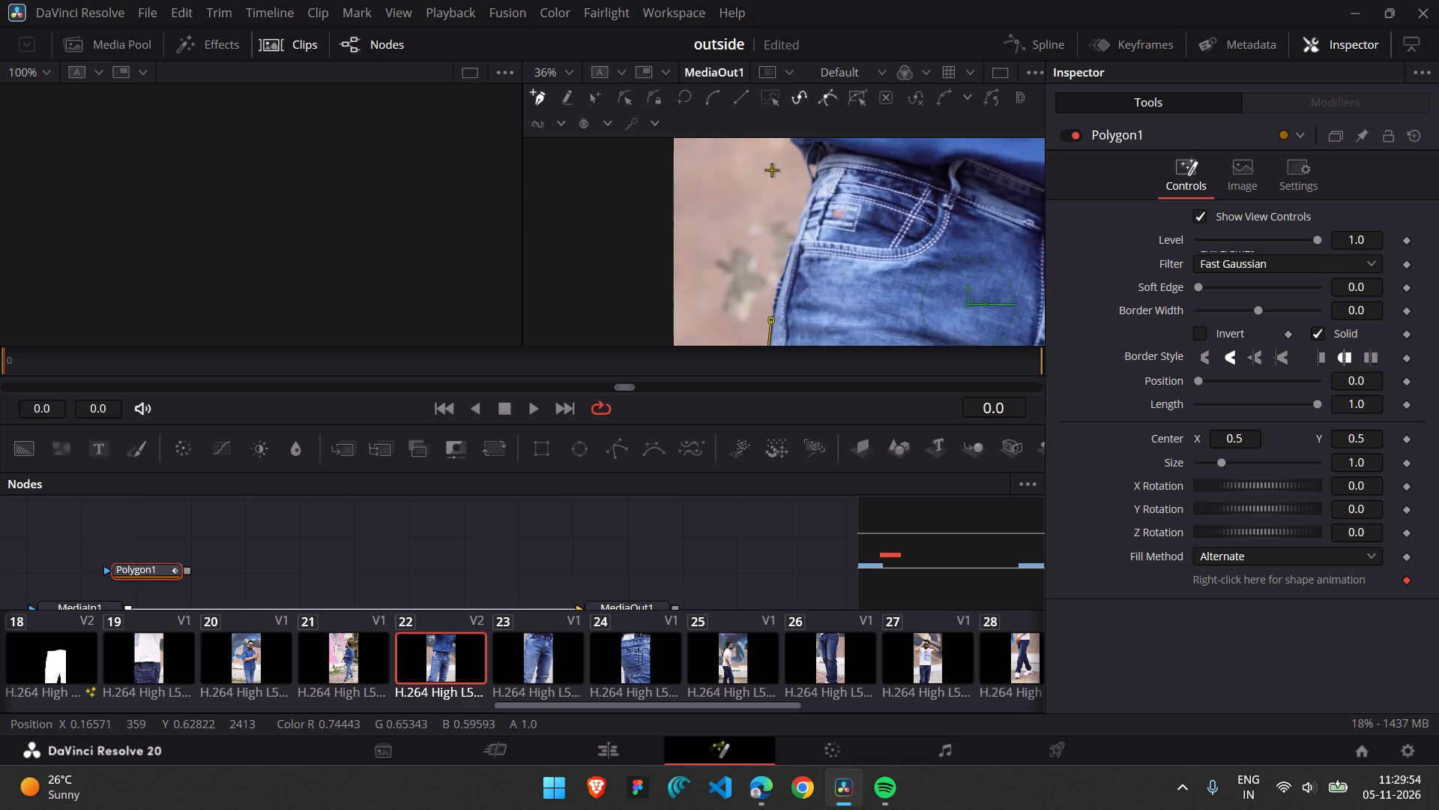
left_click(811, 175)
scroll(811, 175, "up", 1)
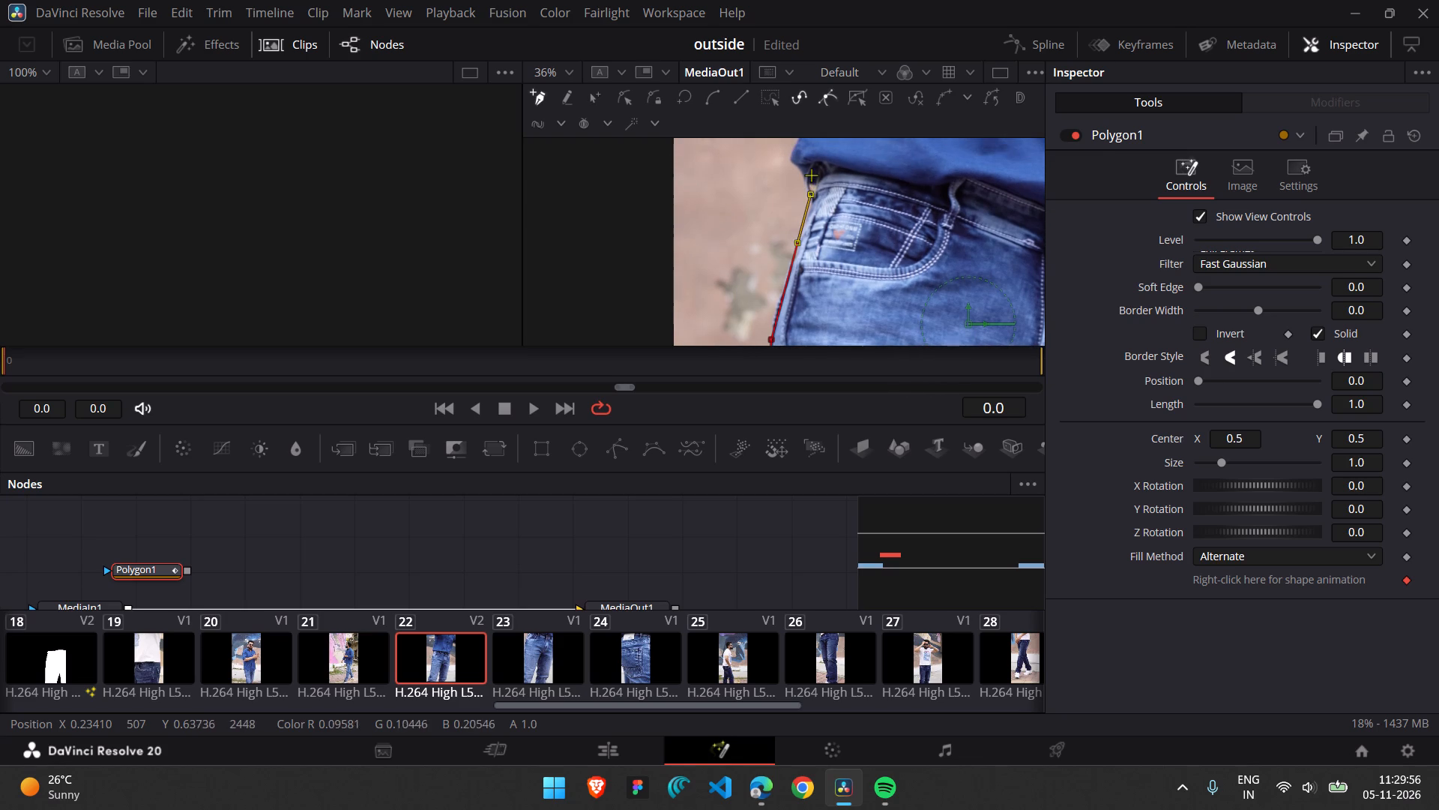
scroll(811, 175, "up", 1)
left_click(803, 181)
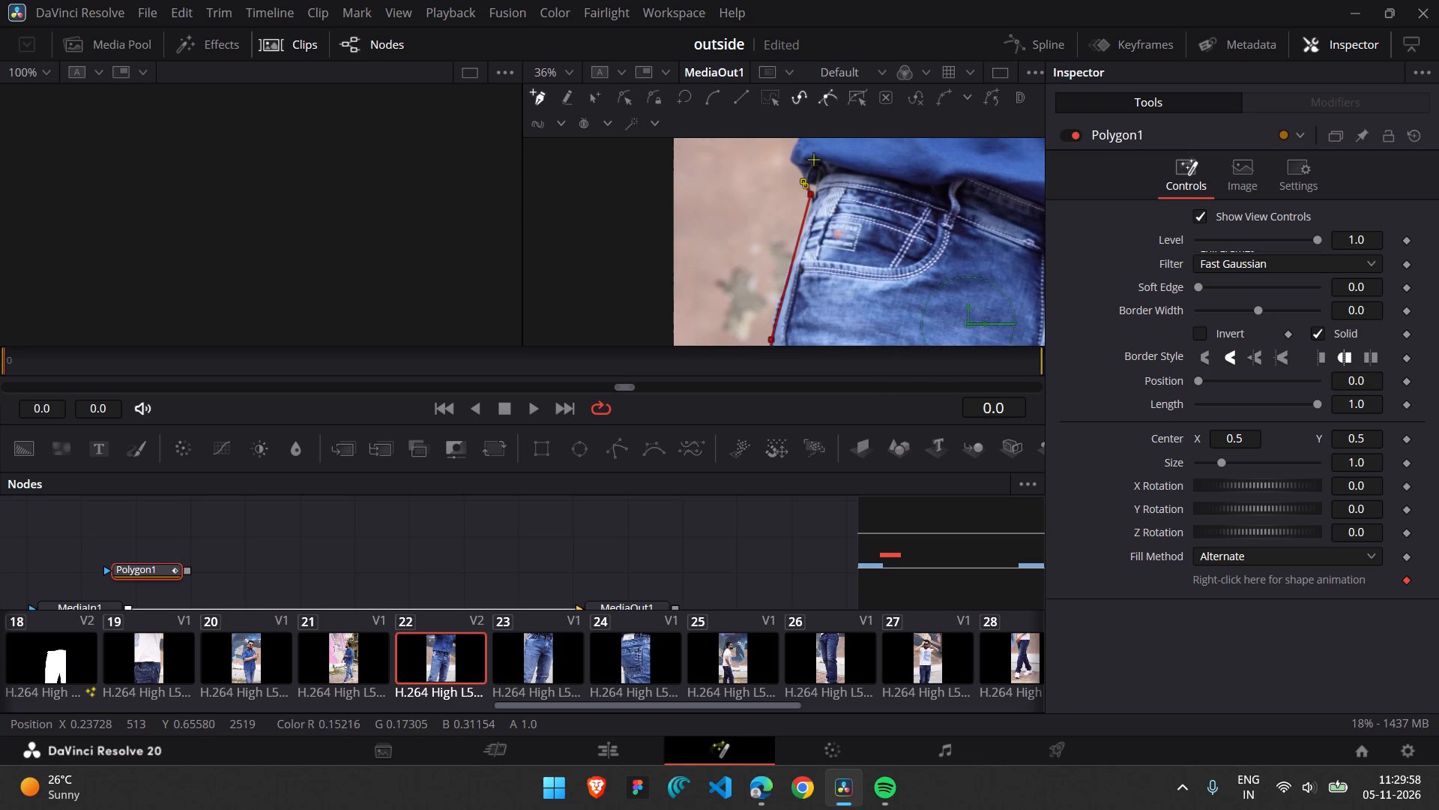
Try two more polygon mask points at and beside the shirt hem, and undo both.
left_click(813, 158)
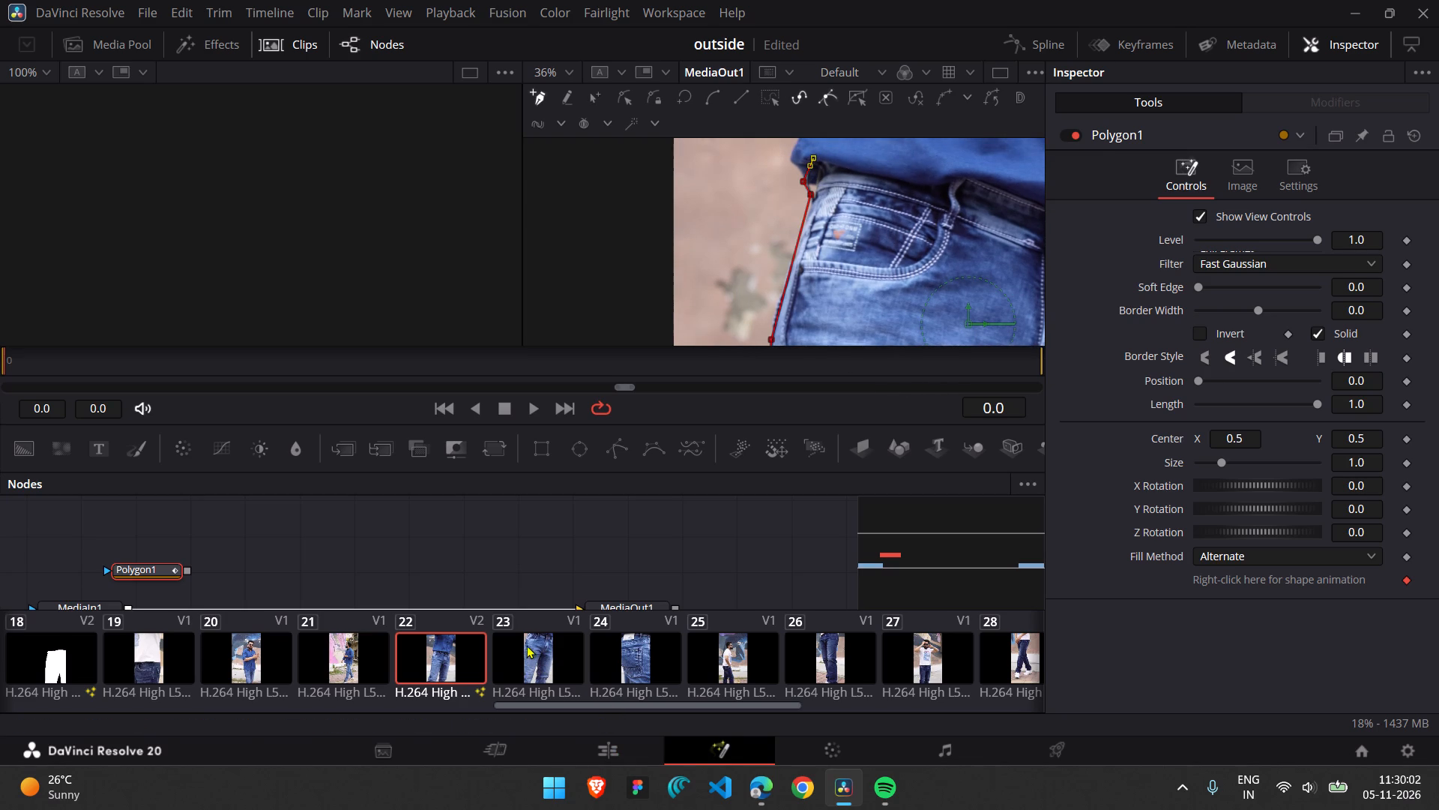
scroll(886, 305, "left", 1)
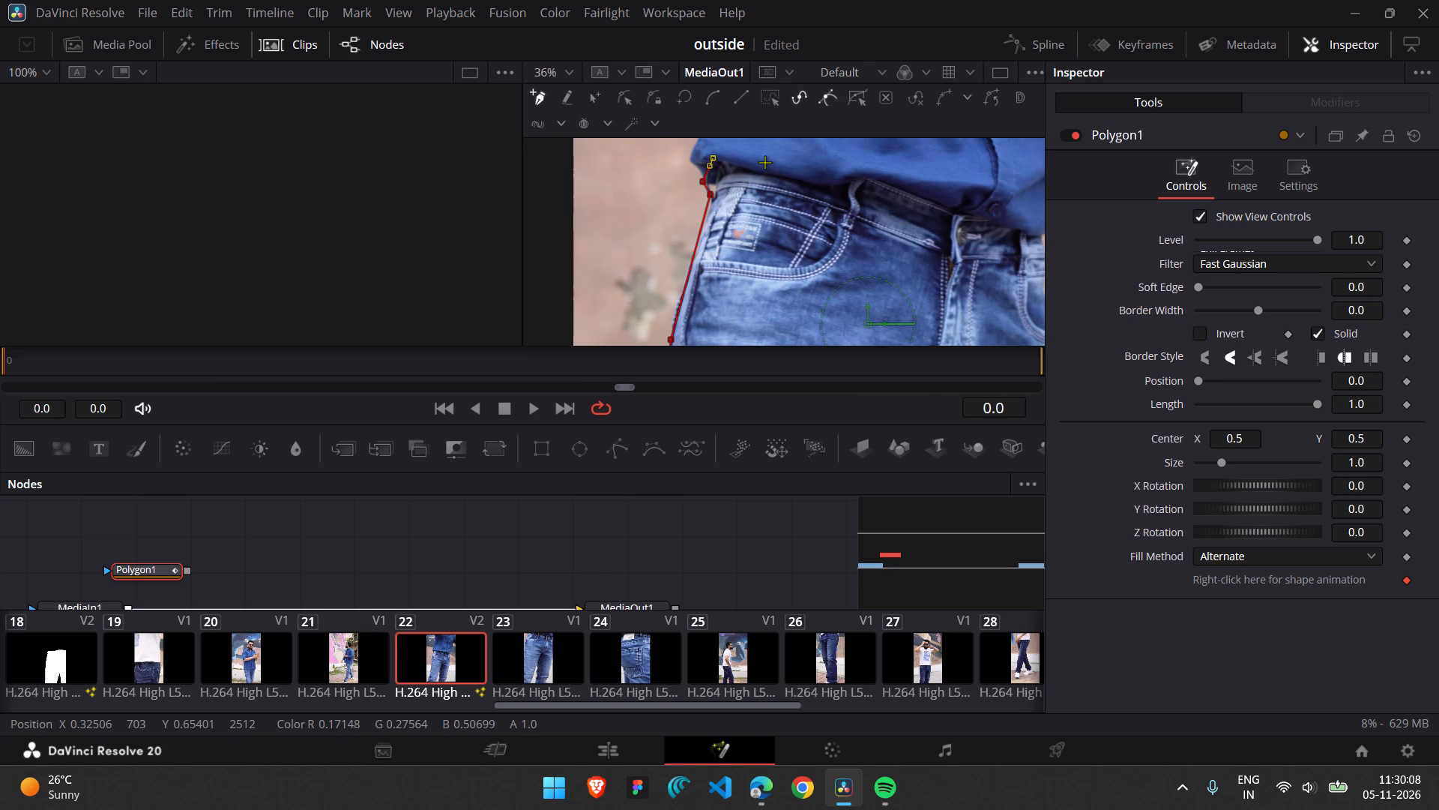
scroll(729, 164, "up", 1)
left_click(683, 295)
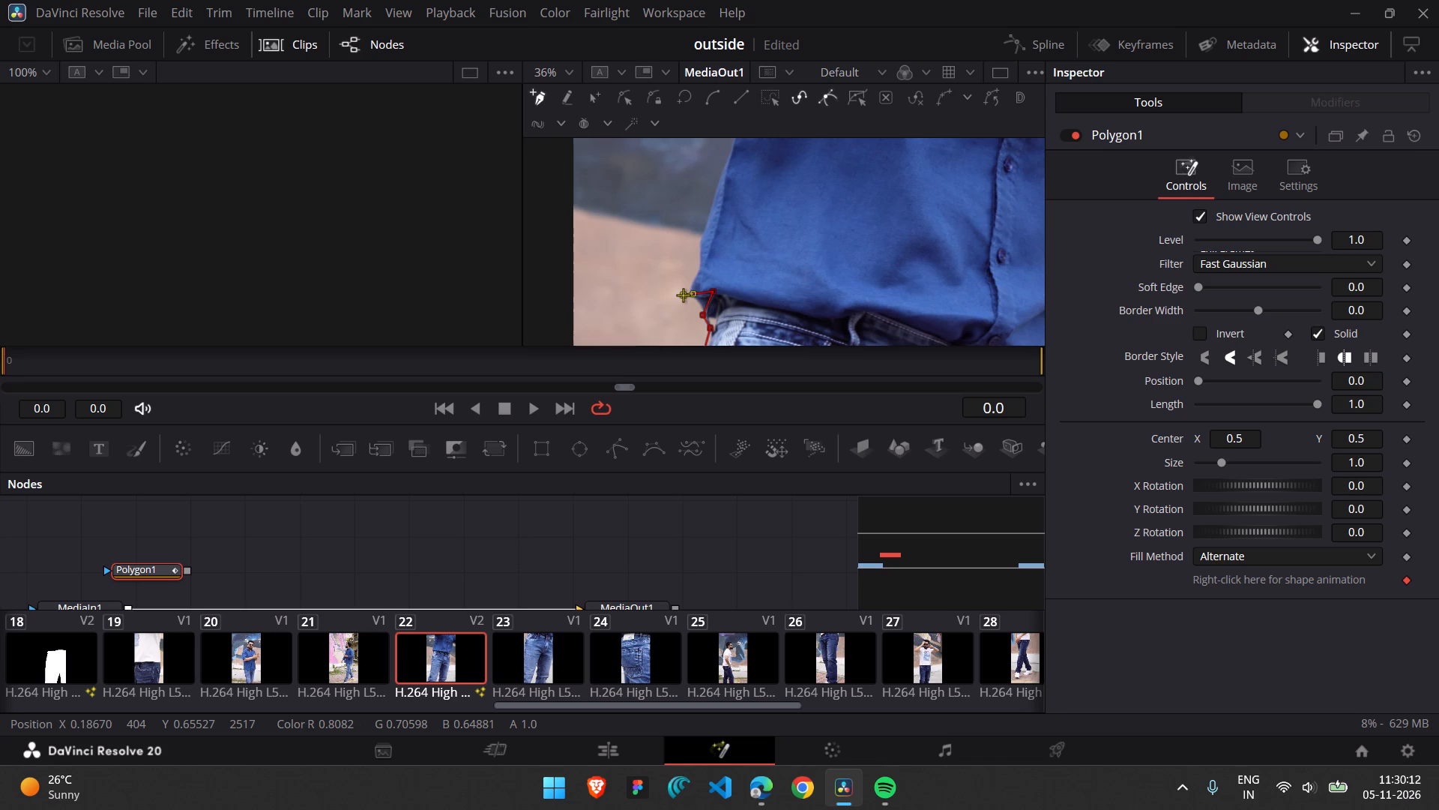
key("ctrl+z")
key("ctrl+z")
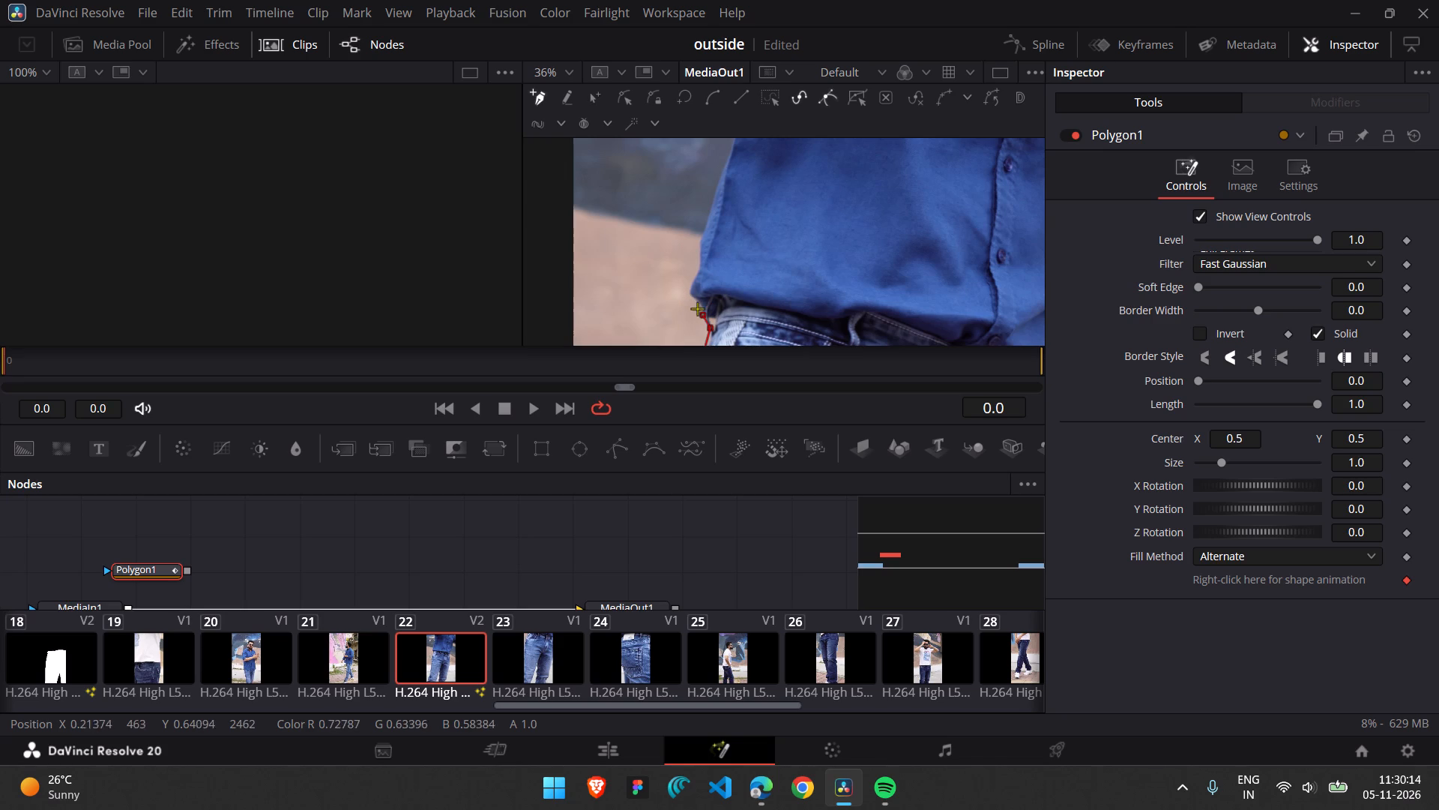
Continue the polygon mask up the shirt's side edge above the traced waistband and across the shirt past the button placket.
left_click(689, 296)
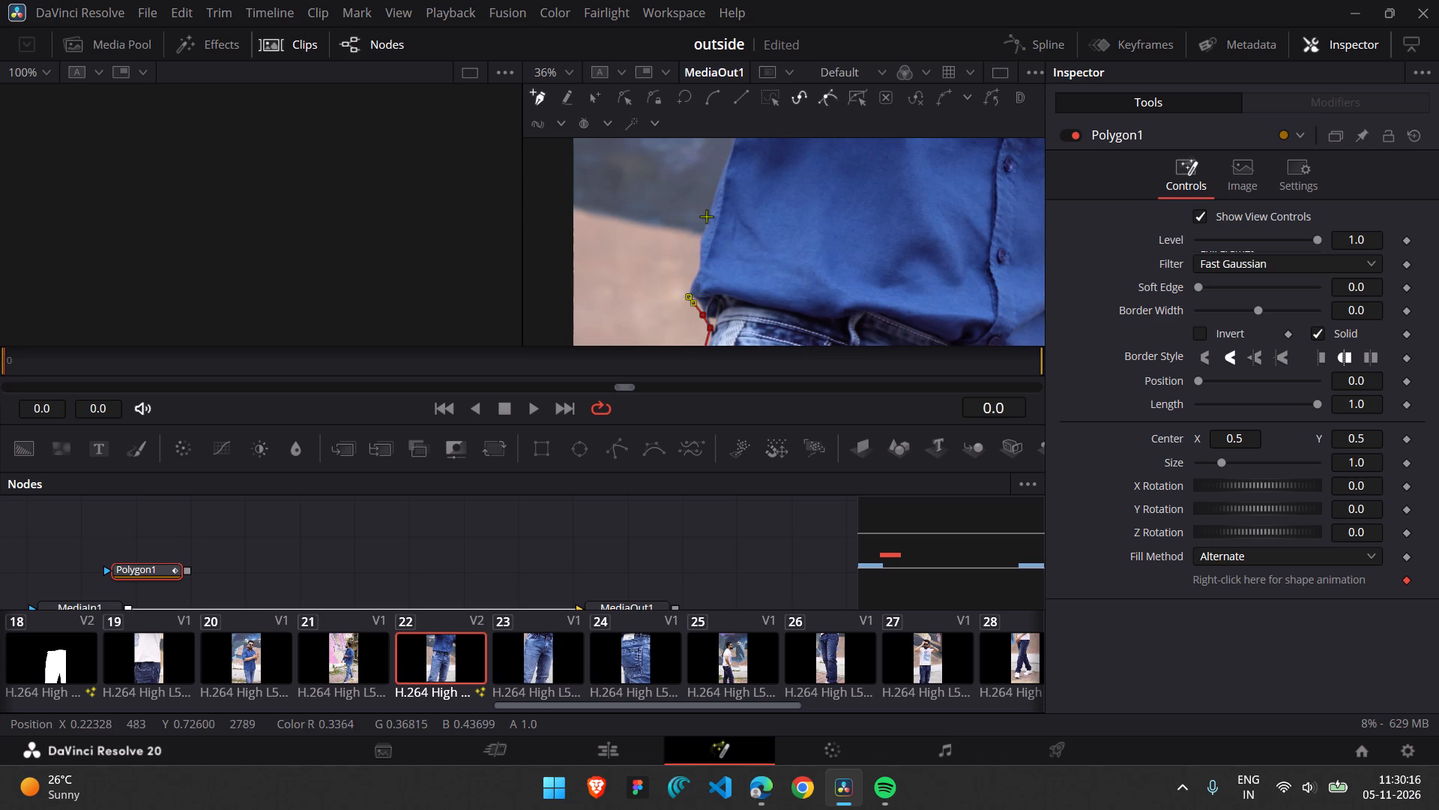
left_click(707, 214)
left_click(721, 165)
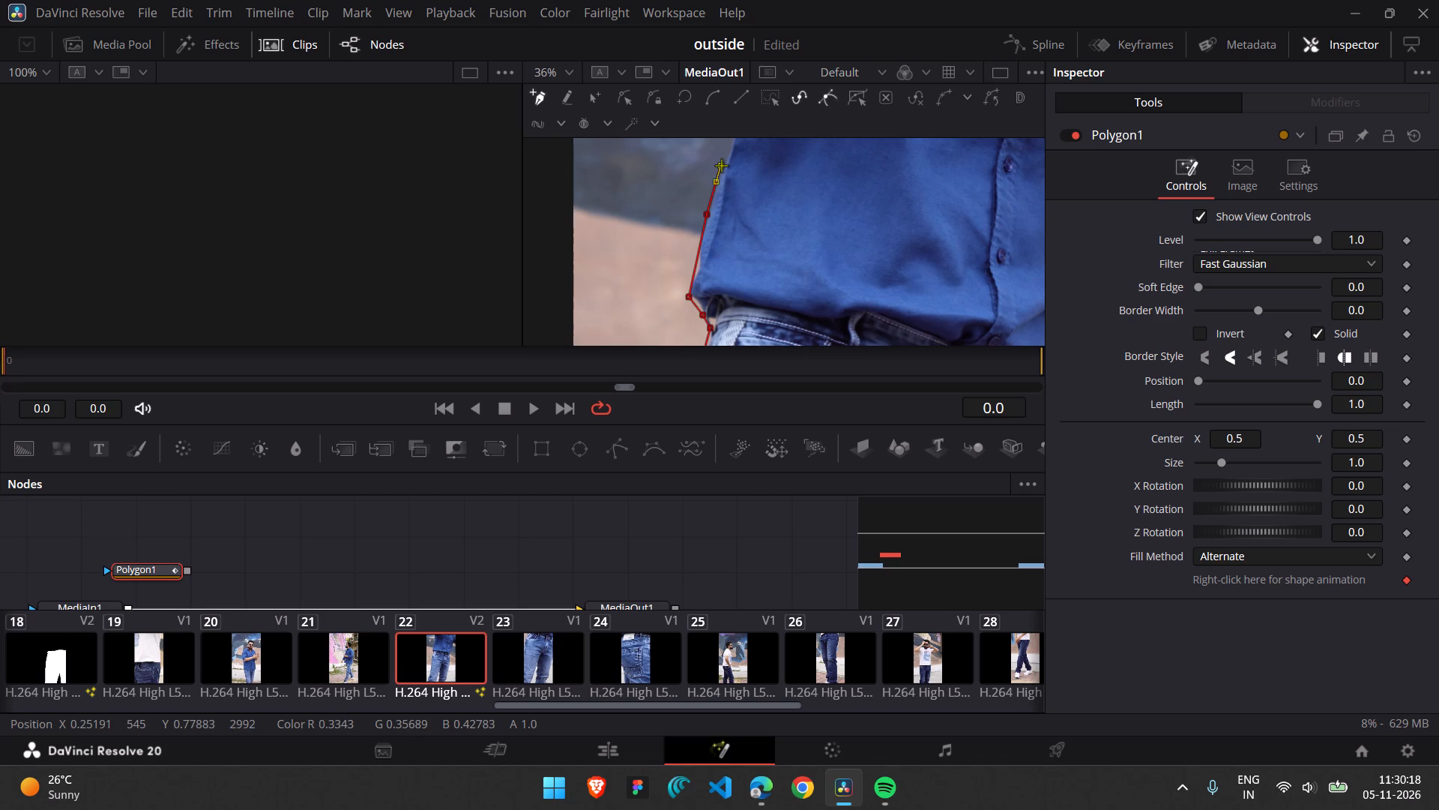
scroll(813, 288, "left", 1)
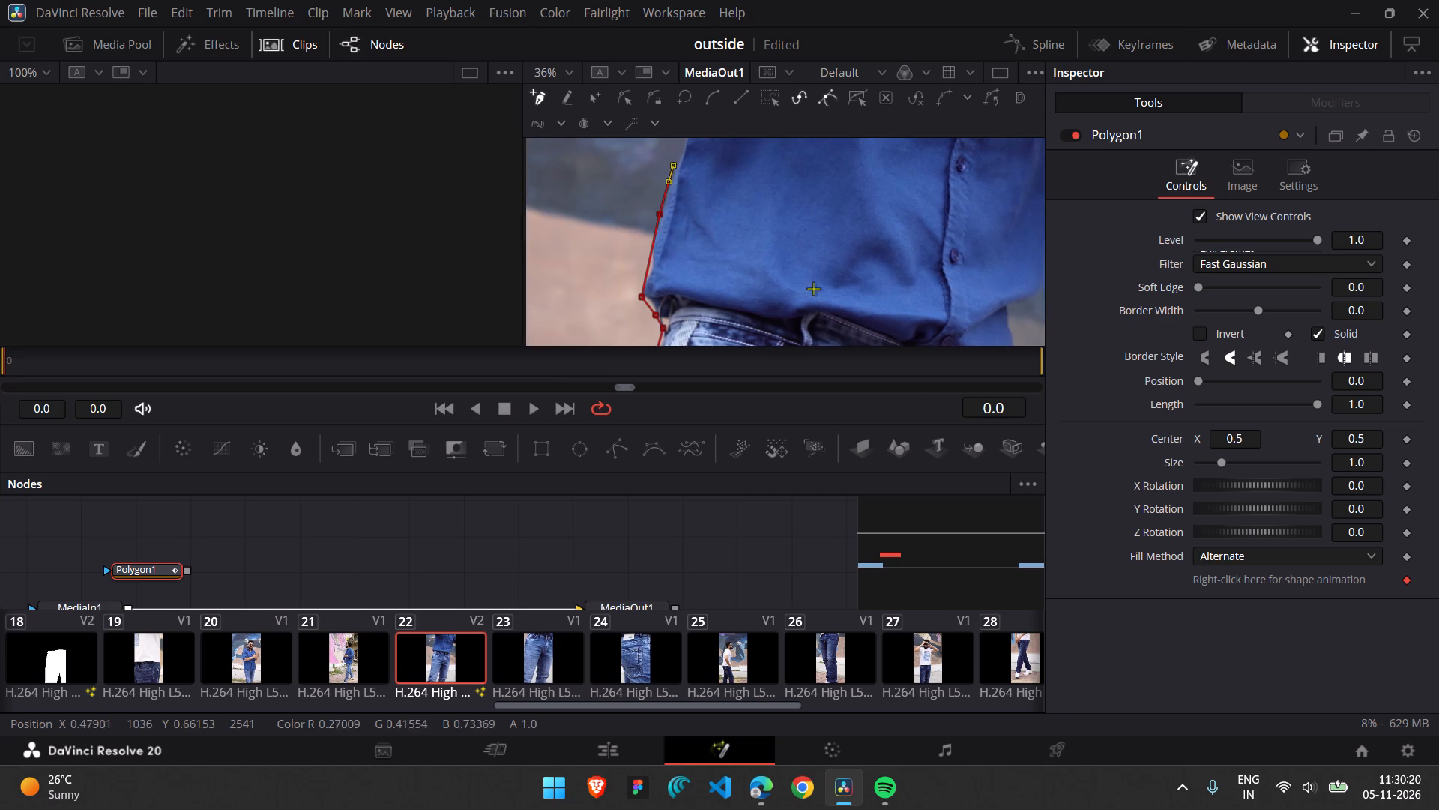
scroll(813, 288, "left", 1)
left_click(737, 166)
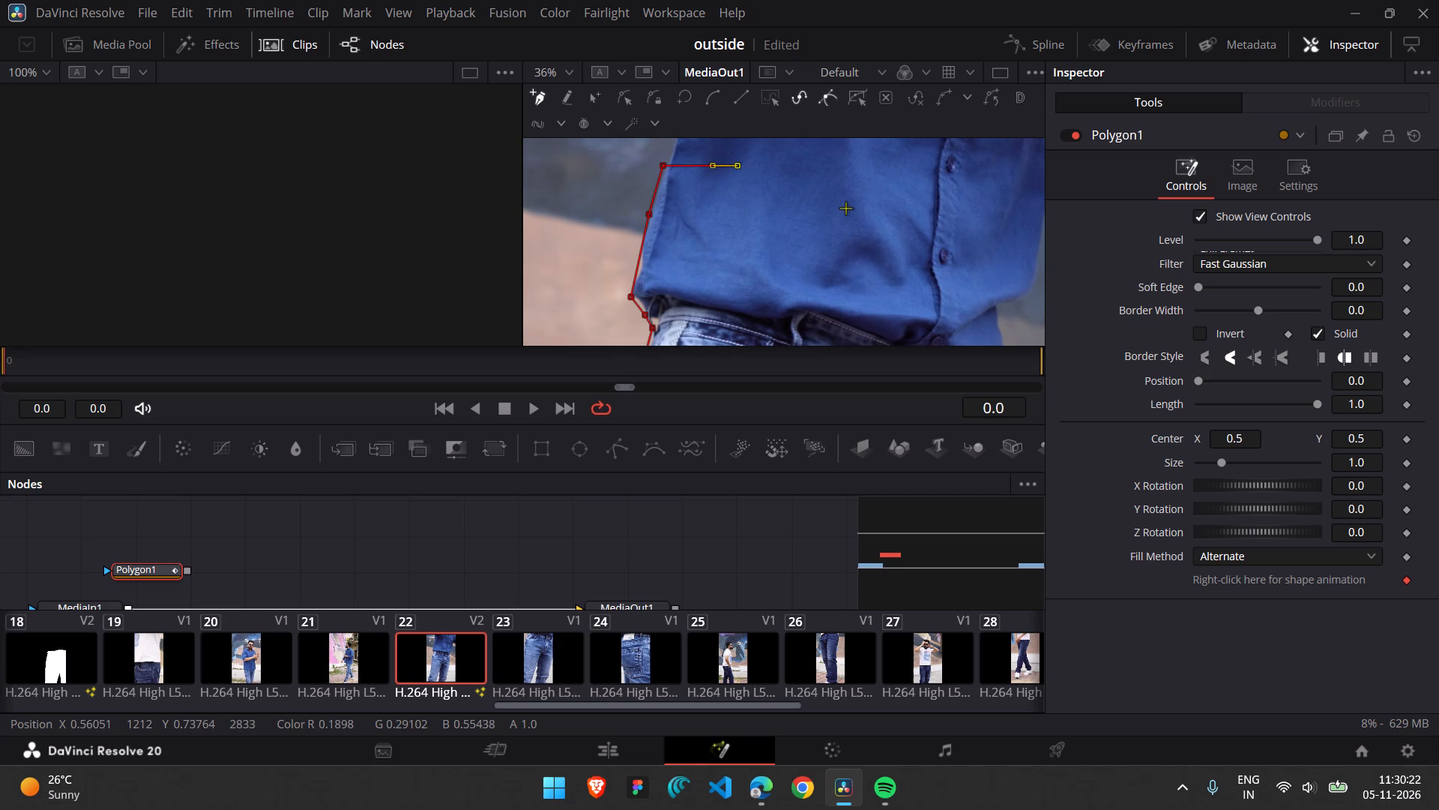
left_click(845, 208)
left_click(959, 232)
left_click(1010, 259)
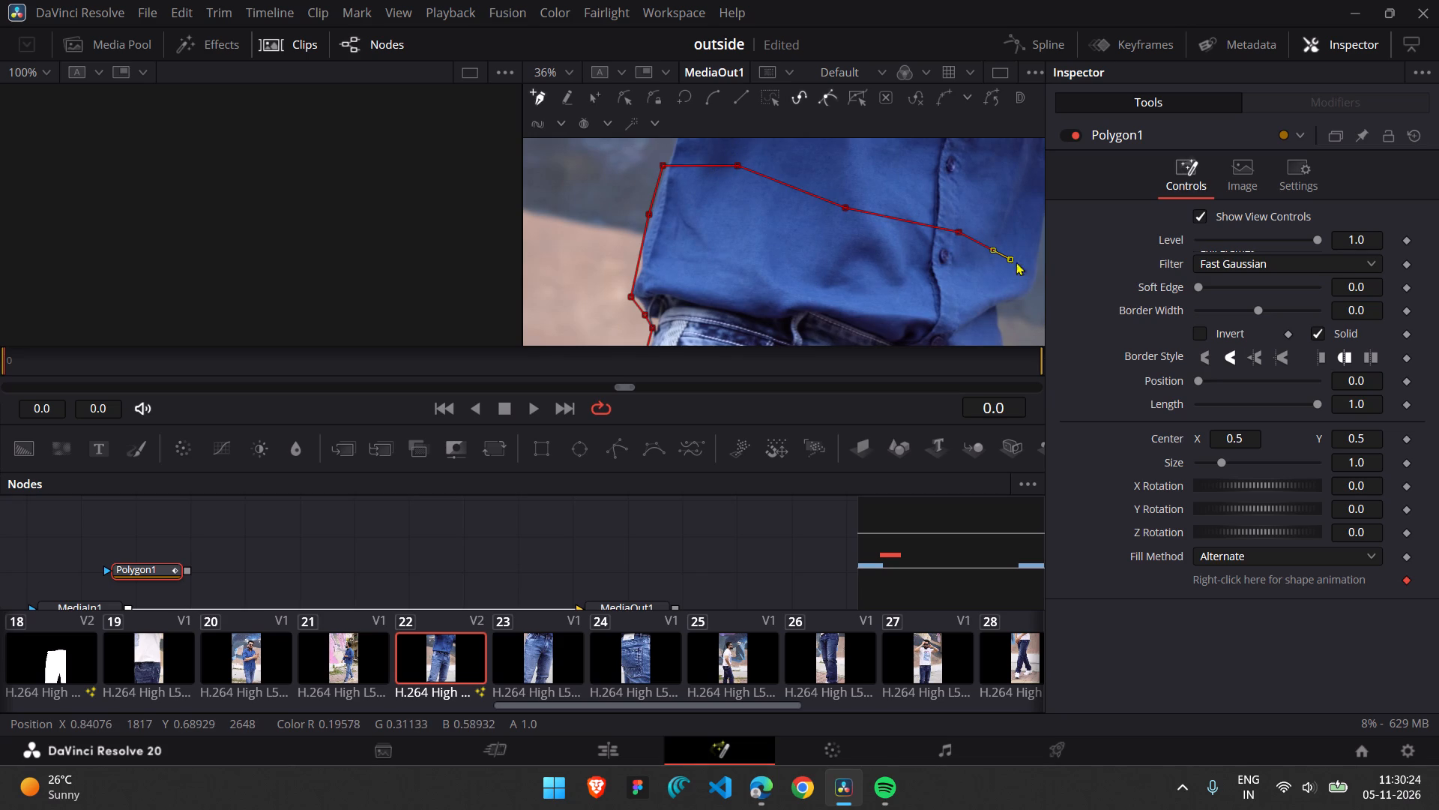
Carry the polygon mask down the shirt's opposite side and around its hem corner to the jeans' waistband.
left_click(1001, 308)
scroll(1001, 308, "down", 1)
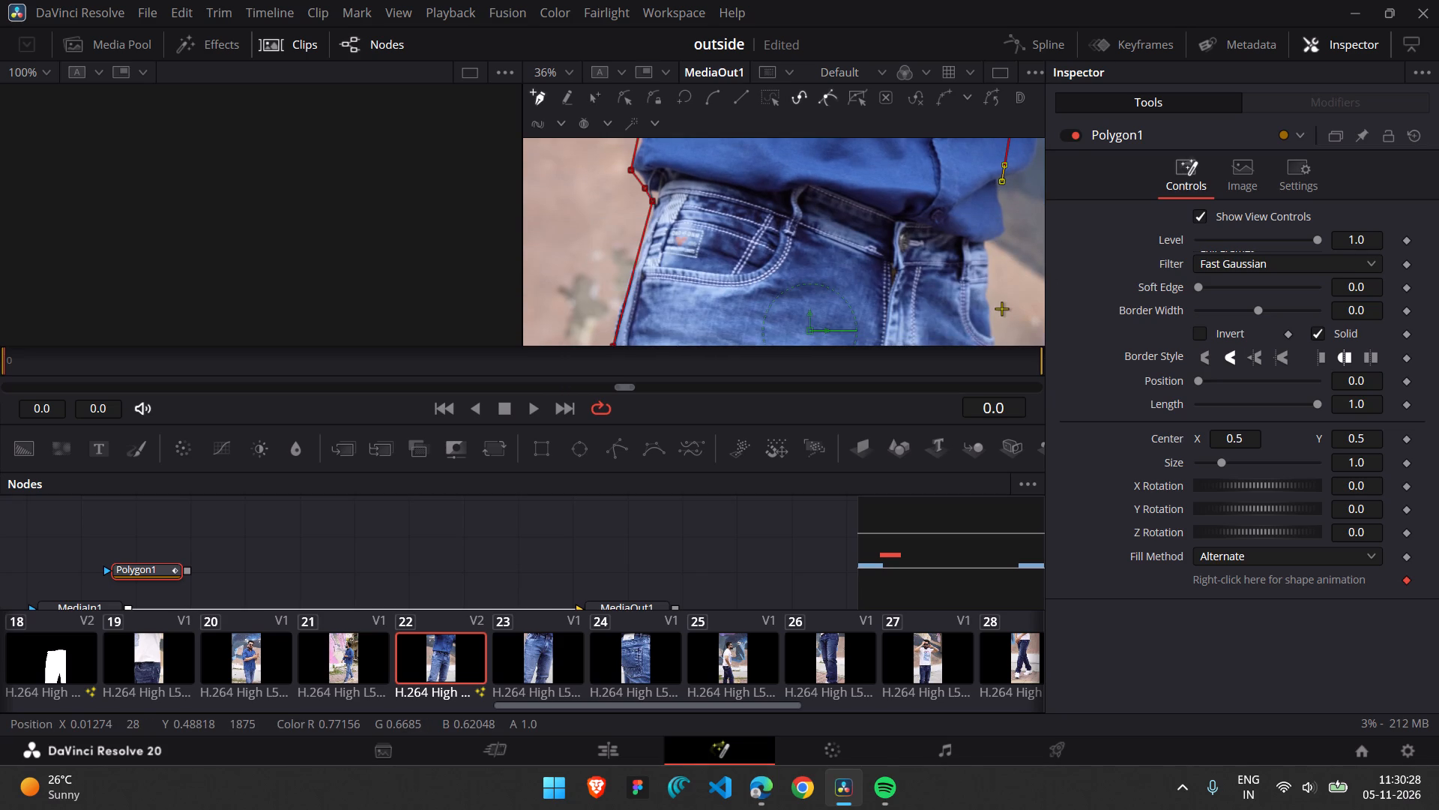
left_click(1005, 212)
left_click(1005, 223)
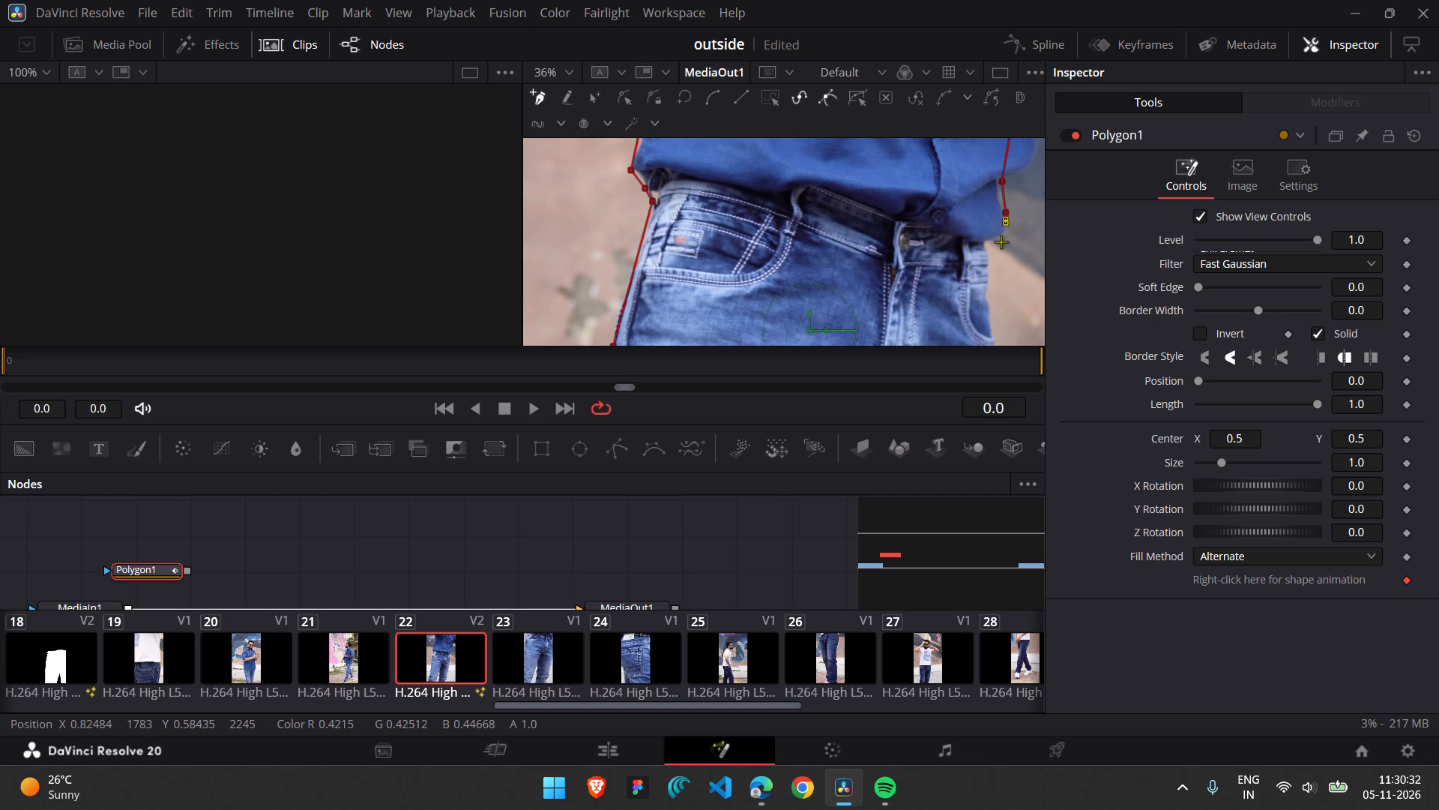
left_click(1001, 241)
left_click(992, 243)
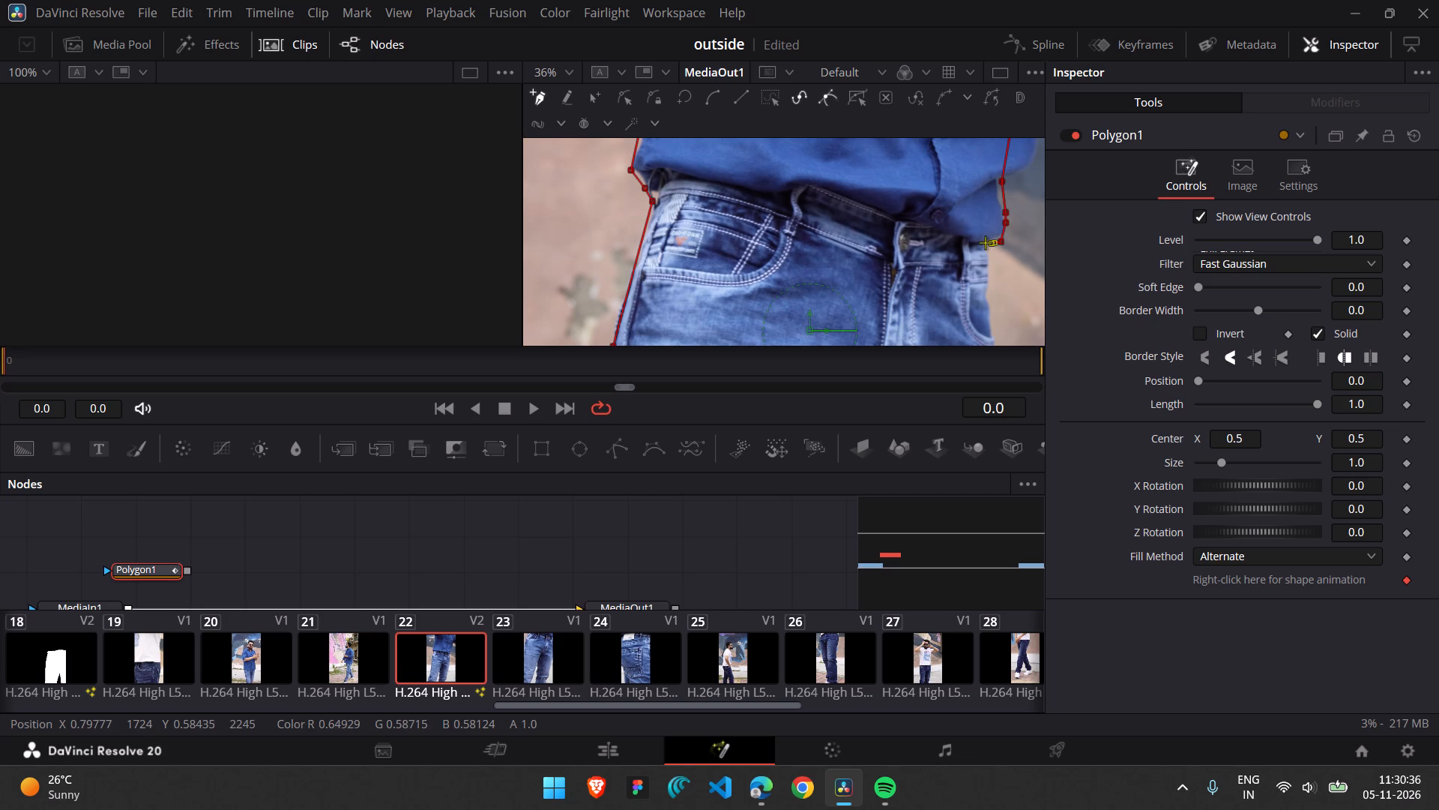
left_click(985, 241)
Trace the polygon mask from the waistband down past the second leg's pocket and hip to crotch level on the outer thigh.
left_click(991, 277)
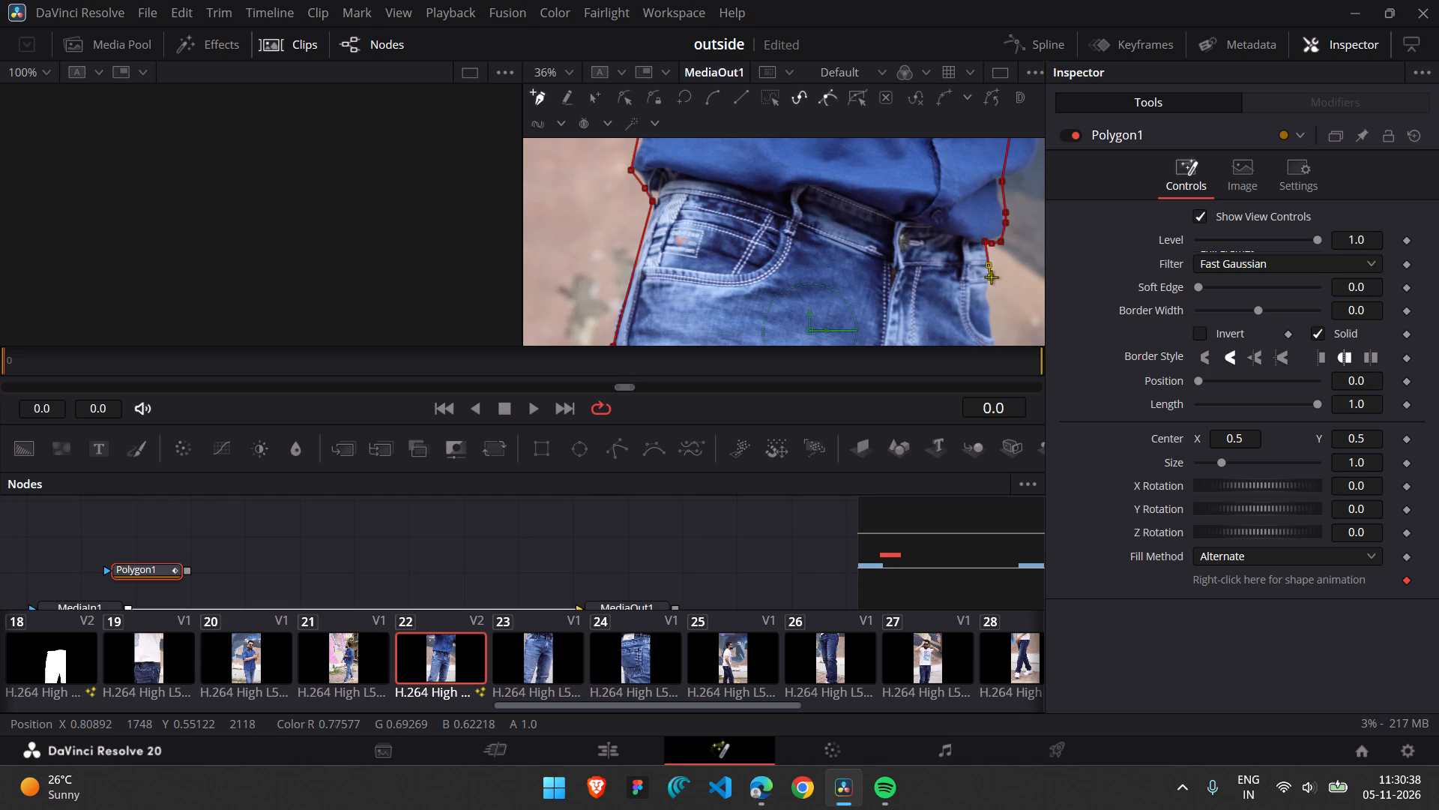
left_click(992, 295)
scroll(995, 317, "down", 1)
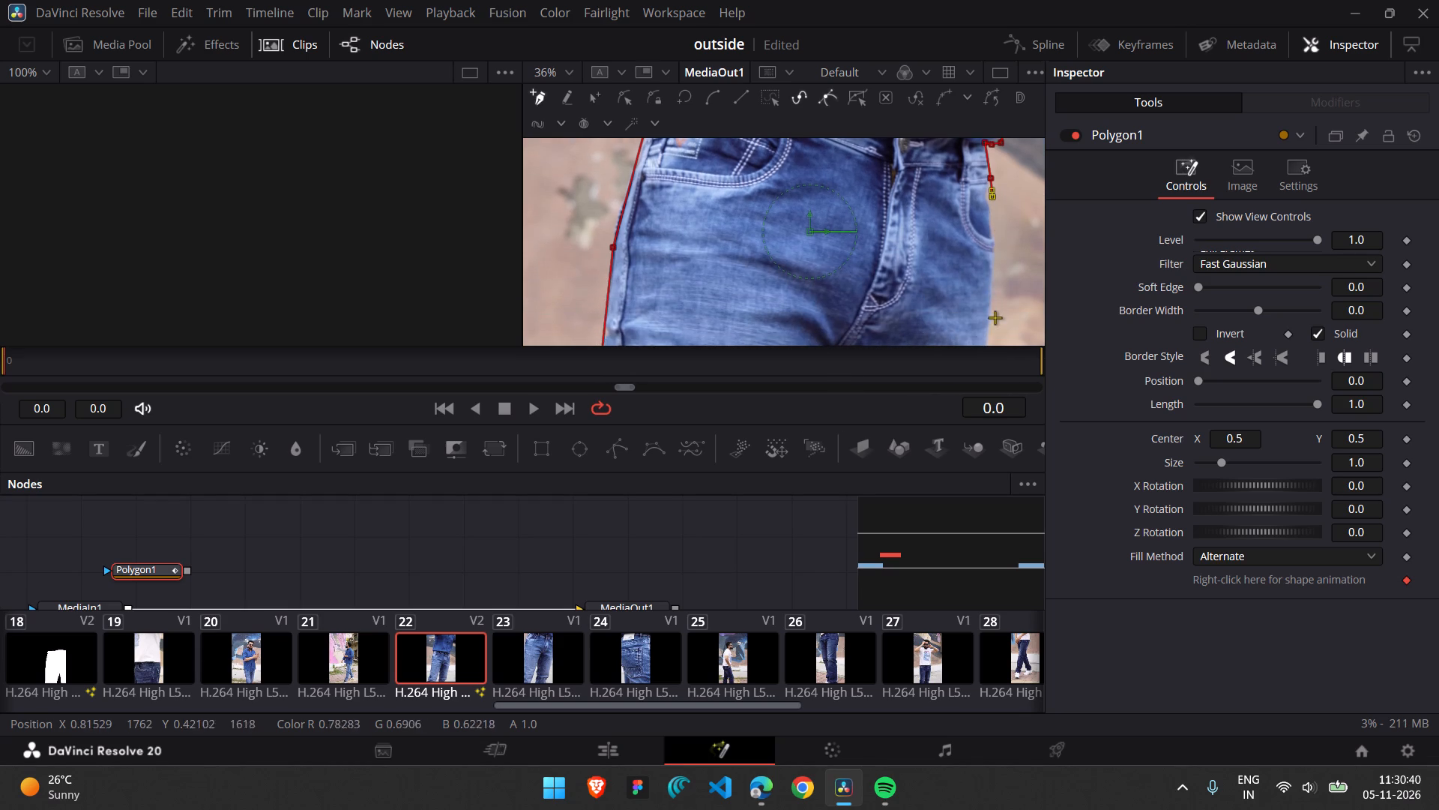
scroll(995, 317, "down", 1)
left_click(992, 200)
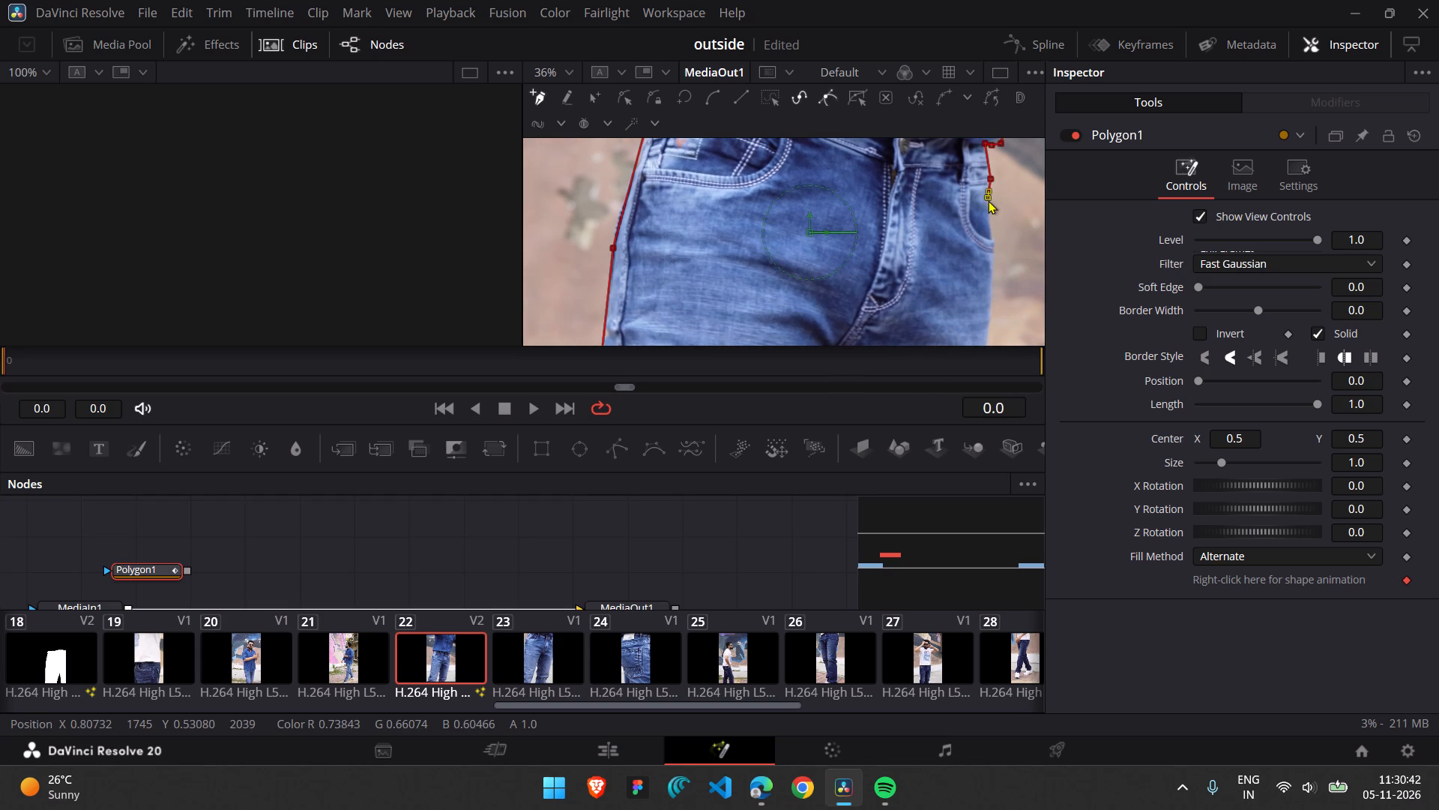
left_click(998, 243)
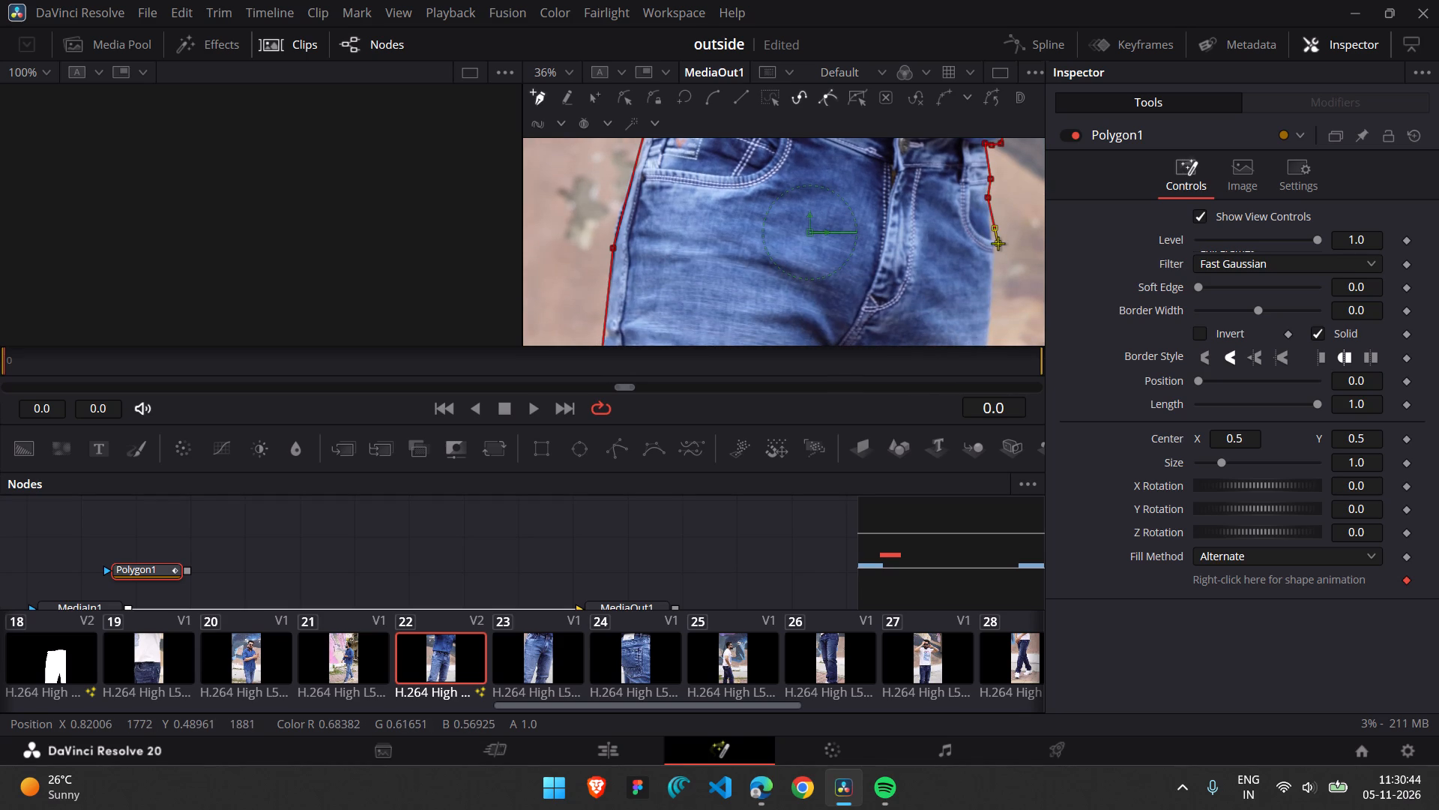
left_click(1001, 243)
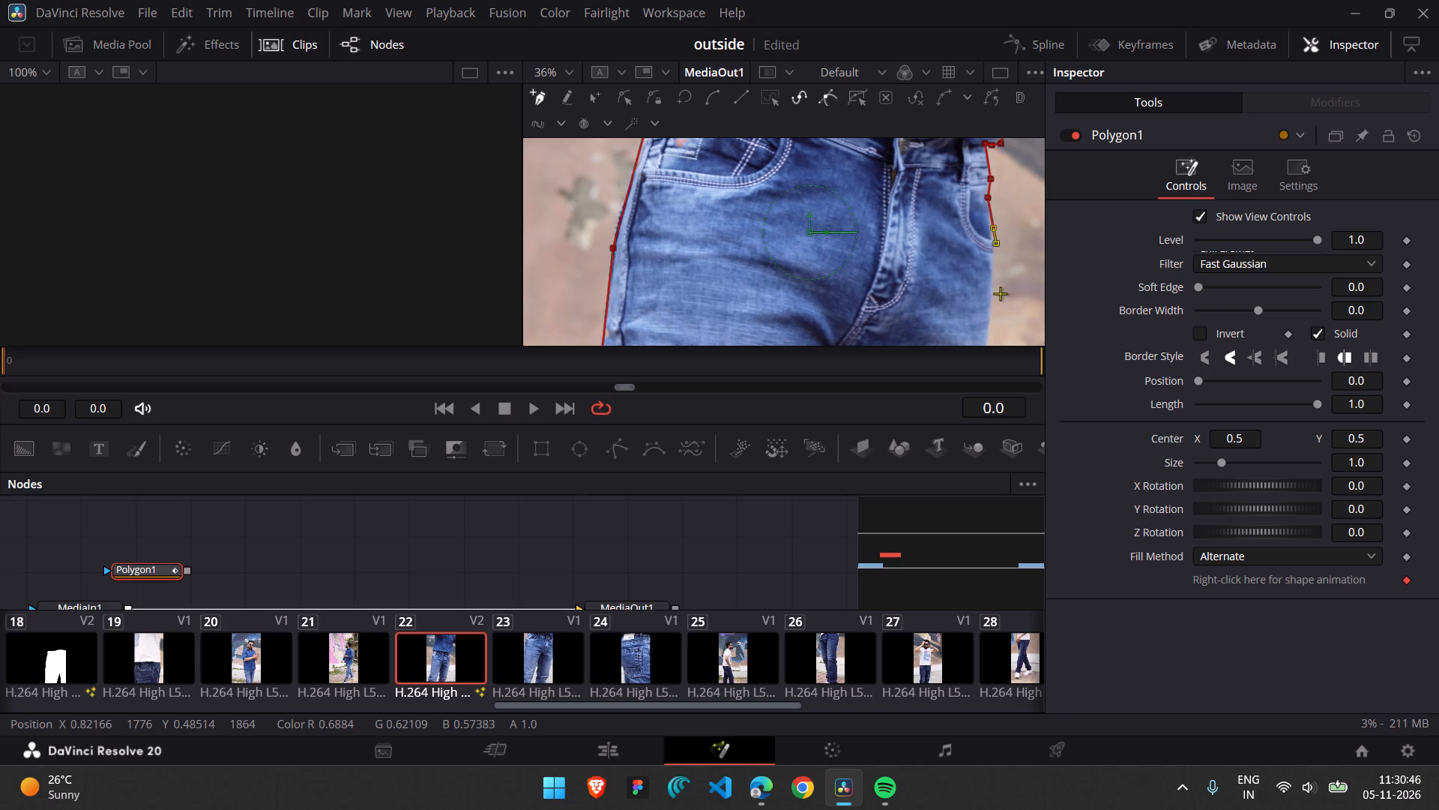
scroll(1000, 295, "down", 1)
left_click(982, 297)
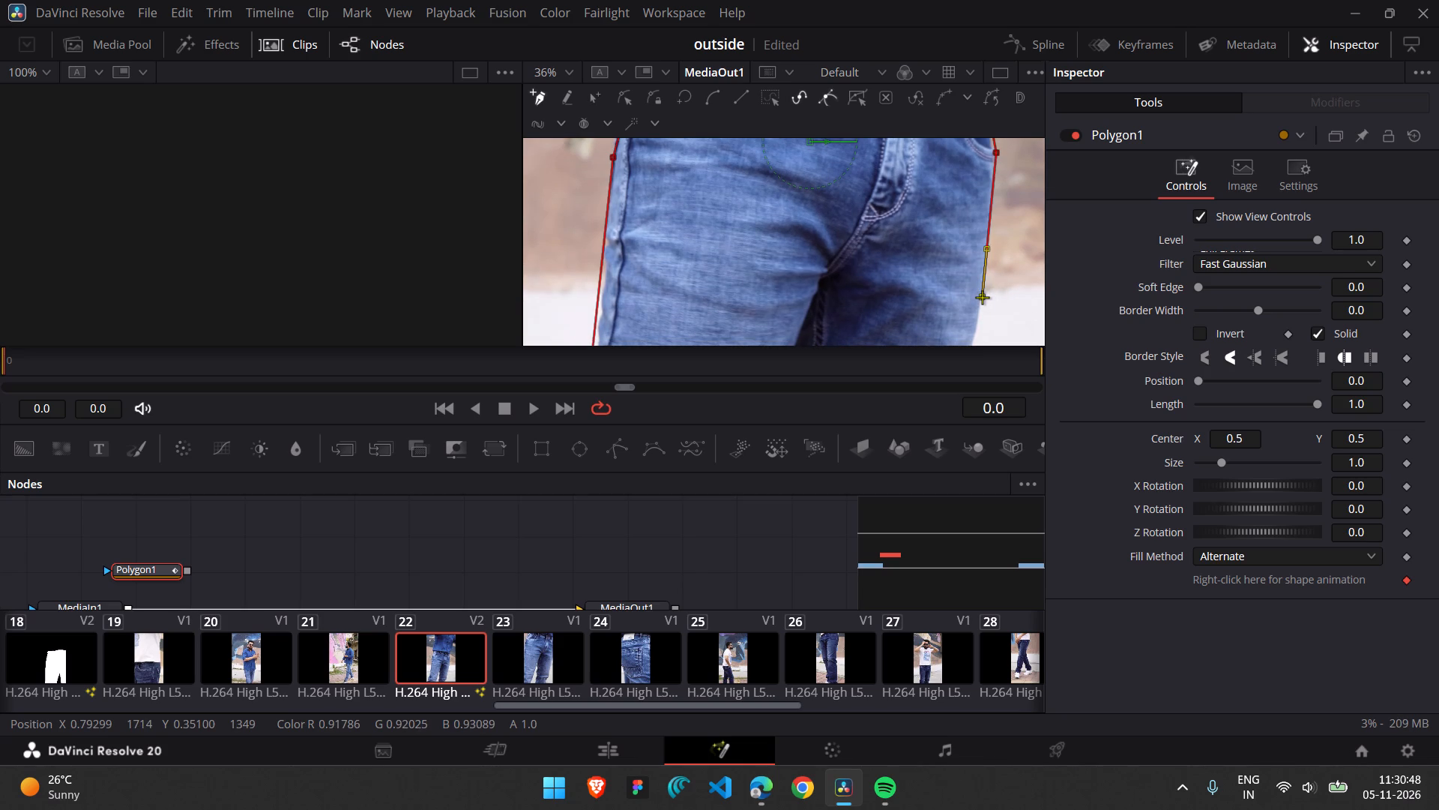
Extend the polygon mask down the second leg's outer thigh to the fold at the knee.
scroll(982, 297, "down", 1)
left_click(964, 301)
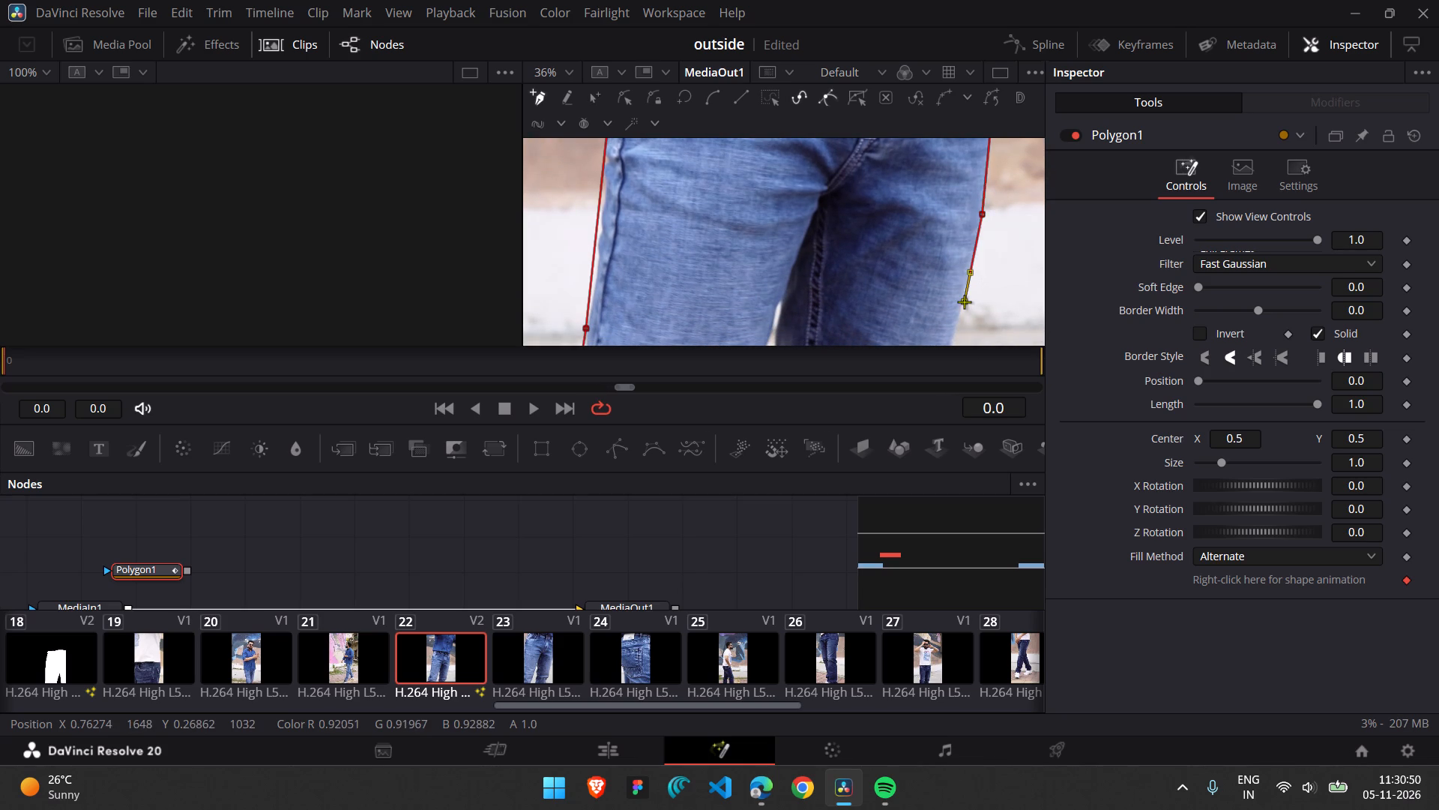
scroll(964, 301, "down", 1)
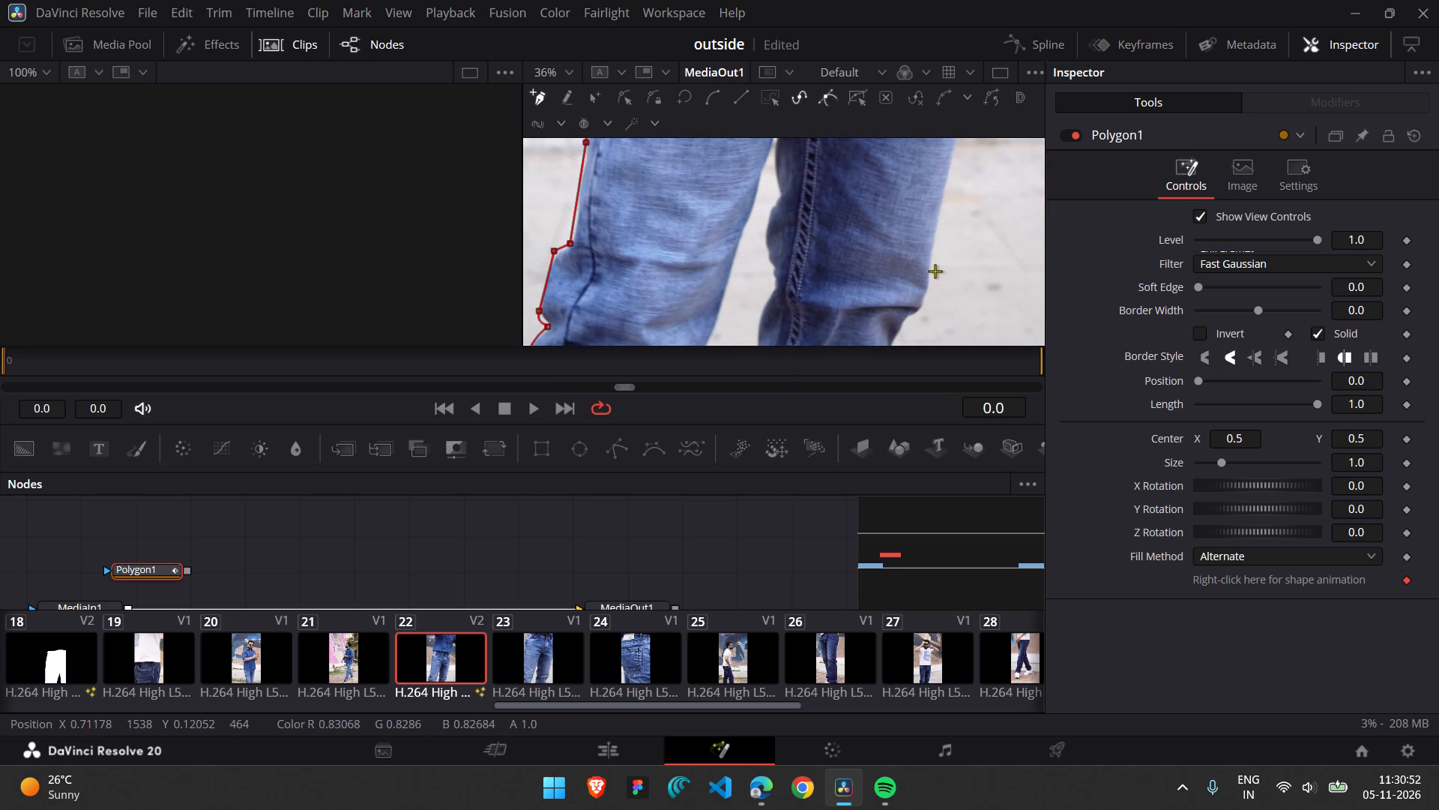
left_click(929, 271)
scroll(929, 271, "up", 1)
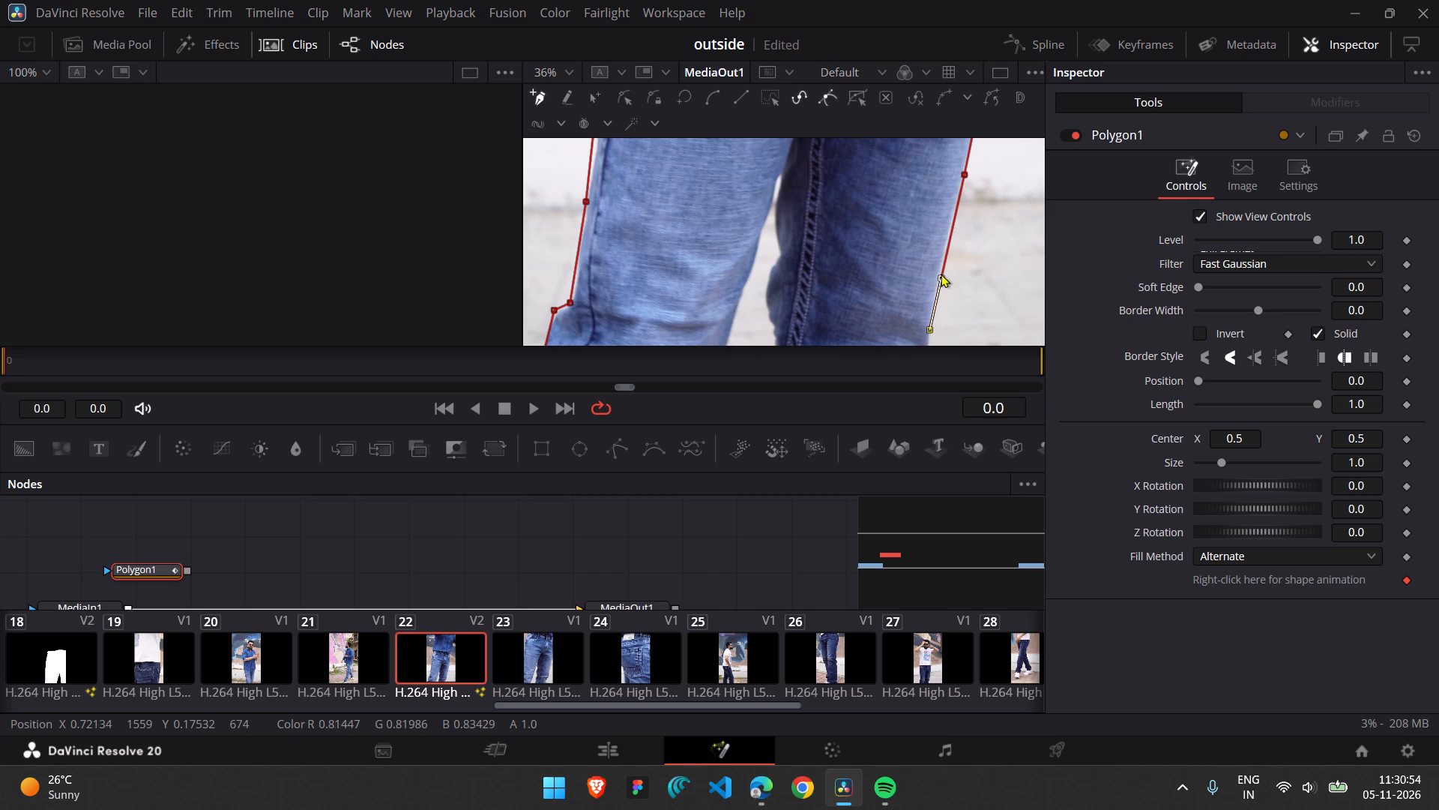
left_click(941, 277)
scroll(967, 277, "down", 1)
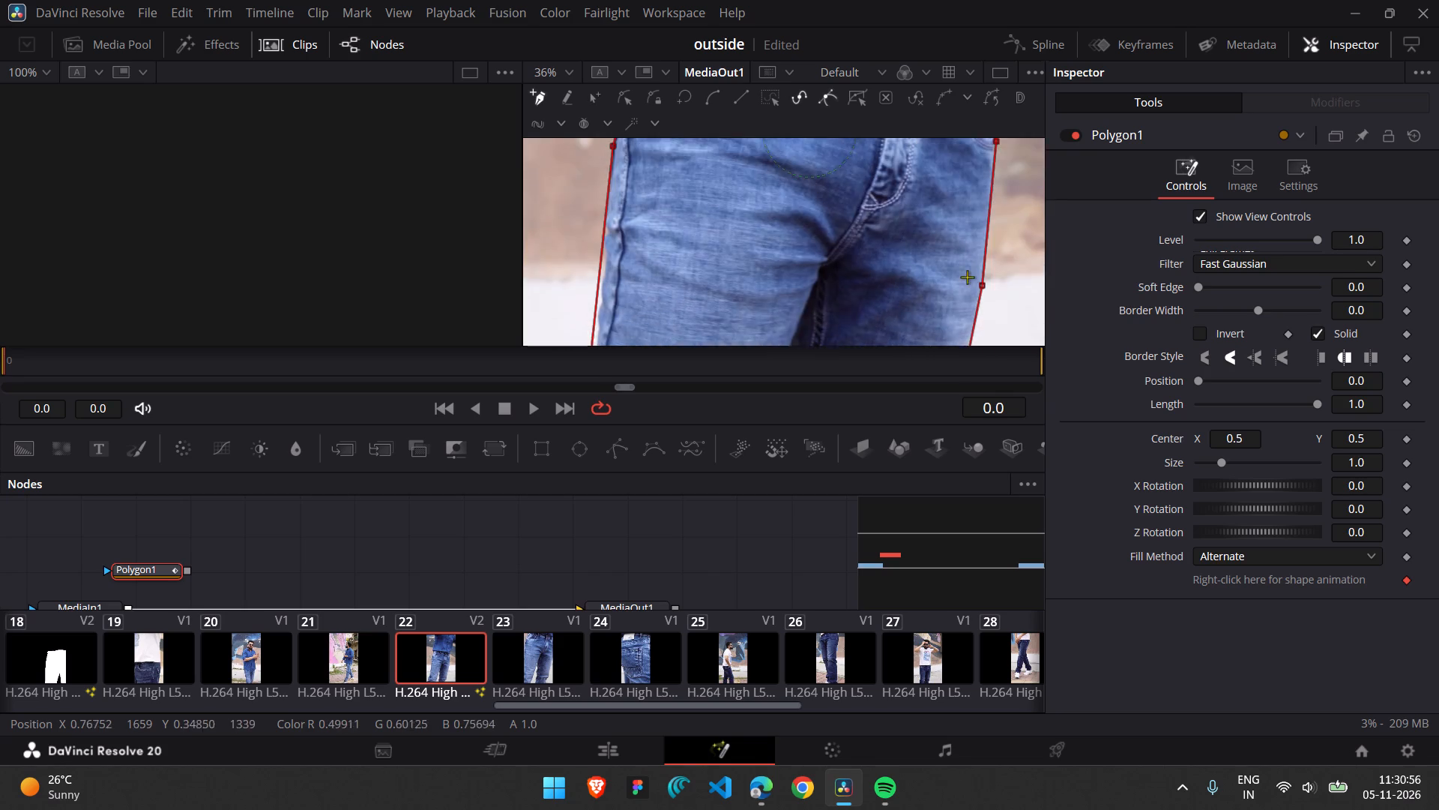
scroll(967, 277, "down", 1)
left_click(926, 328)
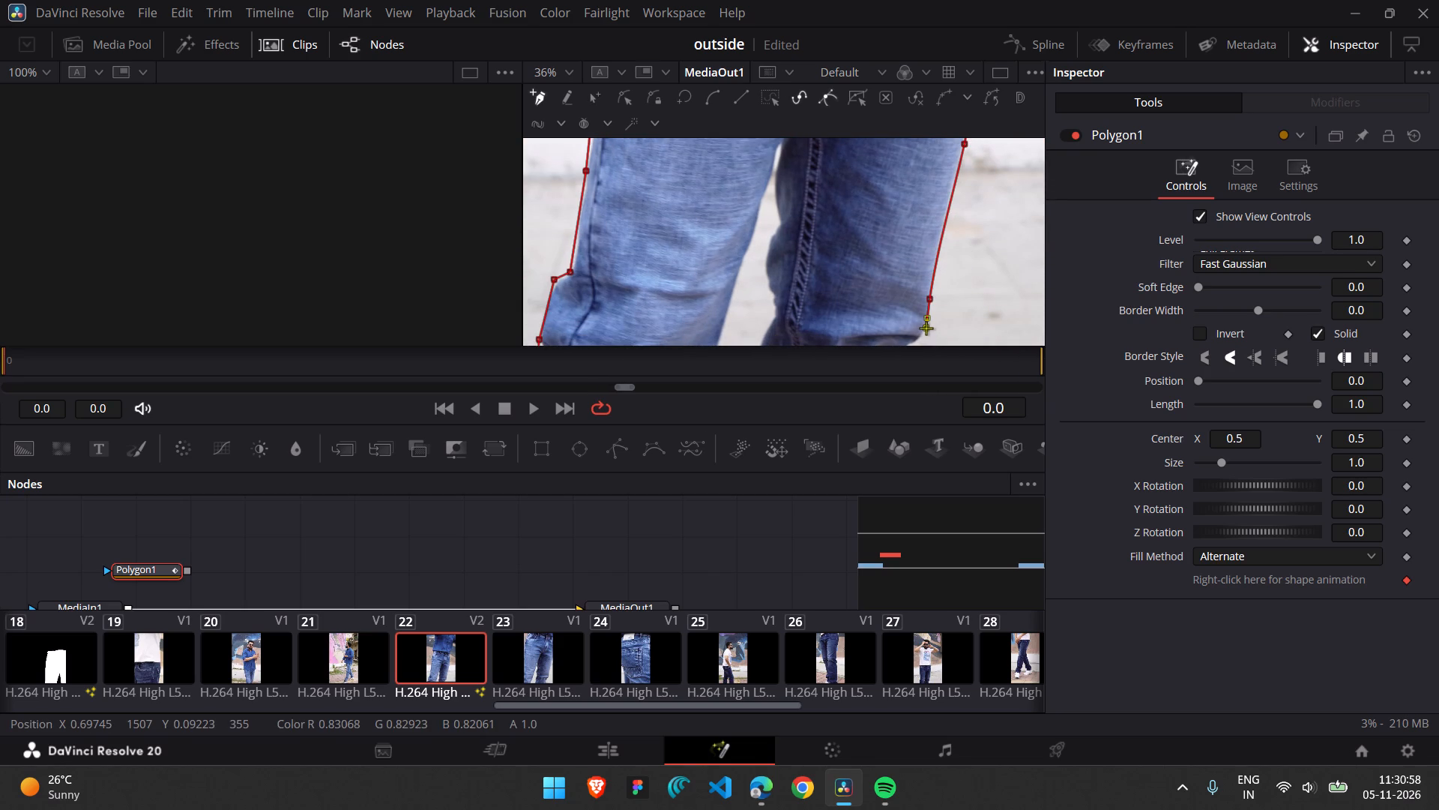
Trace the polygon mask around the knee folds to the frame's bottom edge and across beneath the leg to its inner edge.
scroll(926, 328, "down", 1)
left_click(912, 235)
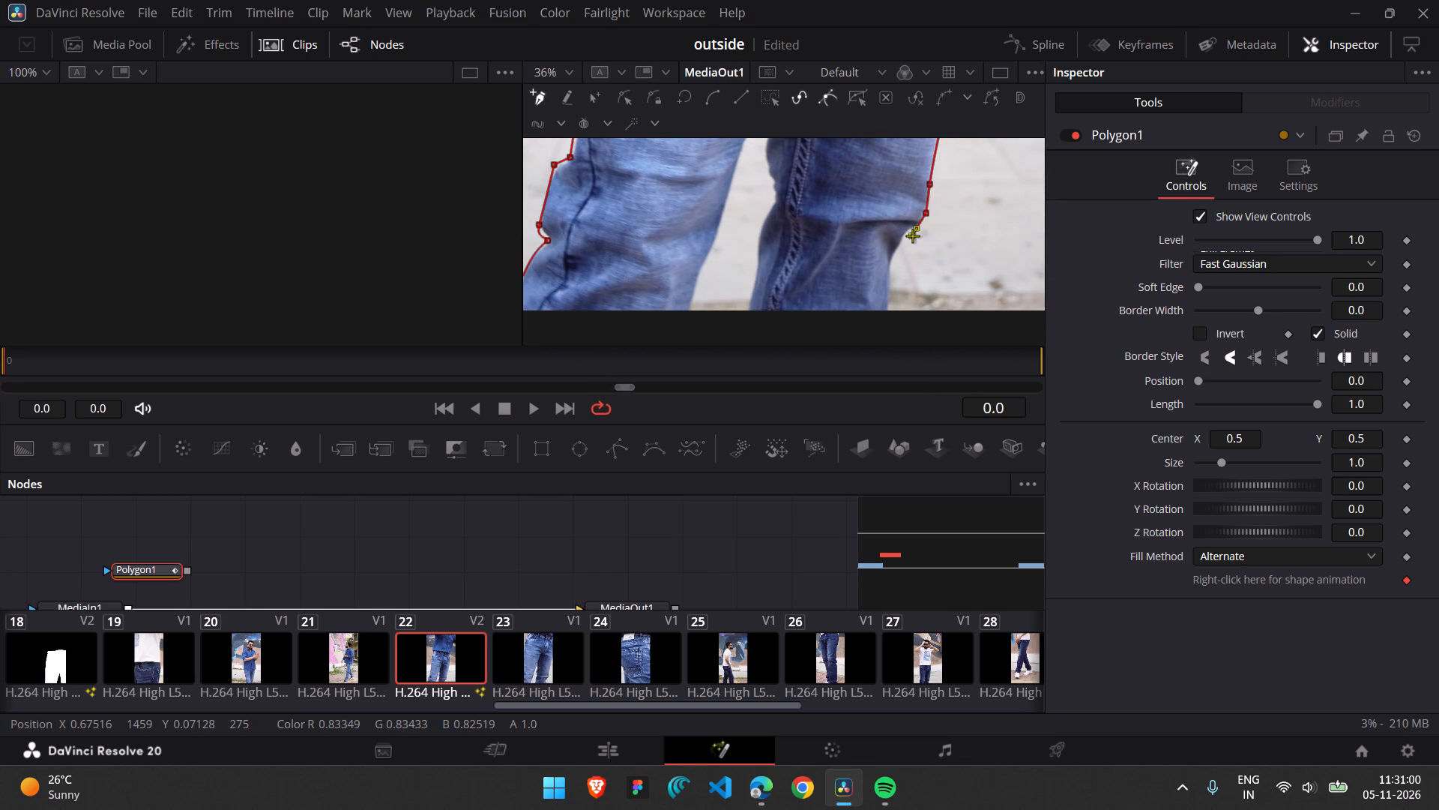
left_click(910, 231)
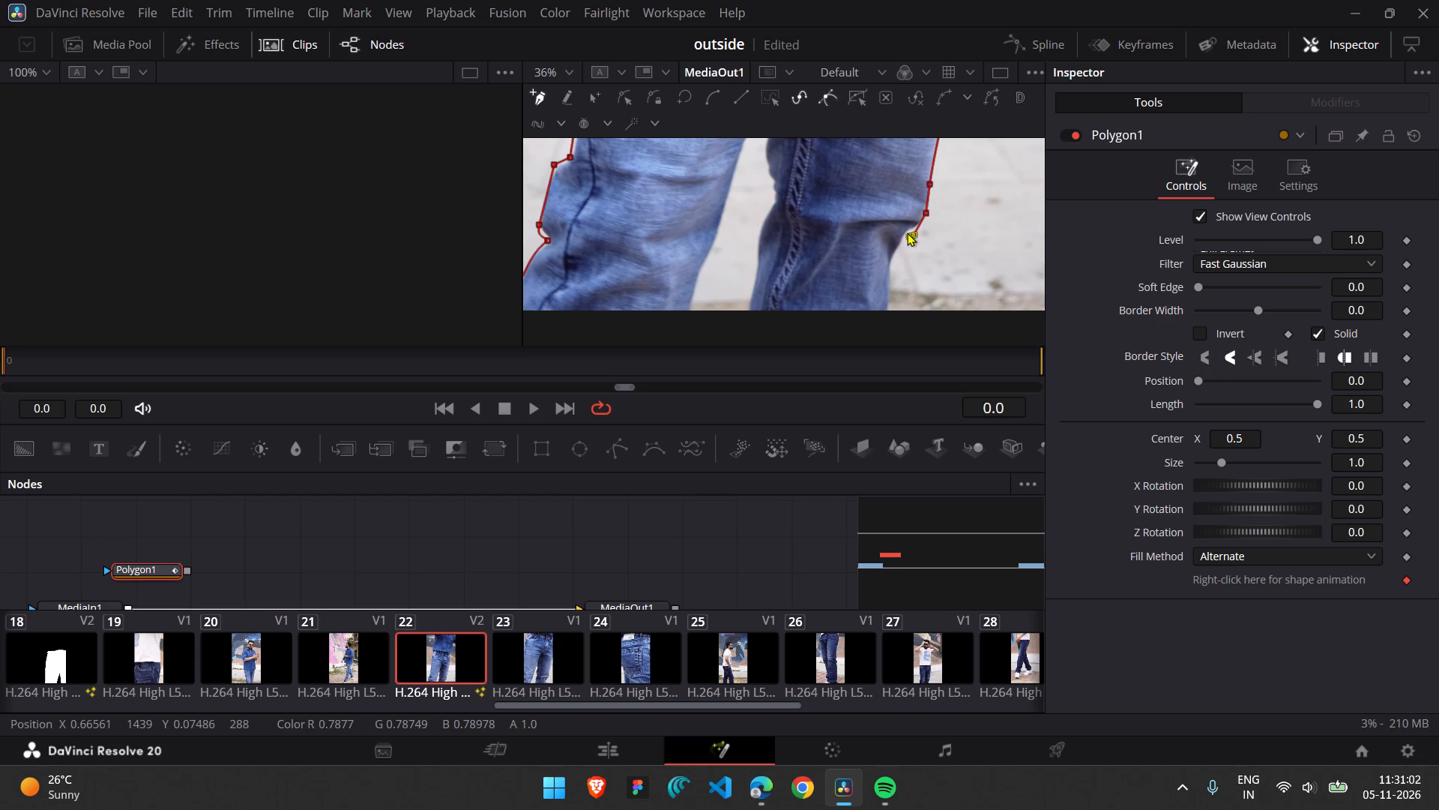
left_click(911, 232)
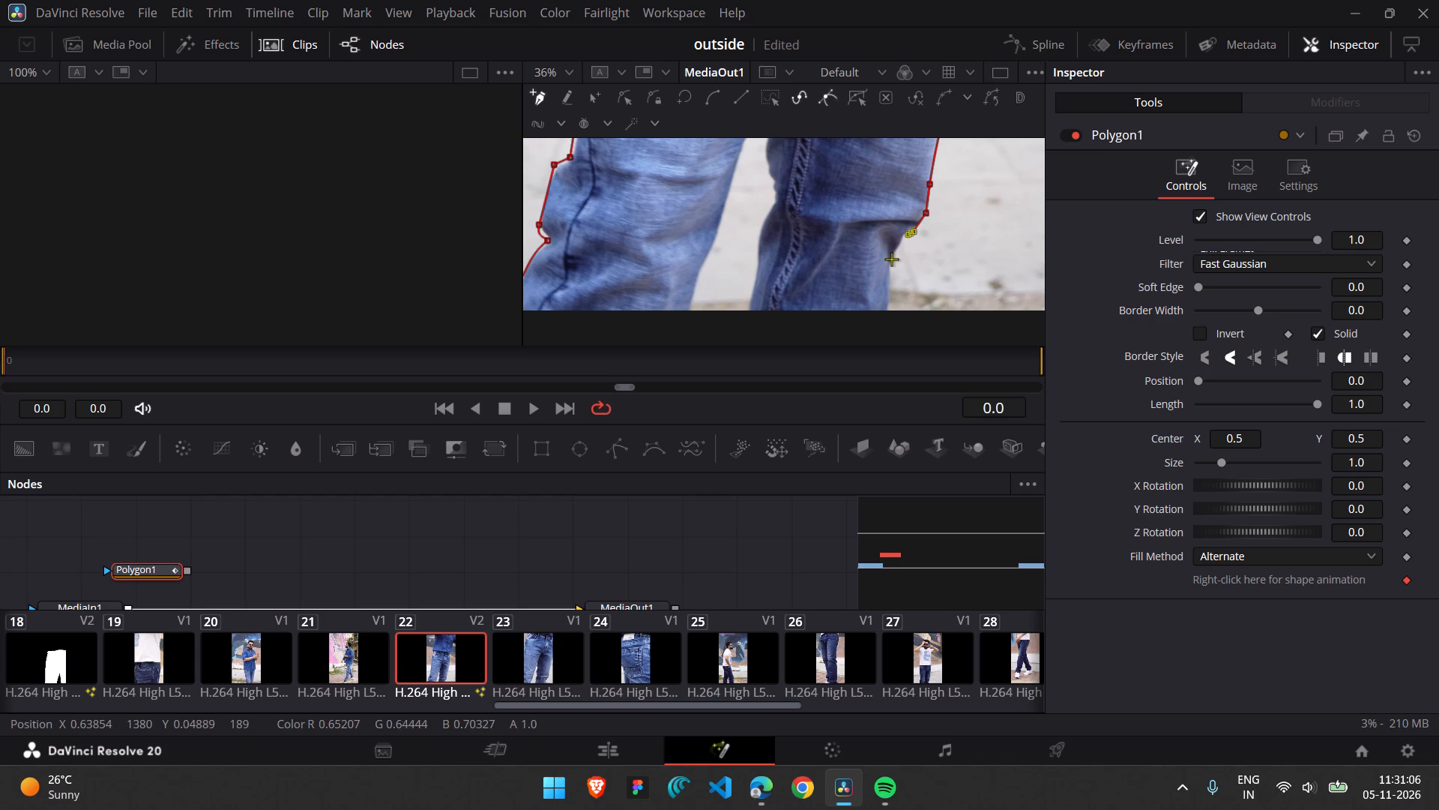
left_click(891, 258)
left_click(889, 259)
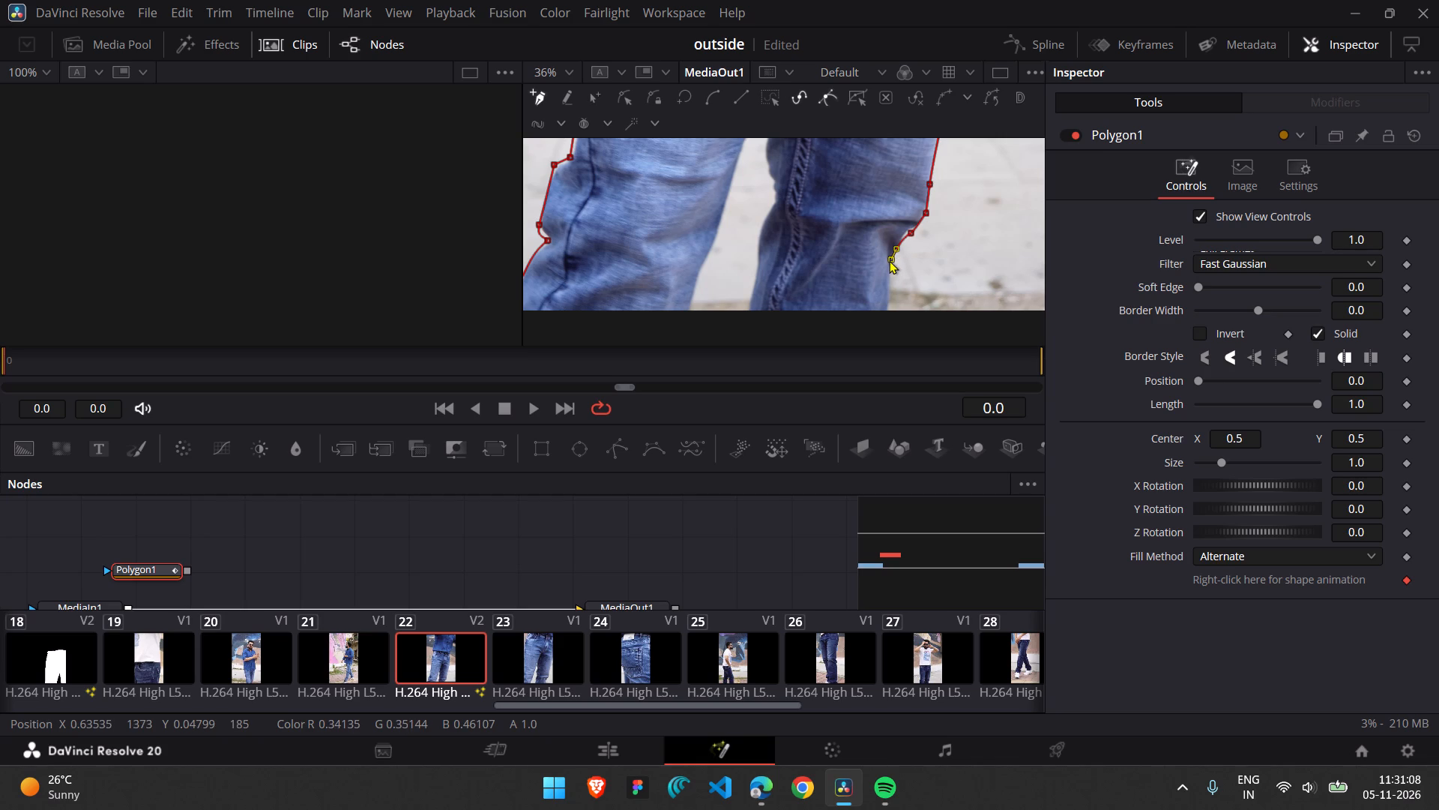
scroll(899, 261, "down", 1)
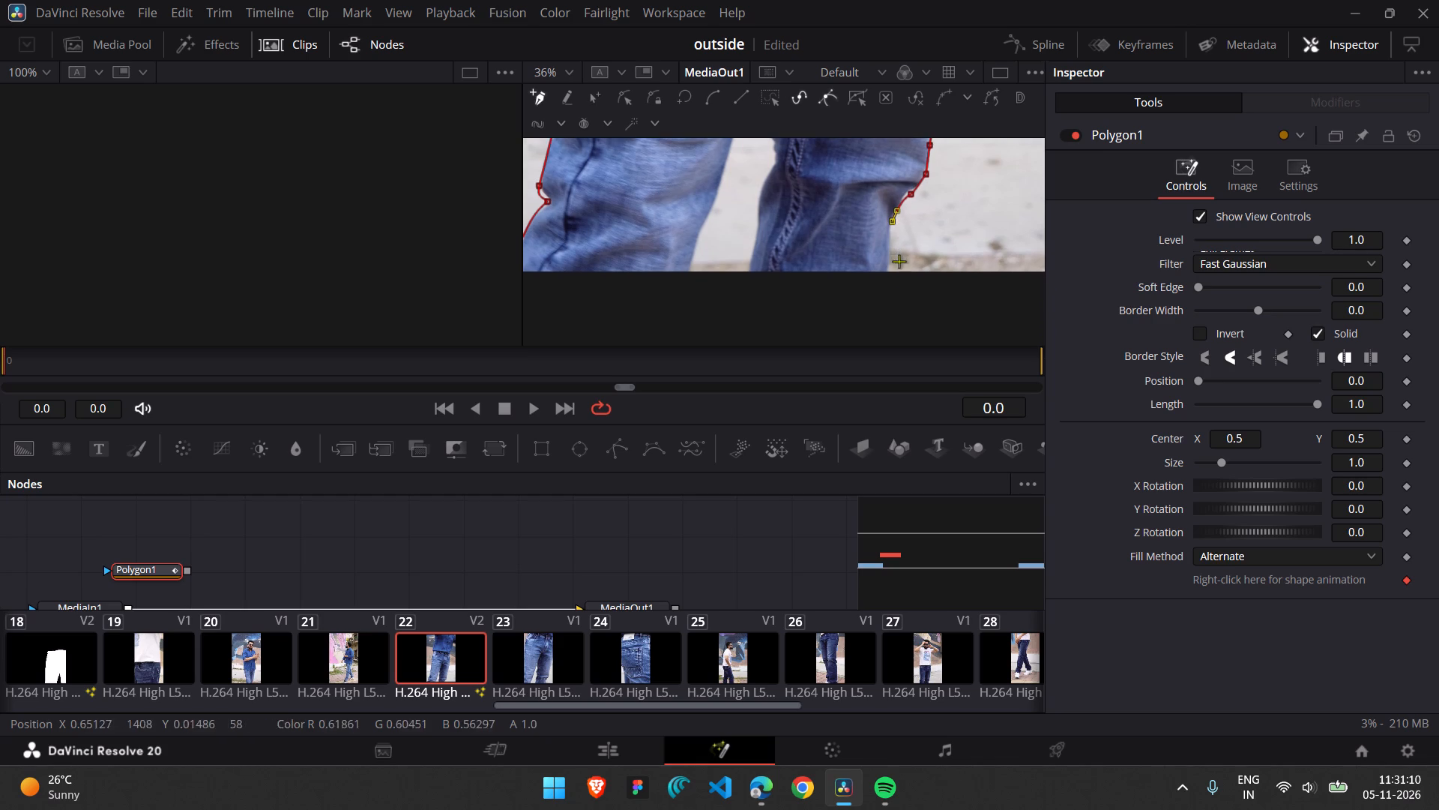
scroll(899, 261, "down", 1)
left_click(889, 226)
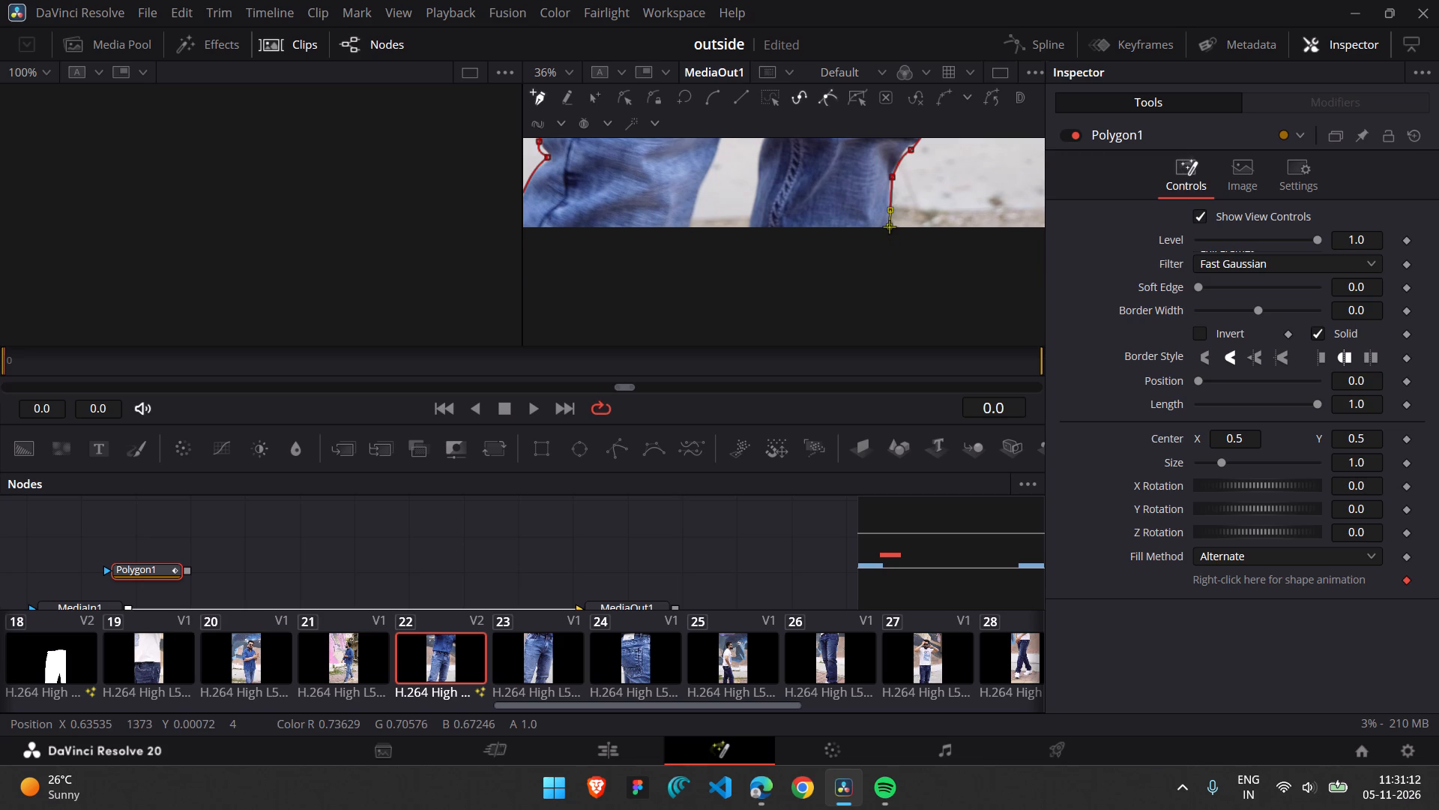
left_click(749, 229)
left_click(747, 229)
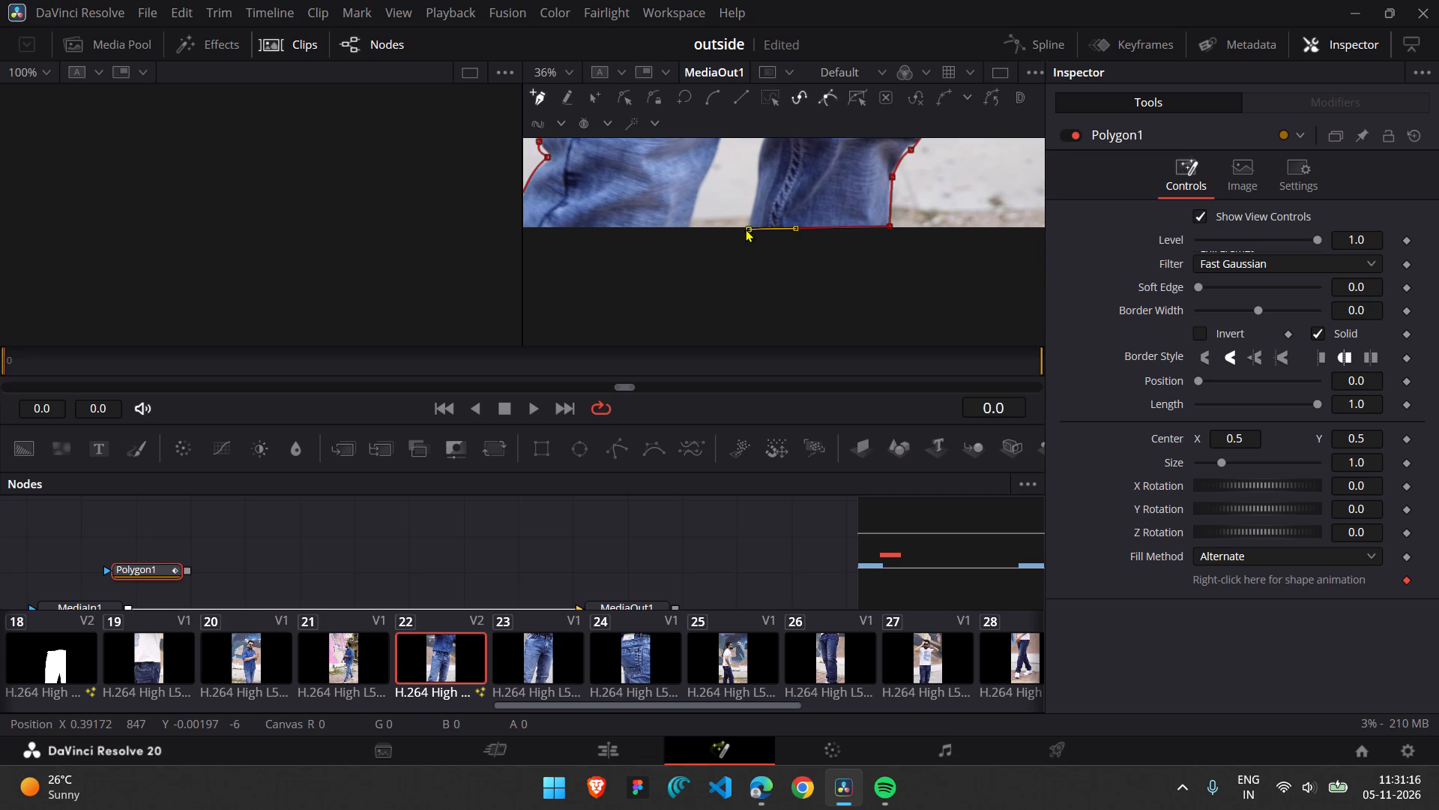
Trace the polygon mask up the second leg's inner edge, past the knee folds, to the top of the gap between the legs.
scroll(746, 292, "up", 1)
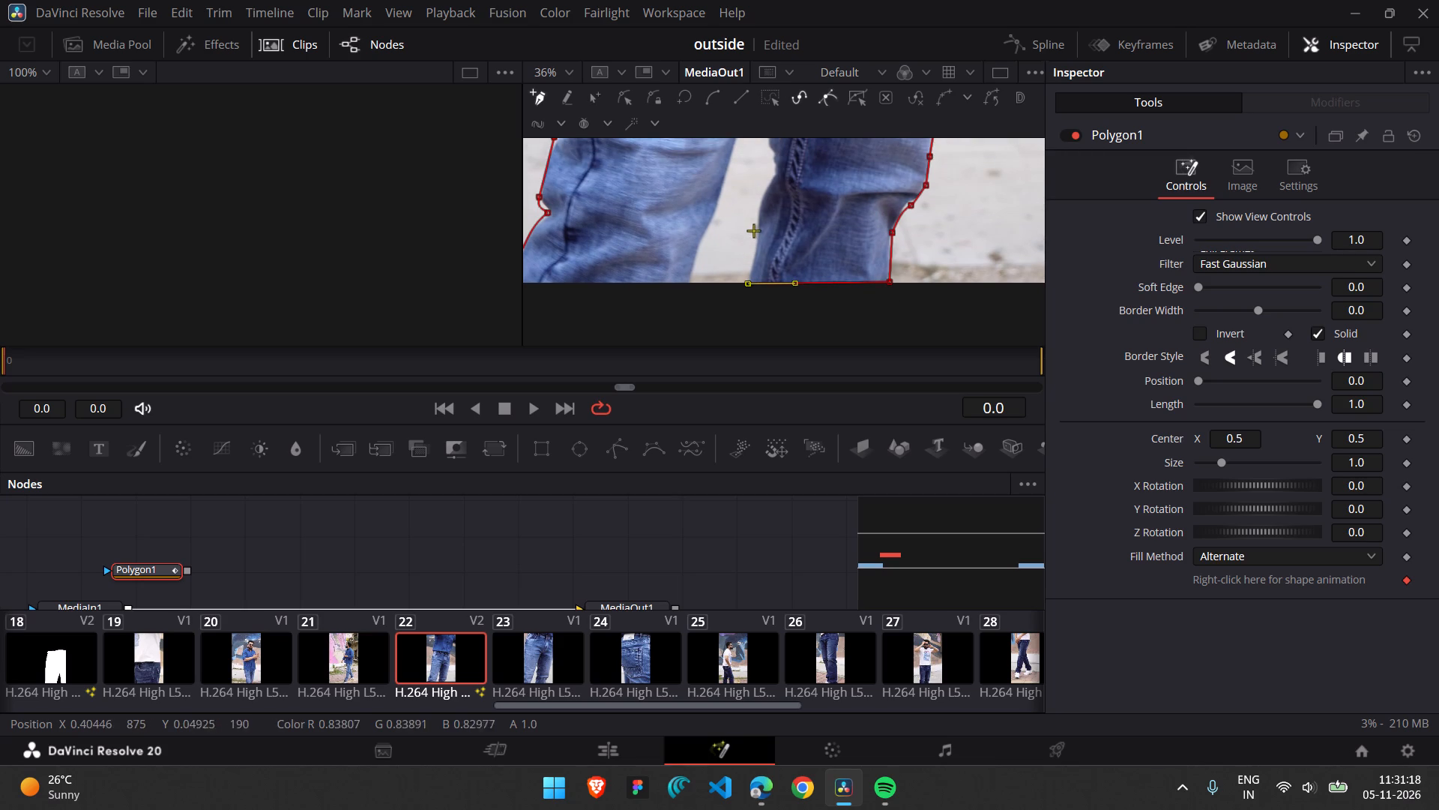
left_click(757, 229)
left_click(753, 212)
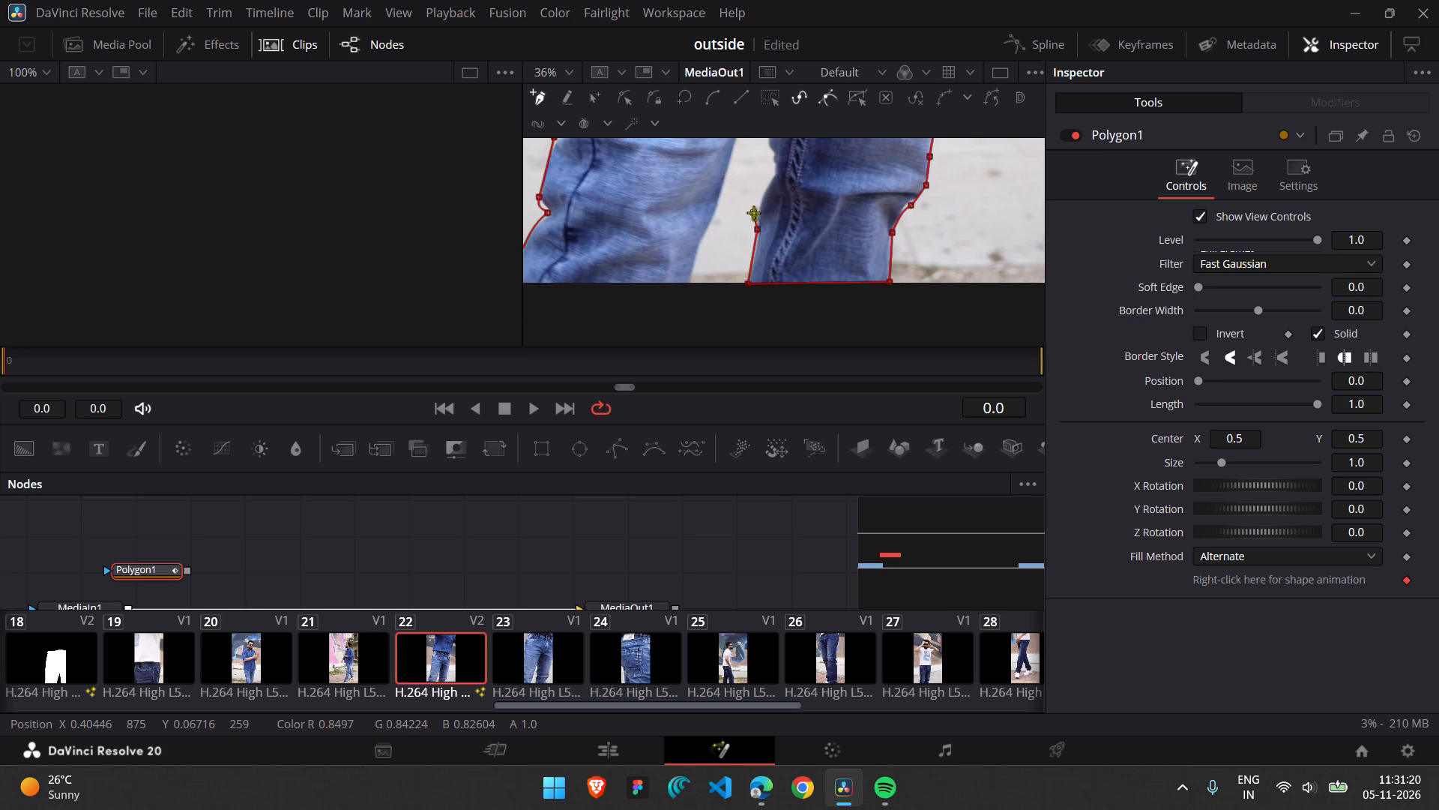
left_click(752, 209)
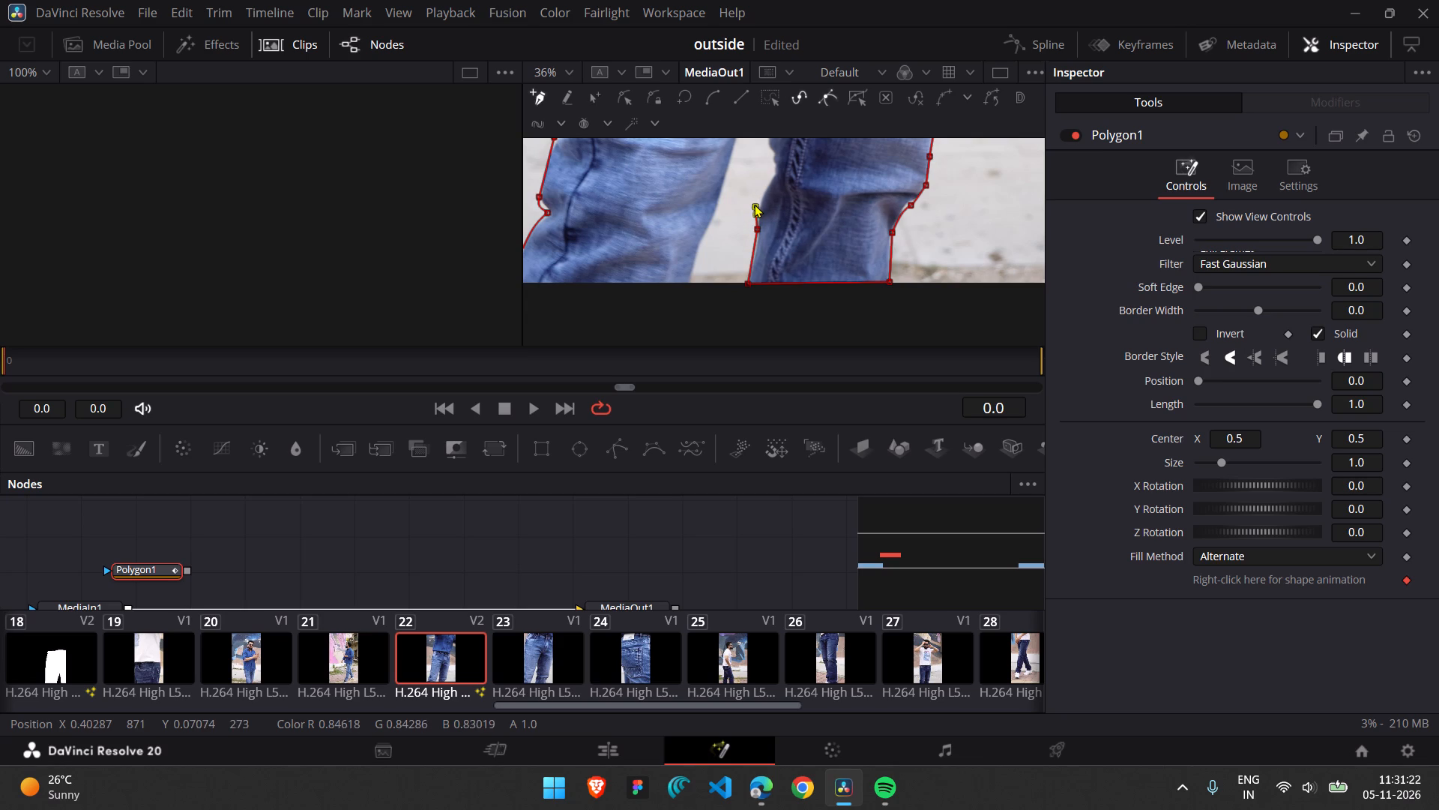
left_click(773, 172)
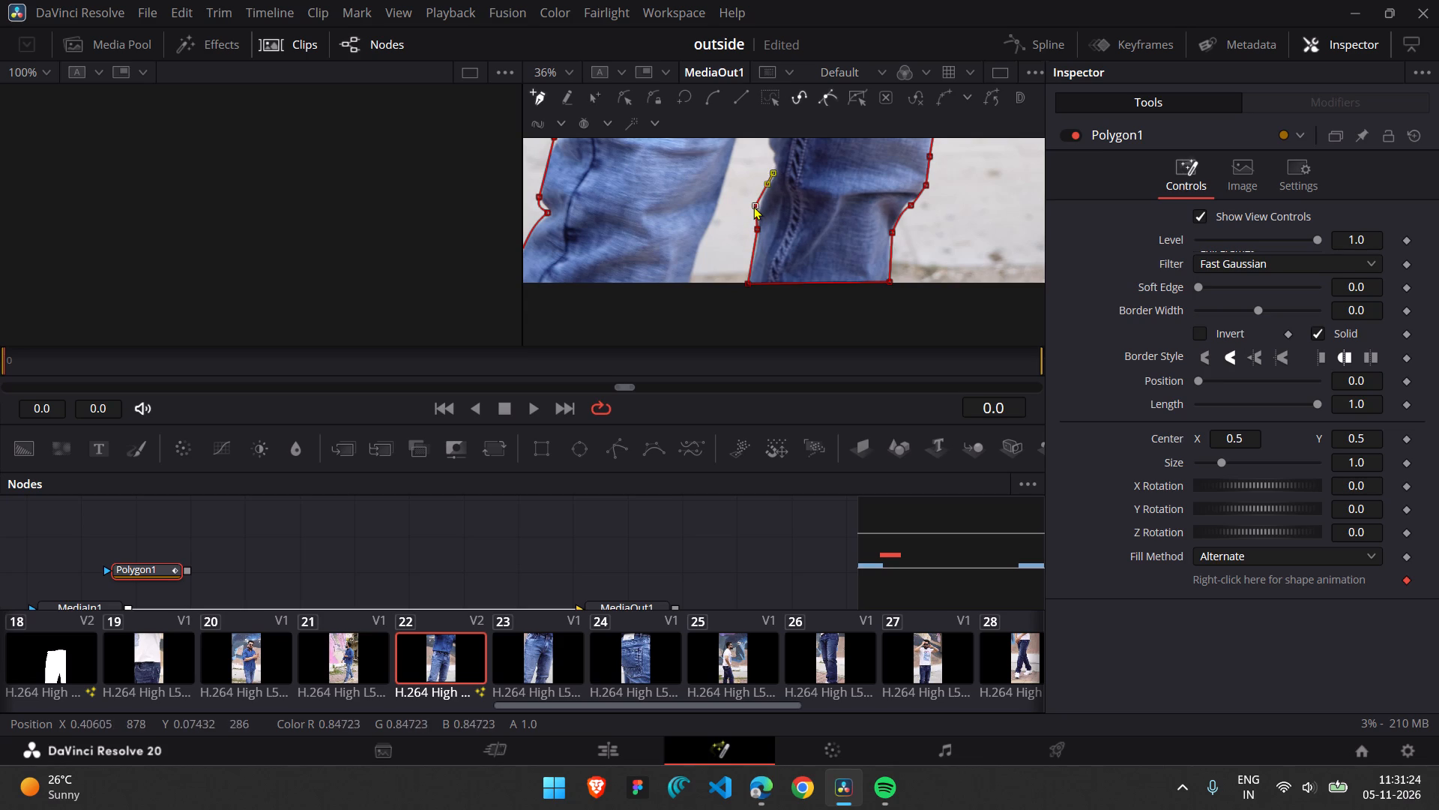
scroll(753, 206, "up", 1)
left_click(765, 217)
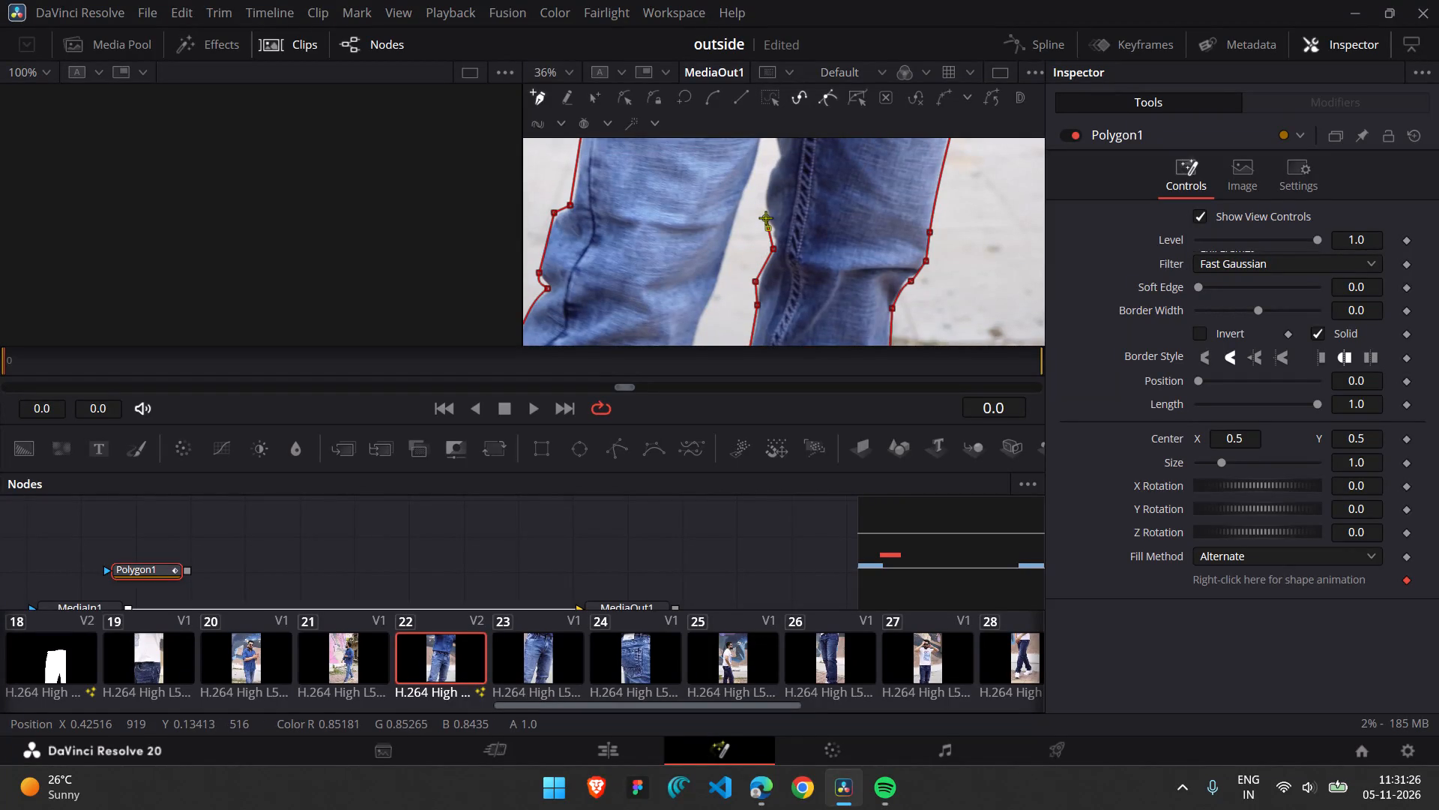
left_click(769, 229)
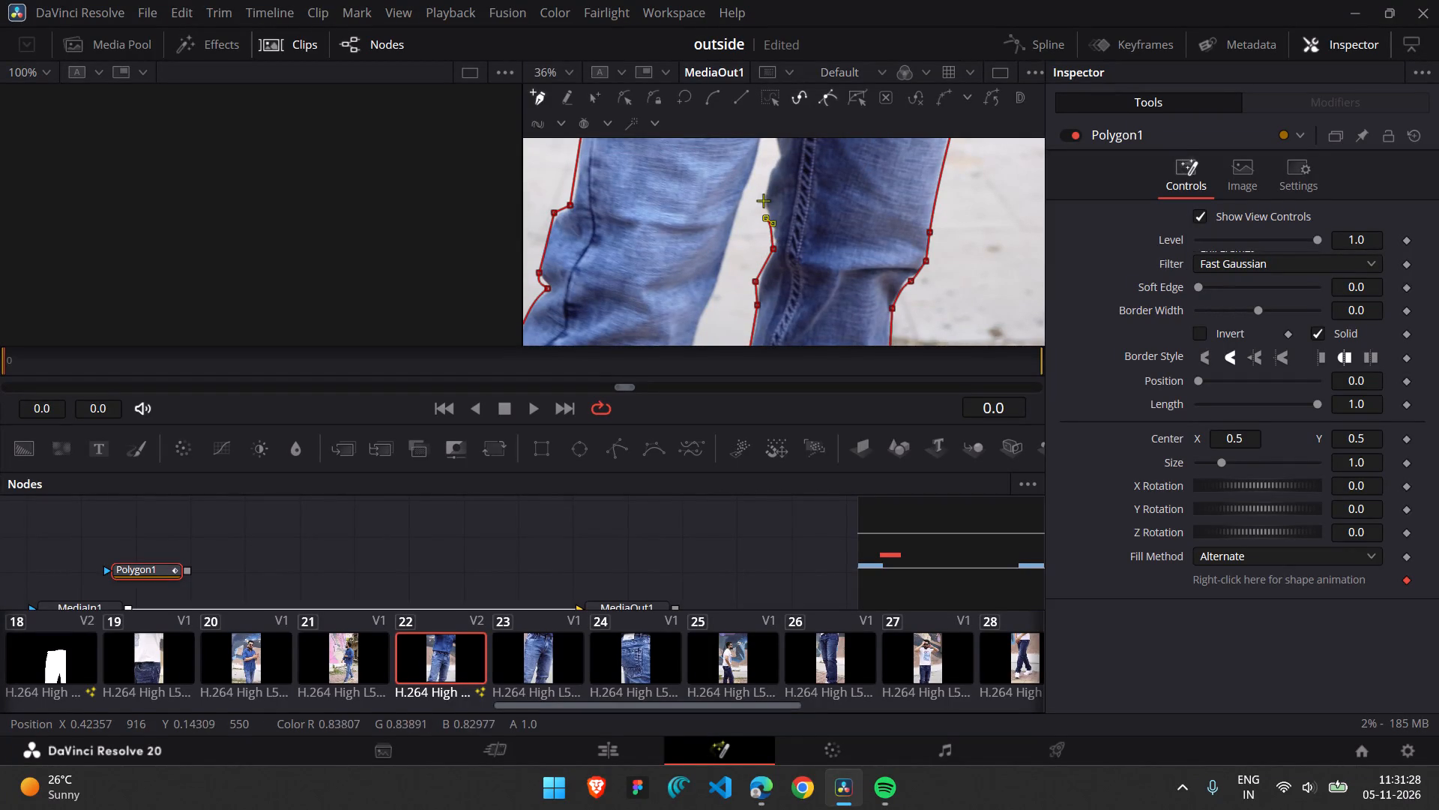
left_click(762, 190)
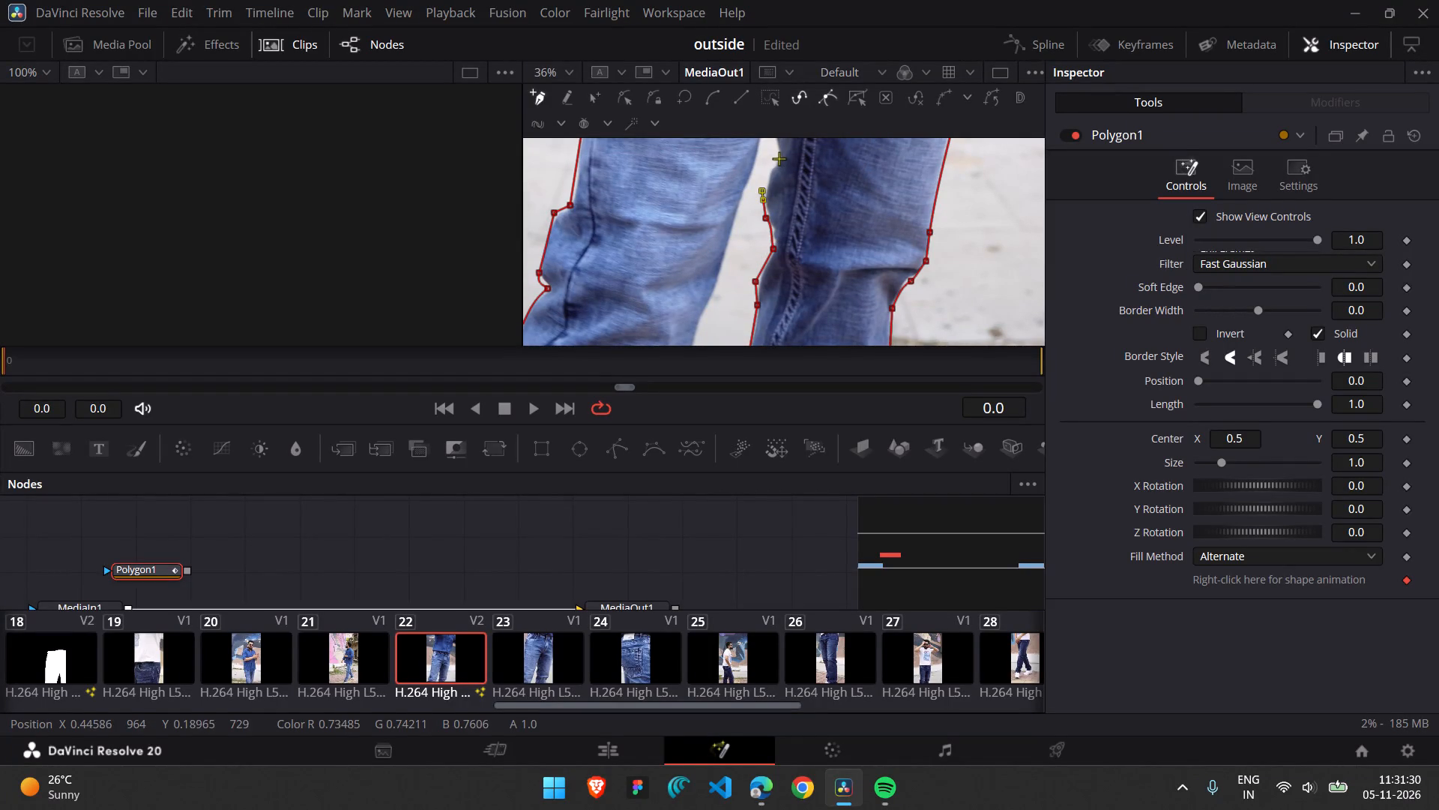
left_click(779, 158)
scroll(779, 158, "up", 1)
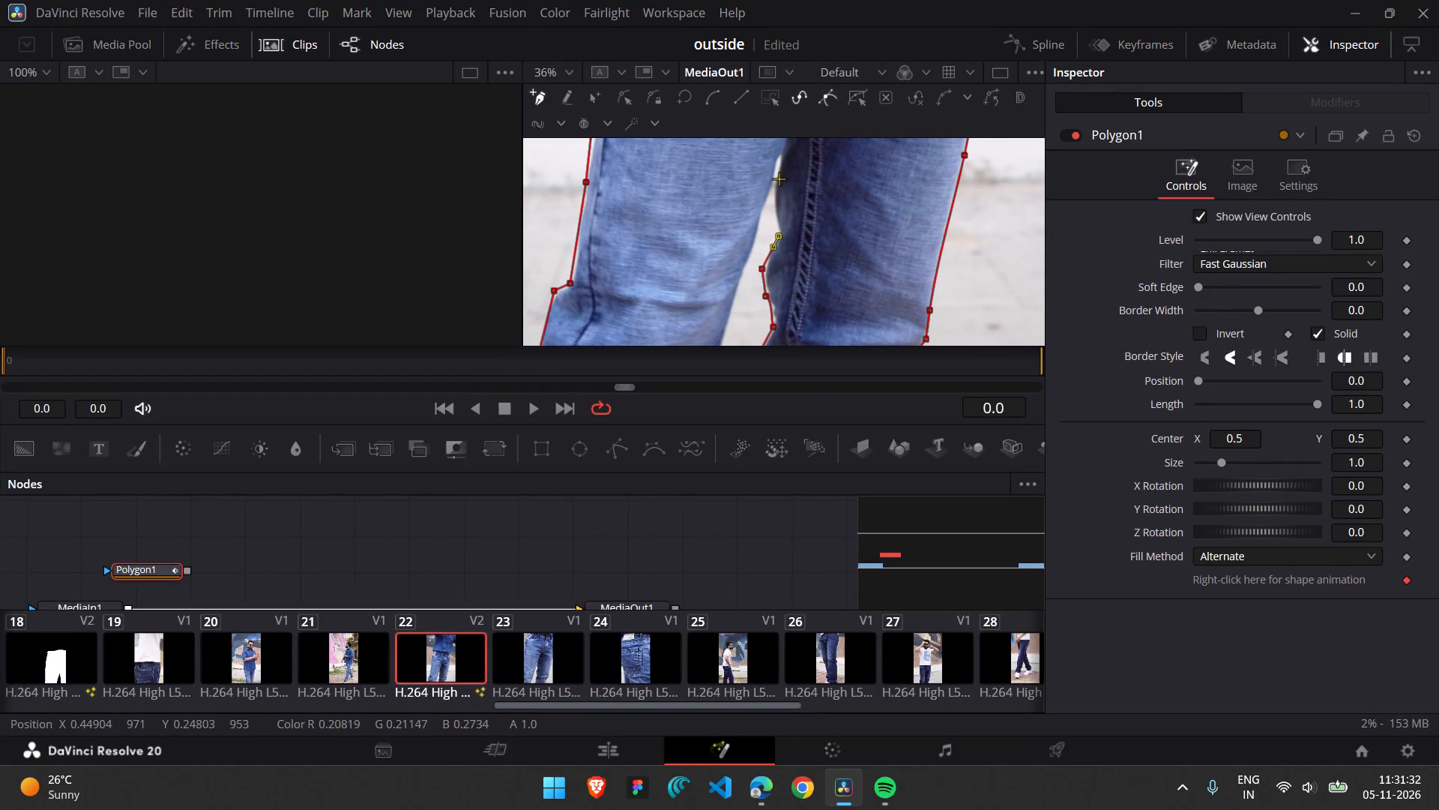
left_click(779, 178)
left_click_drag(777, 196, 768, 196)
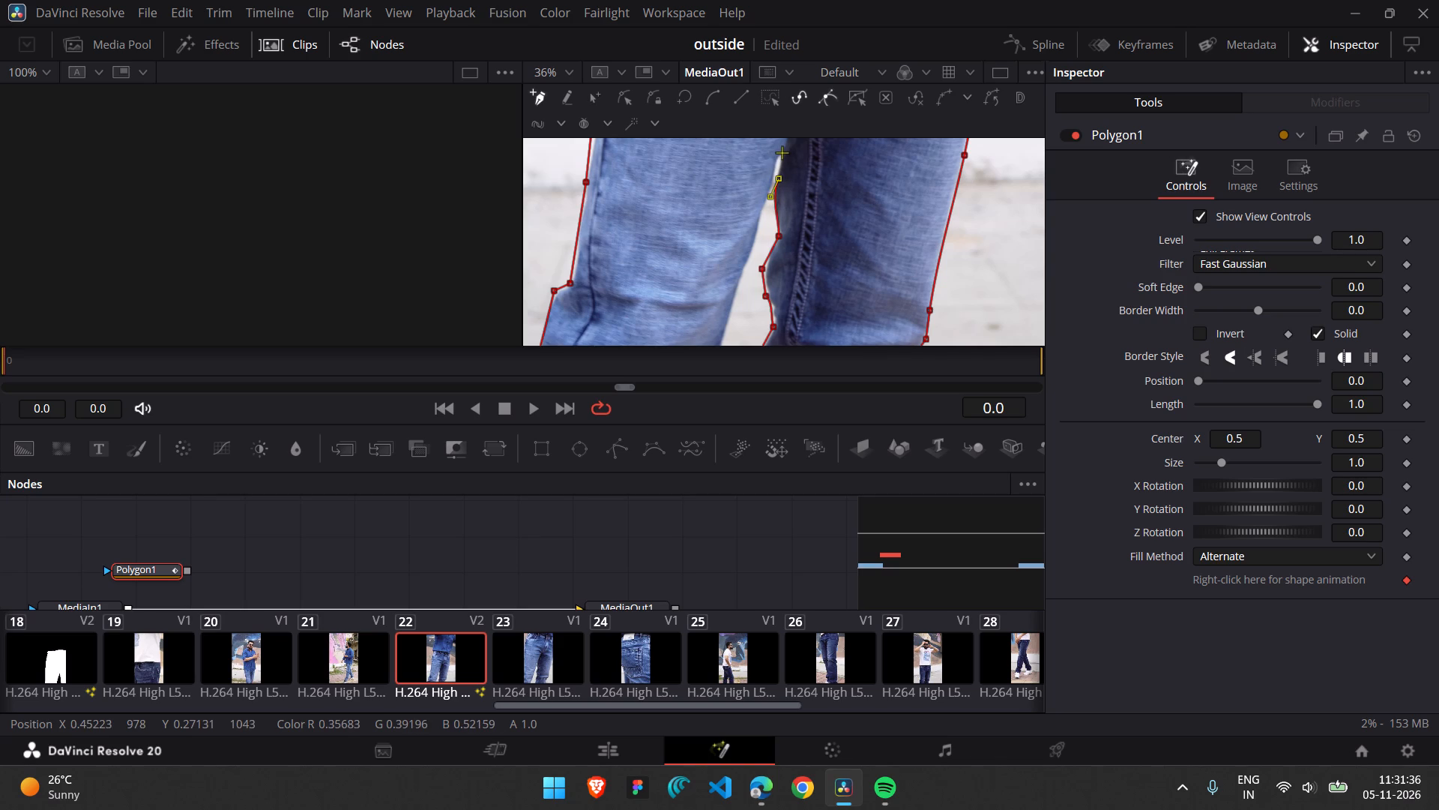
left_click(782, 152)
Carry the polygon mask down the first leg's inner edge, across the frame's bottom edge, and close it at the starting point.
left_click(762, 217)
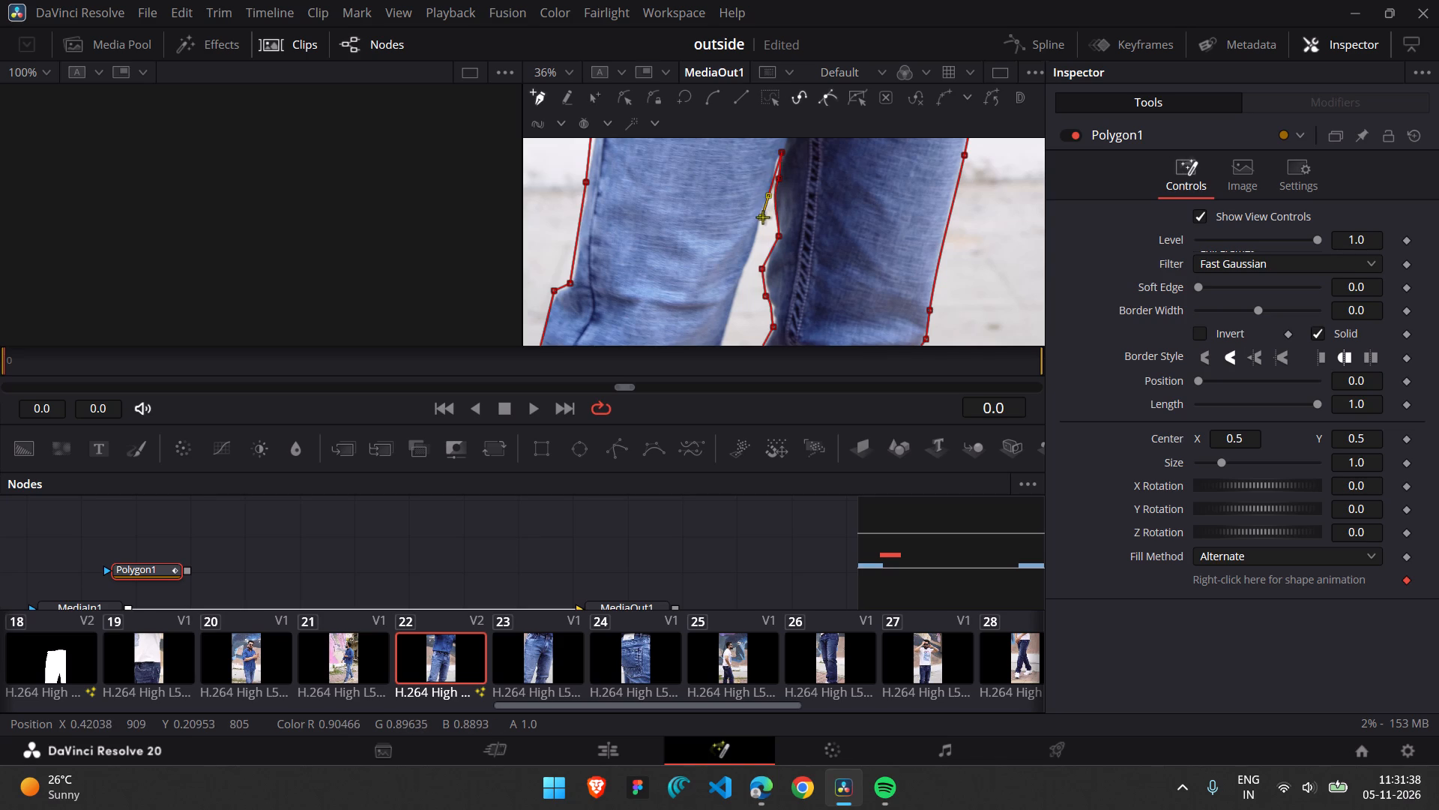
left_click(744, 275)
scroll(744, 275, "down", 1)
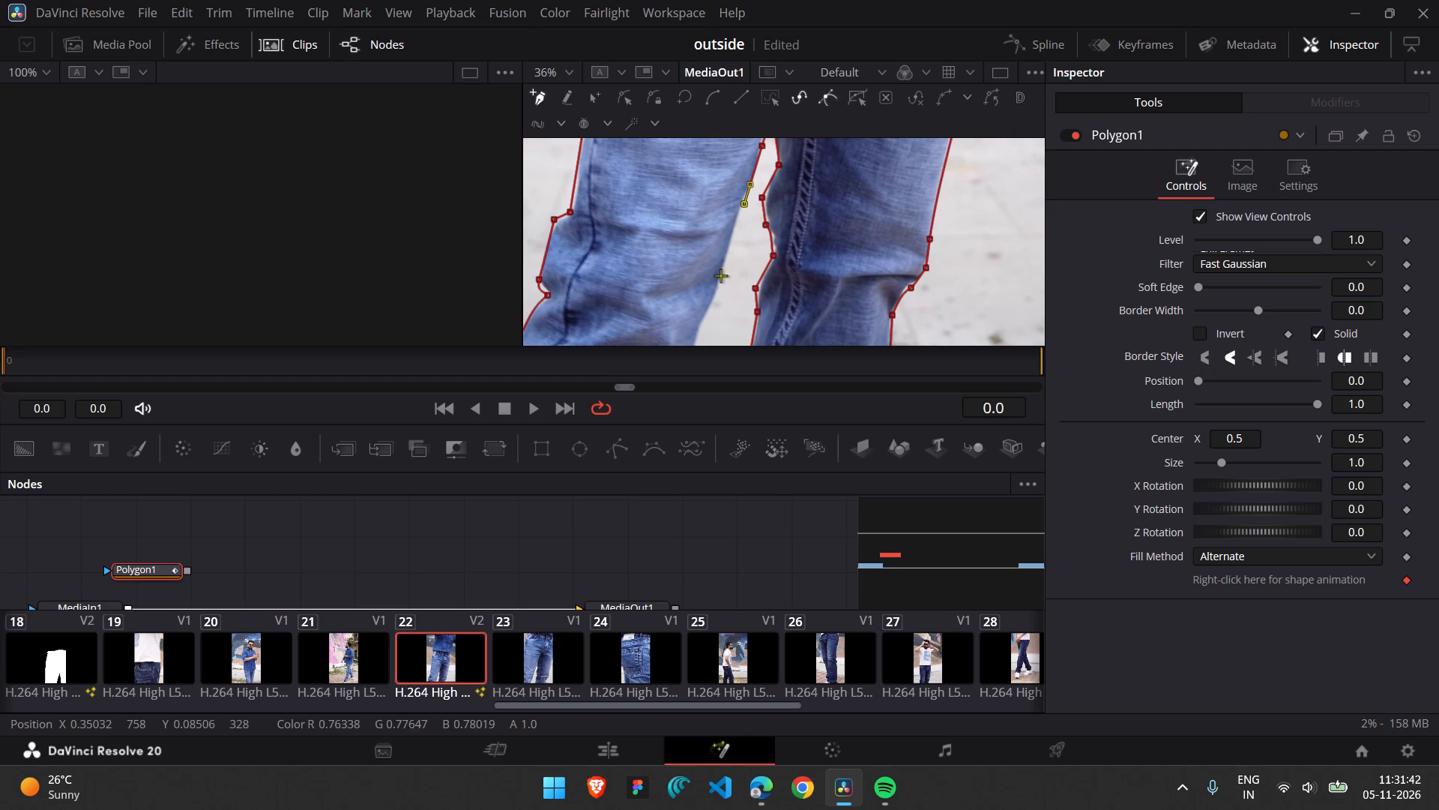
left_click(720, 275)
scroll(720, 275, "down", 1)
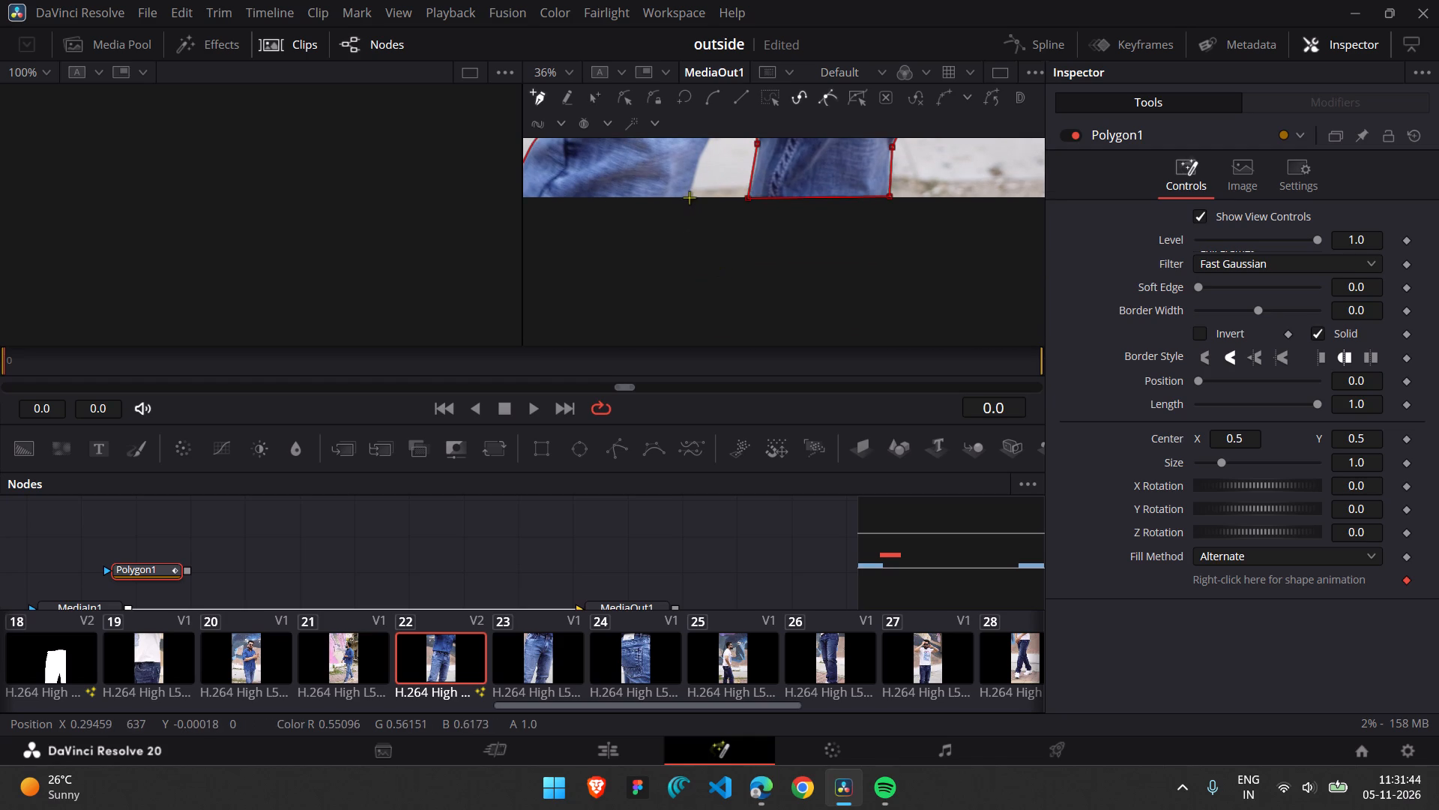
left_click(689, 197)
scroll(558, 205, "right", 1)
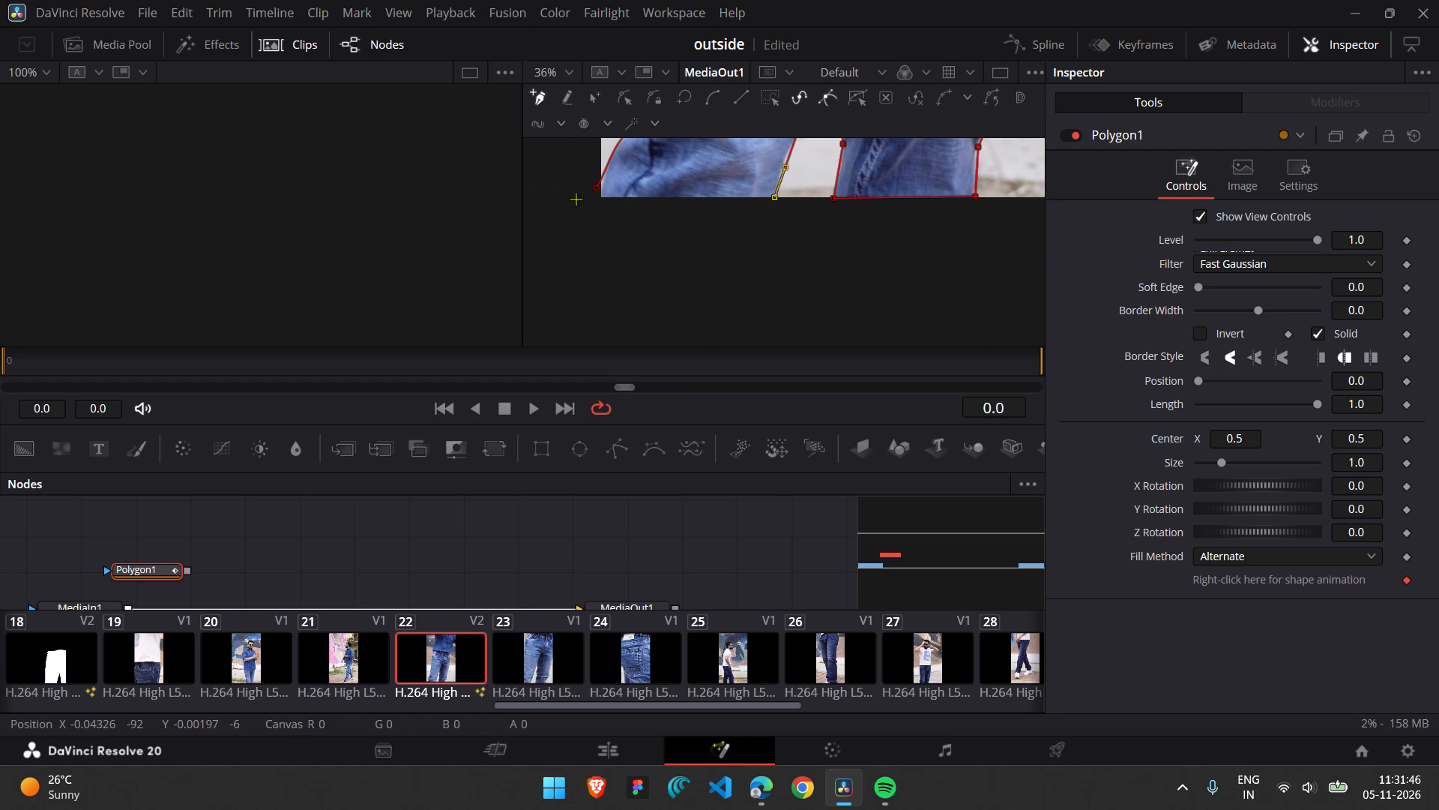
left_click(600, 201)
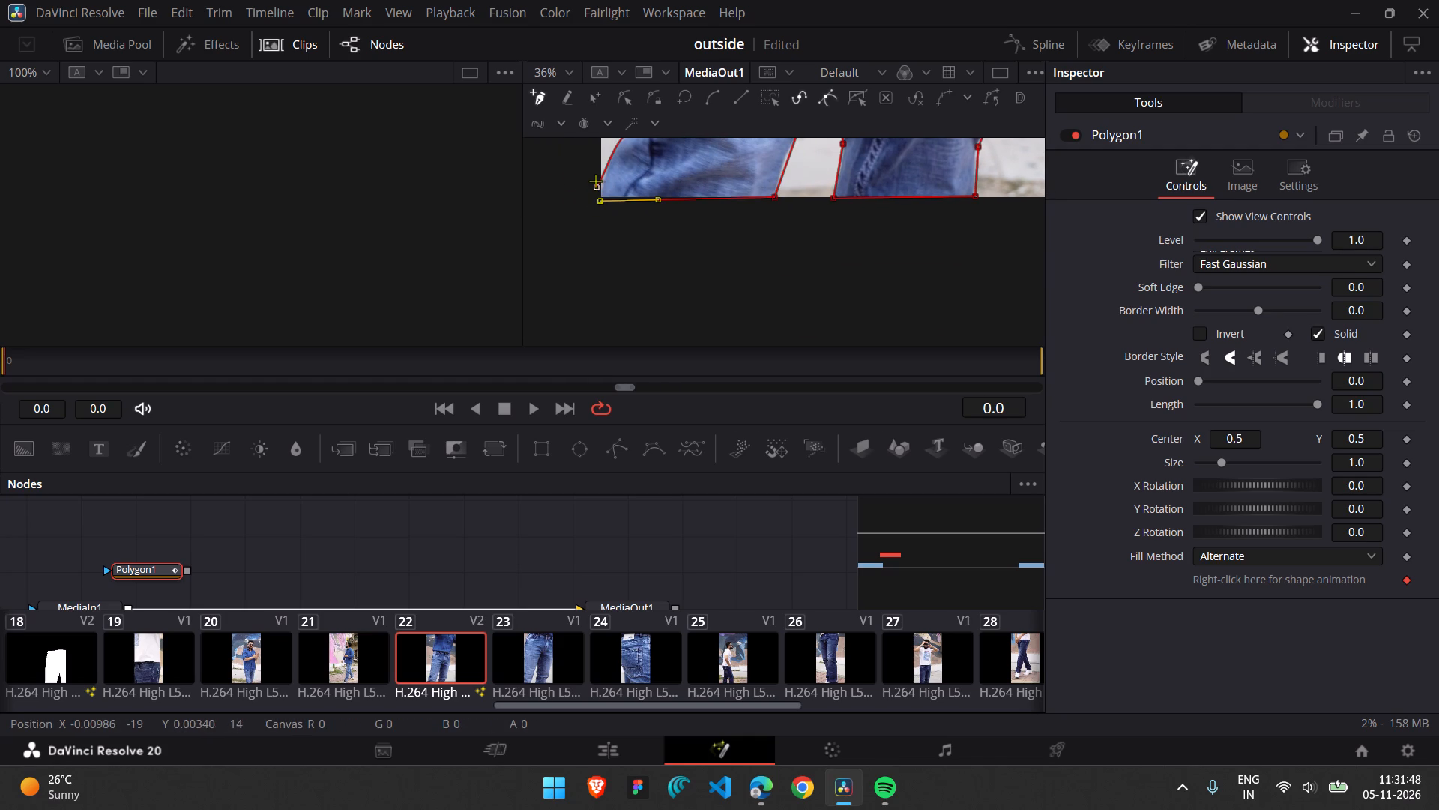
left_click(597, 187)
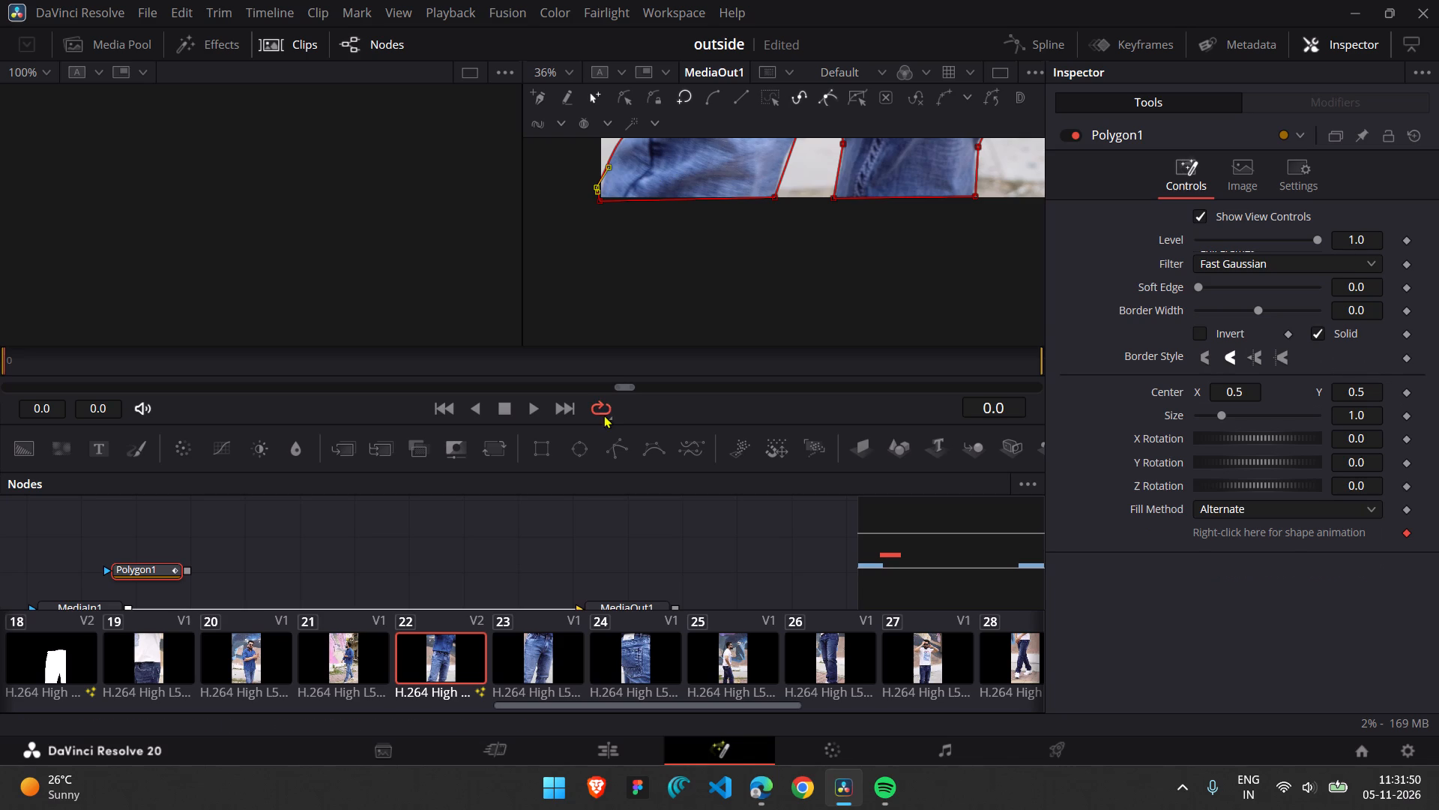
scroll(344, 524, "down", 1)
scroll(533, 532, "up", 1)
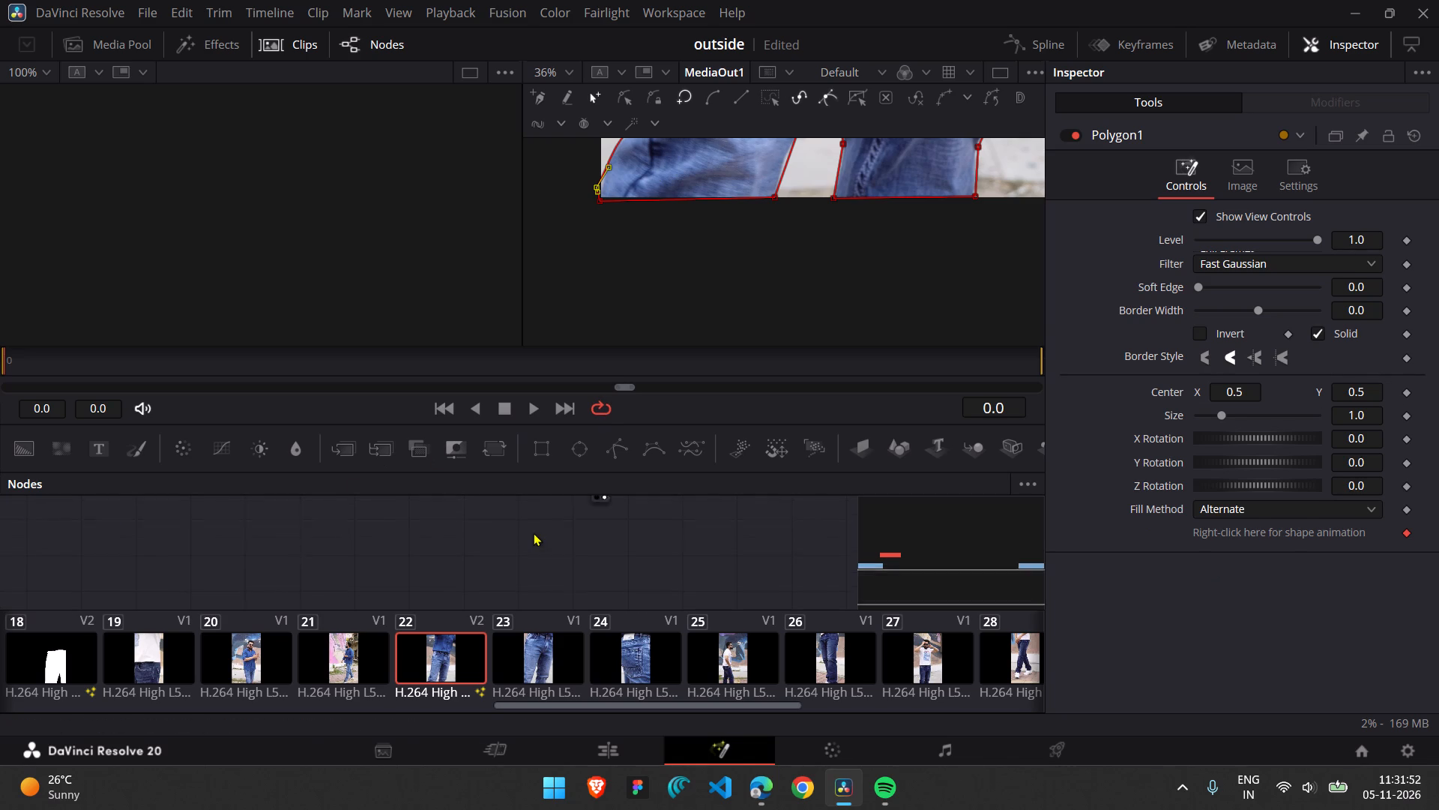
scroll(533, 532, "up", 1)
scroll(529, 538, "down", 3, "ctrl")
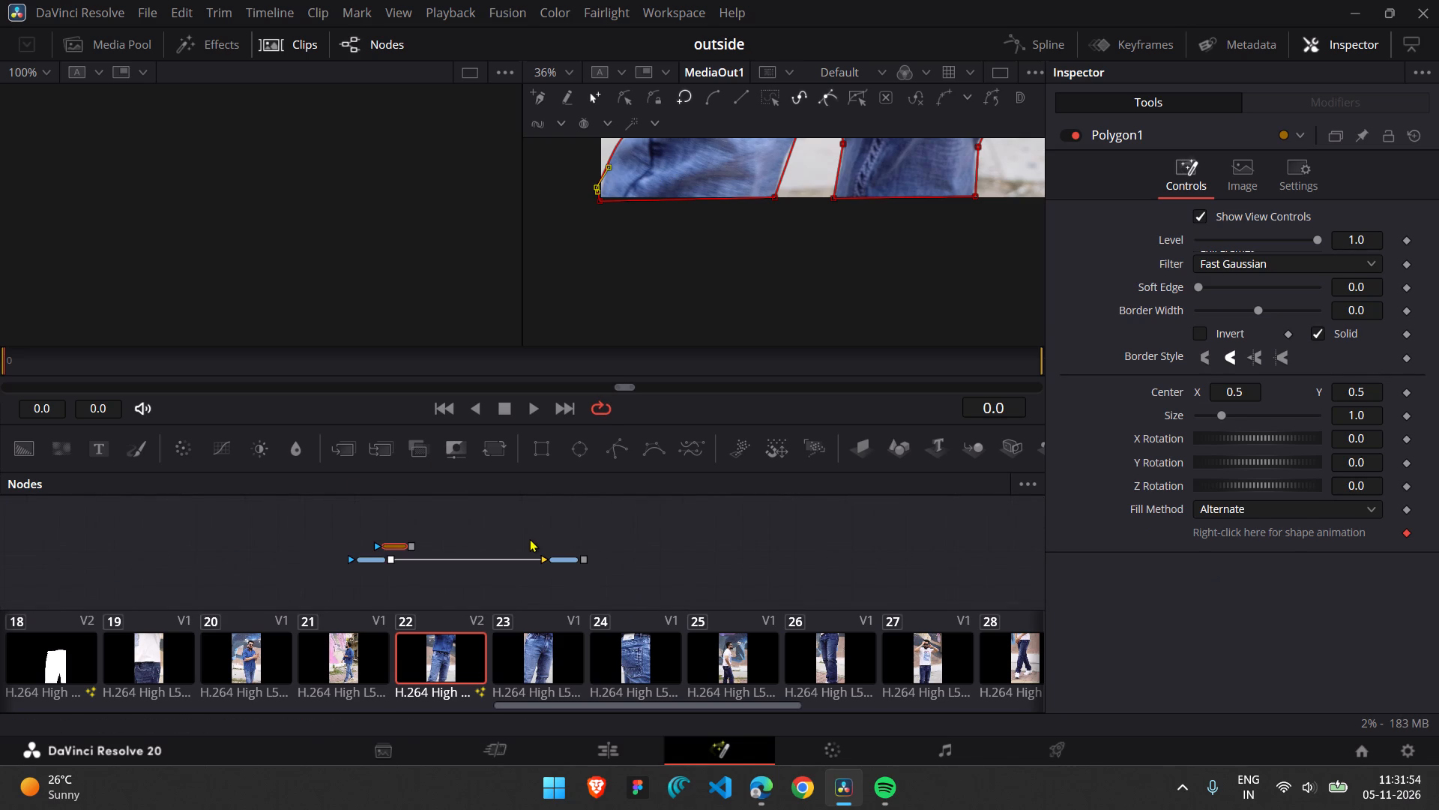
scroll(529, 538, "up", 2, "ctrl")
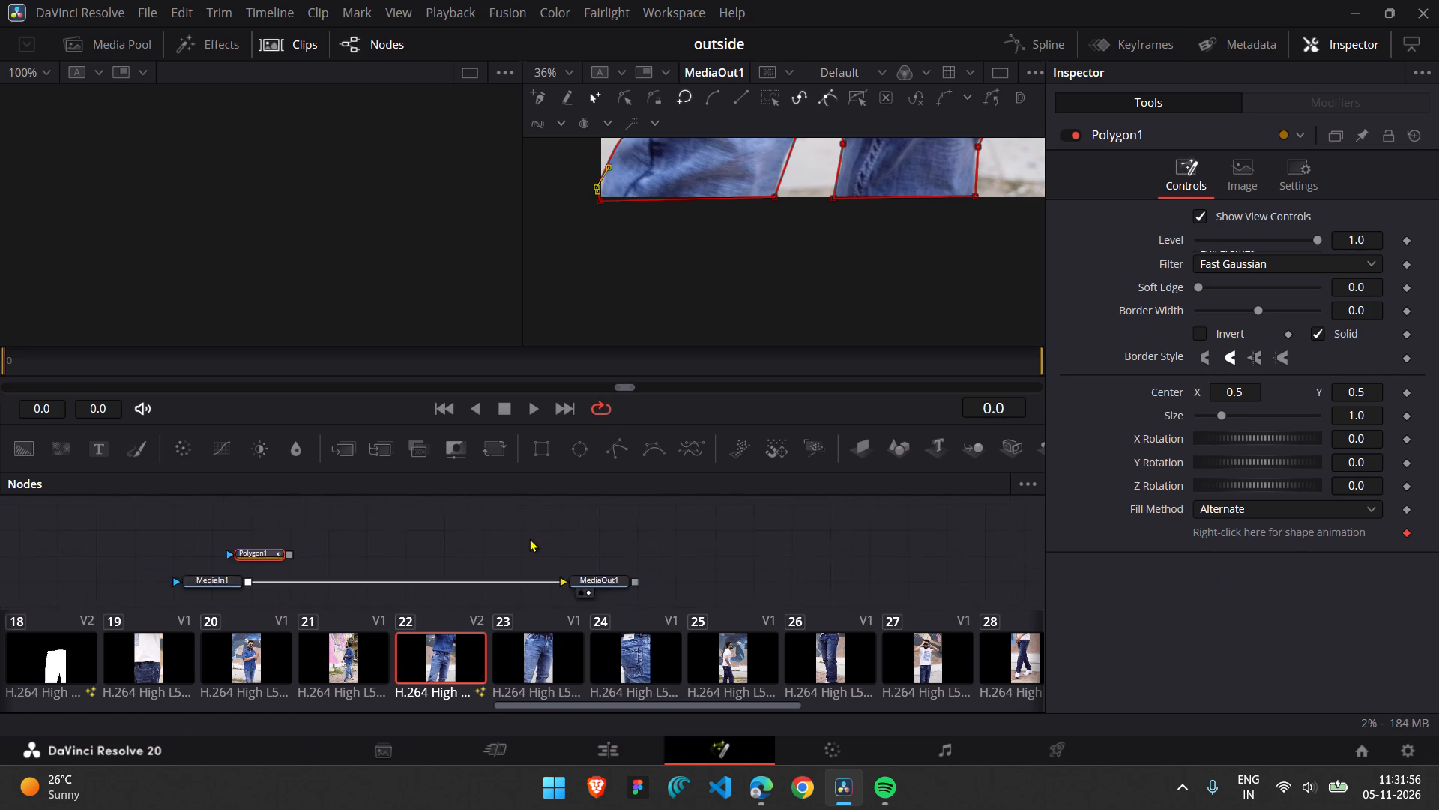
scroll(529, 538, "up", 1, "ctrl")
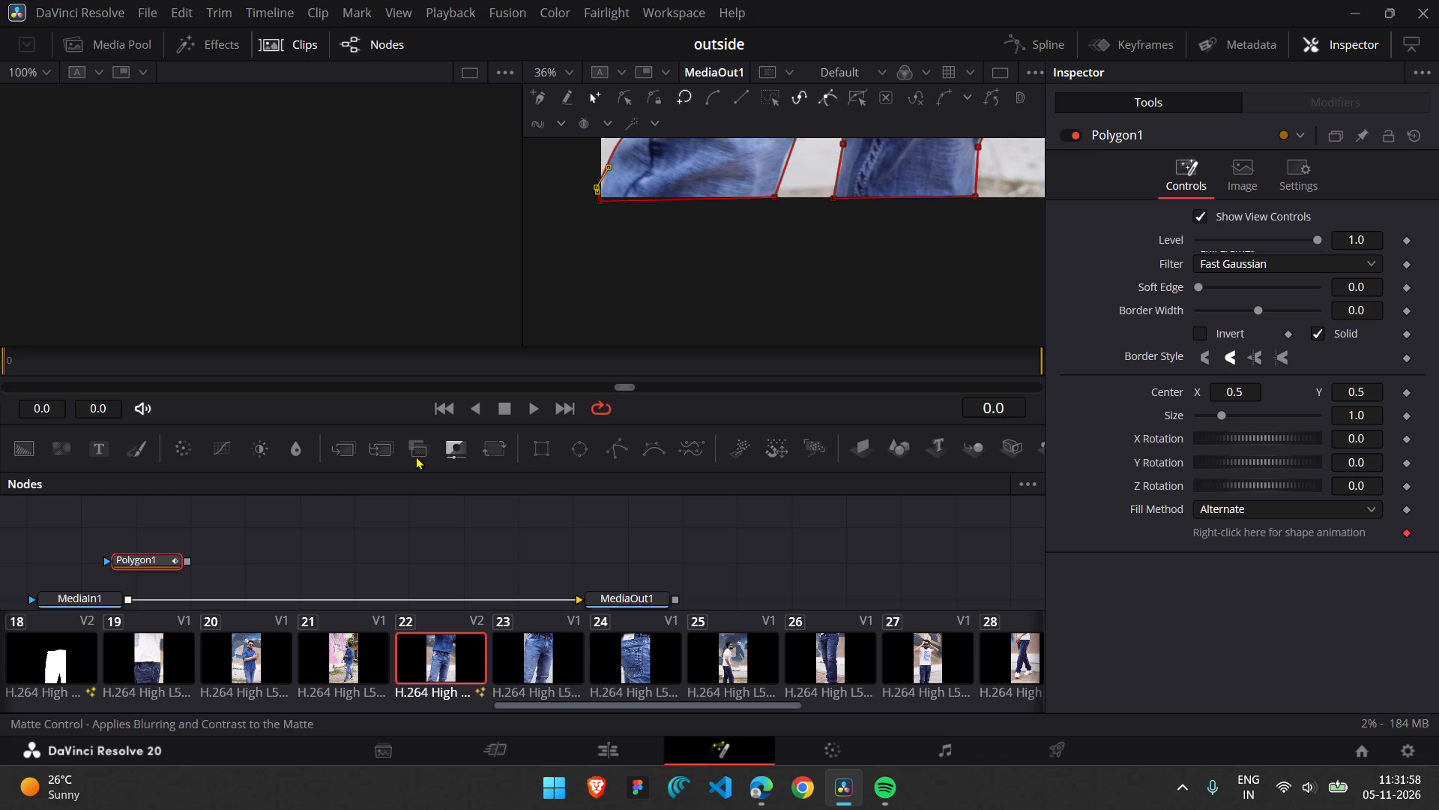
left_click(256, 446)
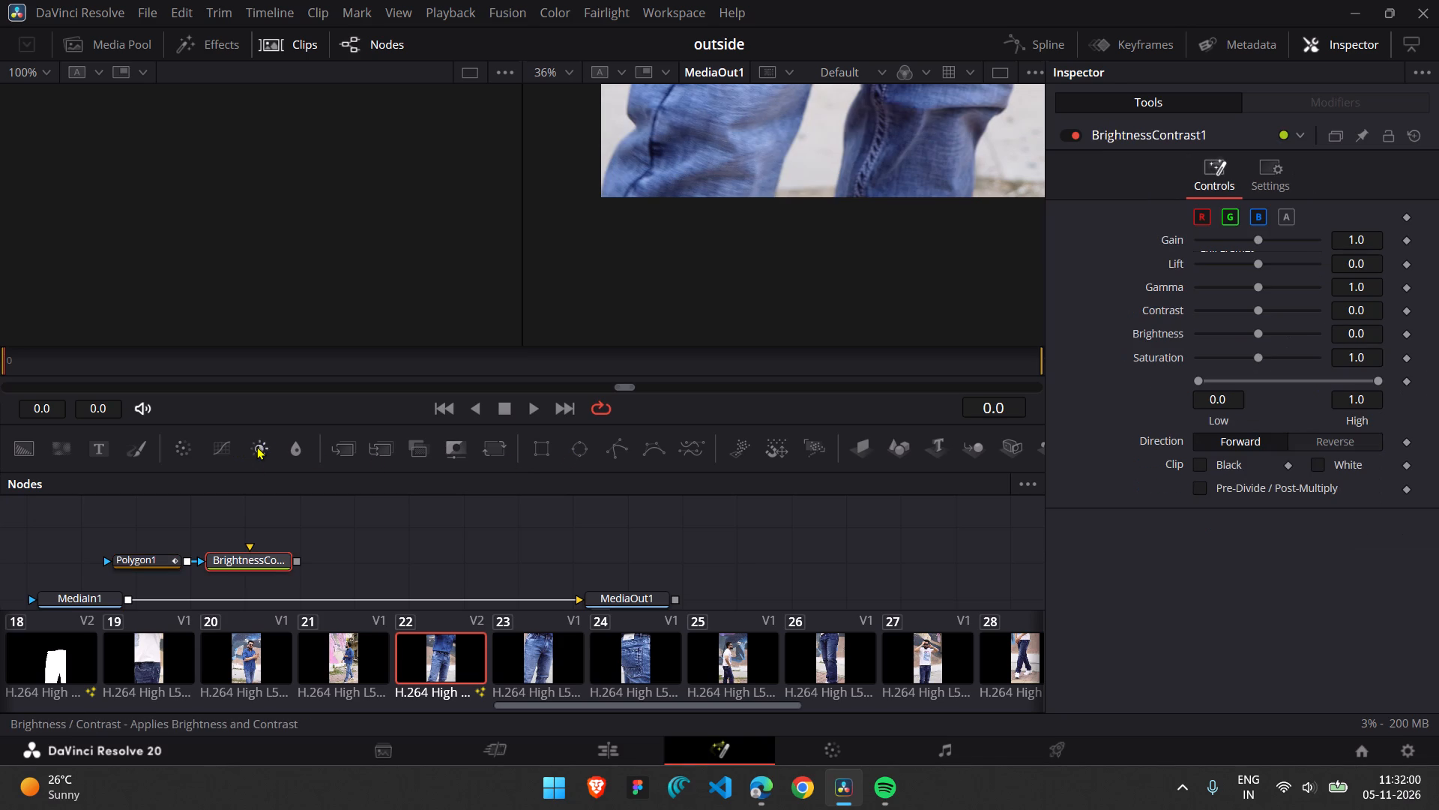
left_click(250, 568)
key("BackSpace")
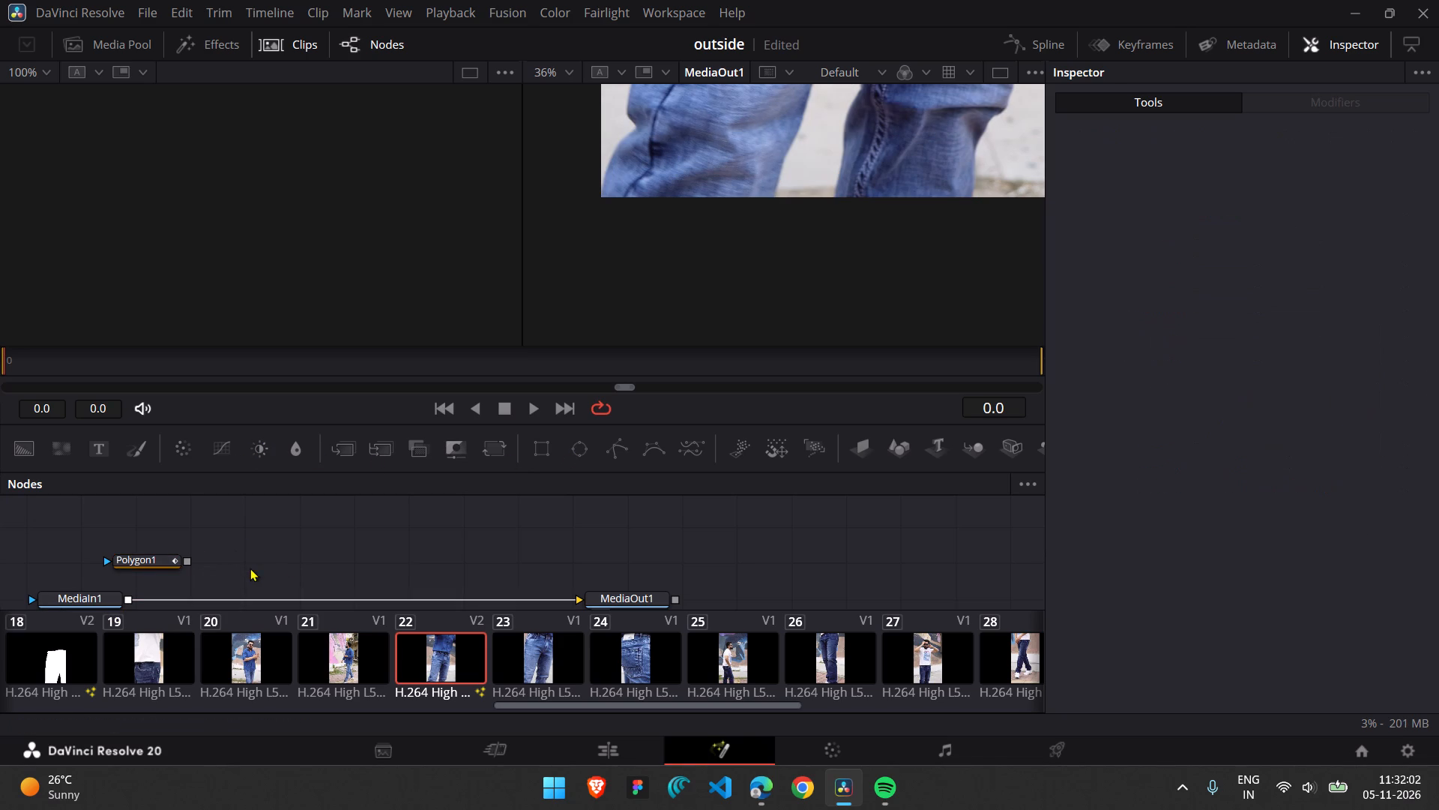
Insert a Brightness/Contrast node after MediaIn1 and set its brightness to 1.0.
left_click(89, 593)
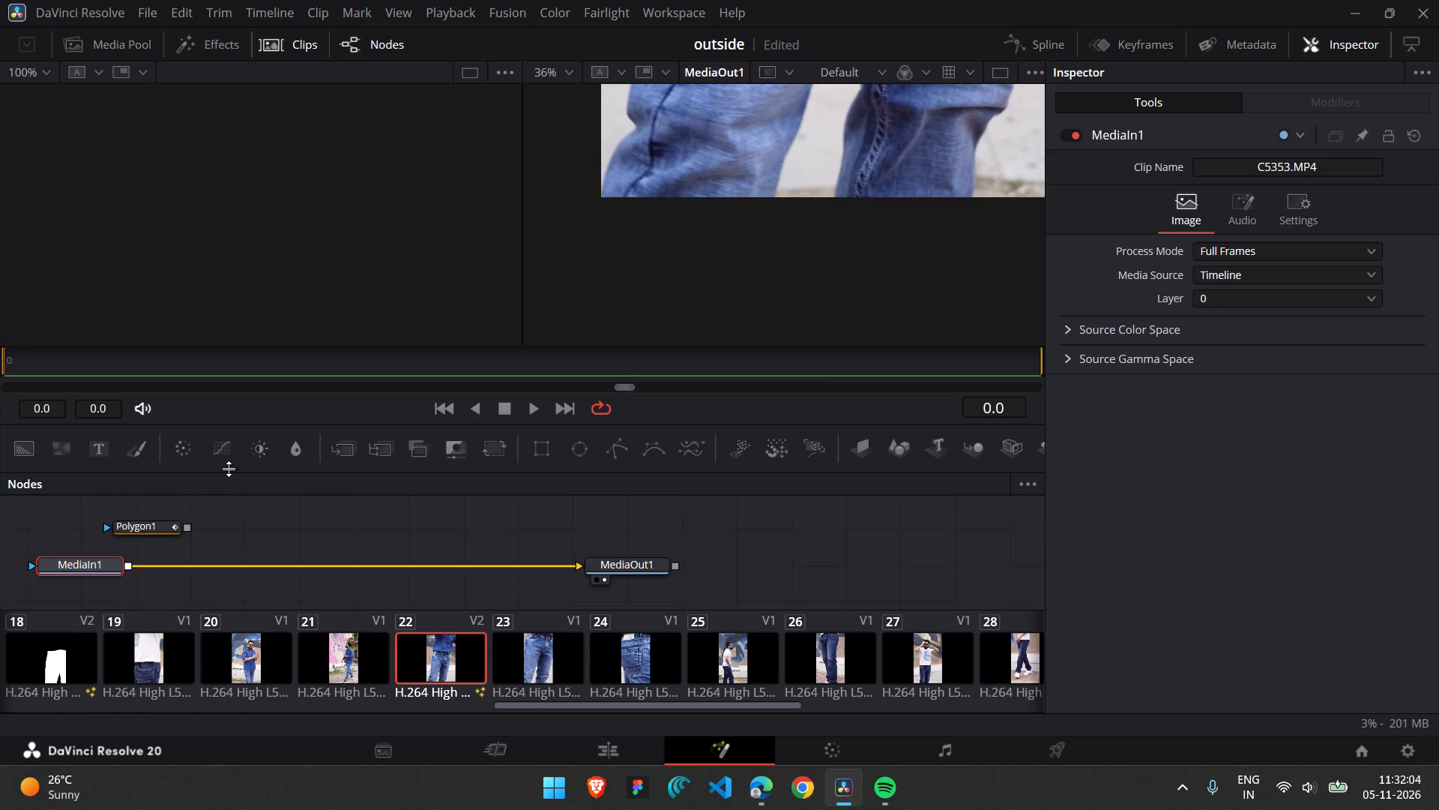
left_click(261, 455)
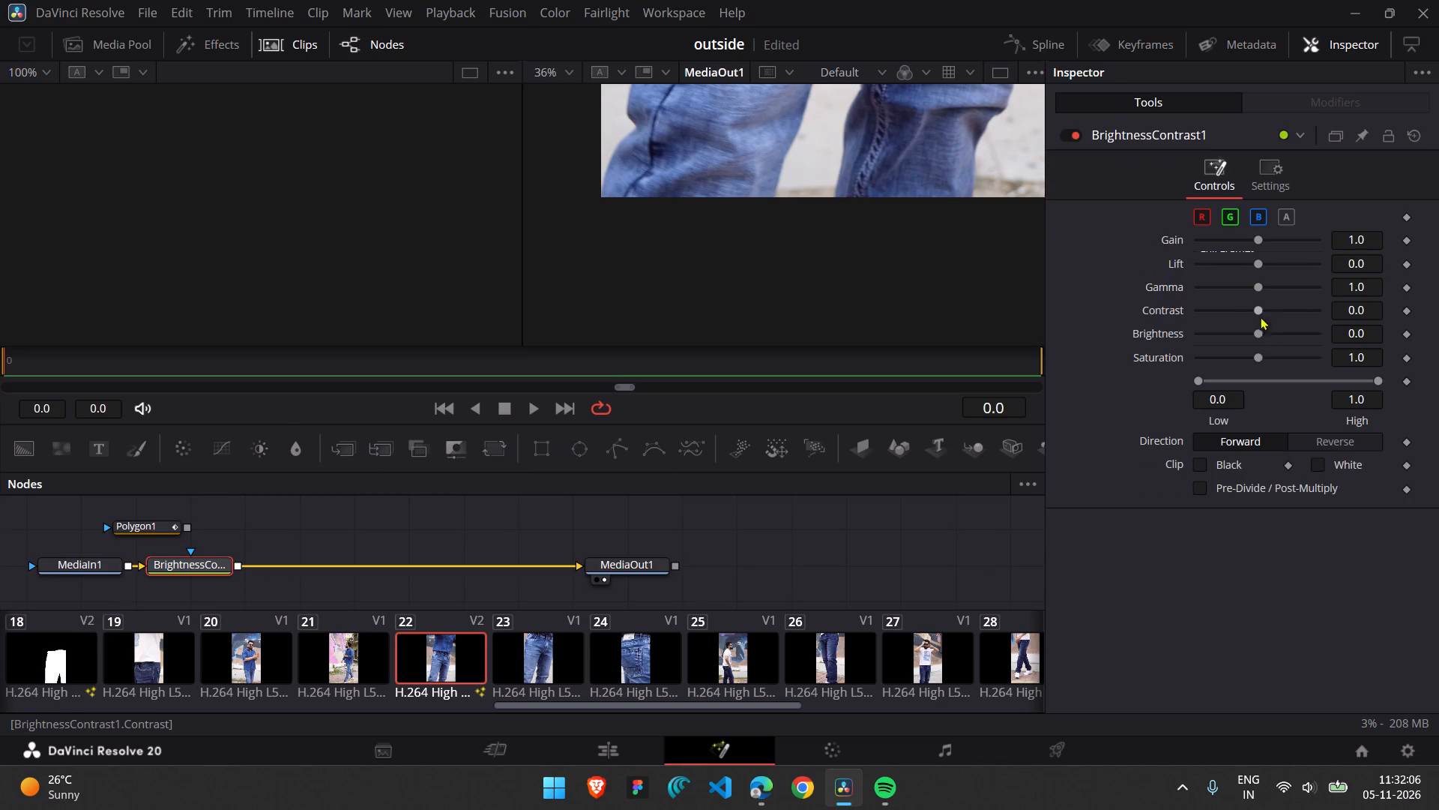
left_click_drag(1260, 332, 1384, 343)
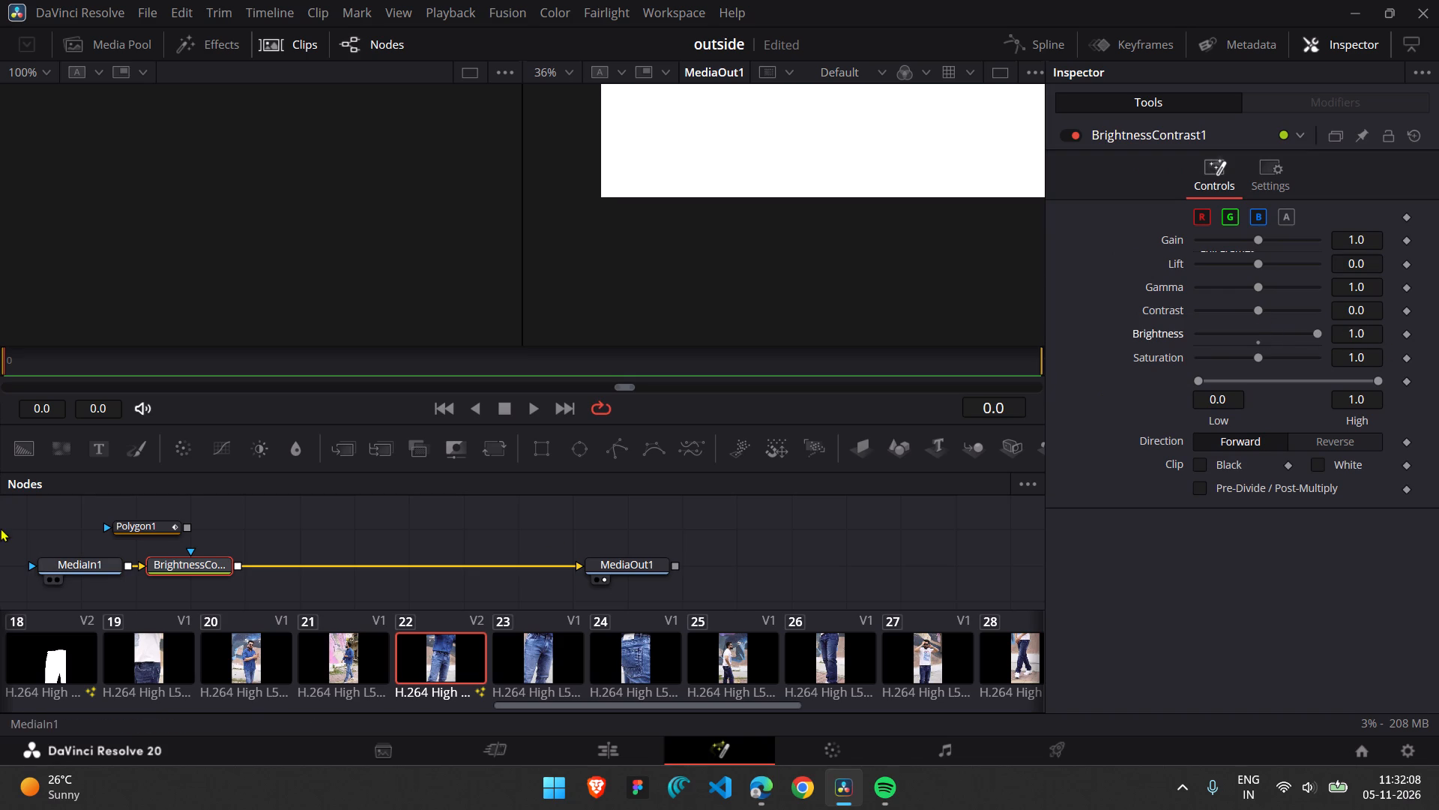
Place the Polygon1 node above MediaIn1 and connect its output to the mask inputs of MediaIn1 and the Brightness/Contrast node.
left_click_drag(148, 527, 75, 523)
left_click_drag(106, 522, 99, 516)
left_click_drag(103, 518, 97, 572)
left_click_drag(70, 531, 194, 569)
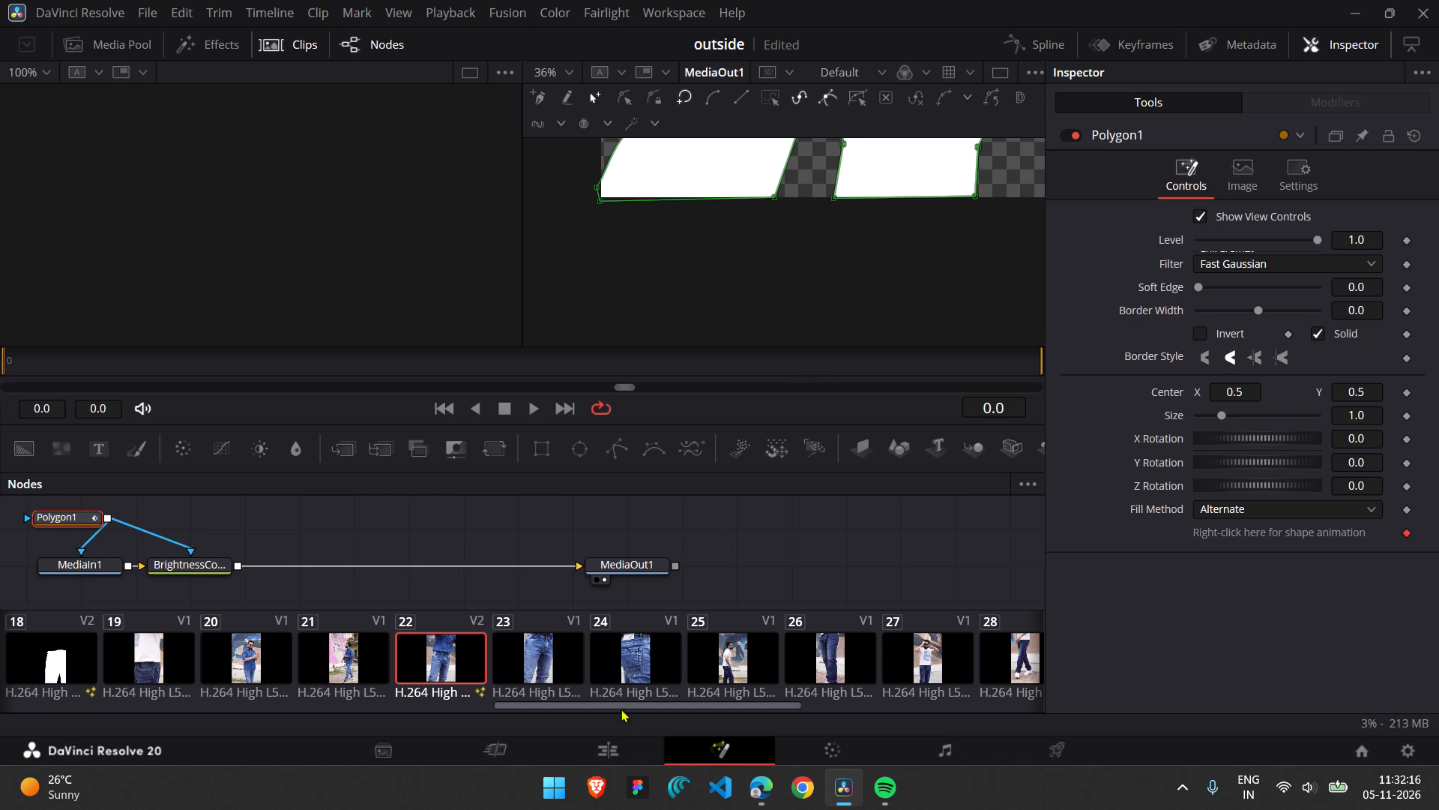
Return to the edit timeline and play back the cut into C5353.MP4 to check the white jeans cutout on V2.
left_click(609, 751)
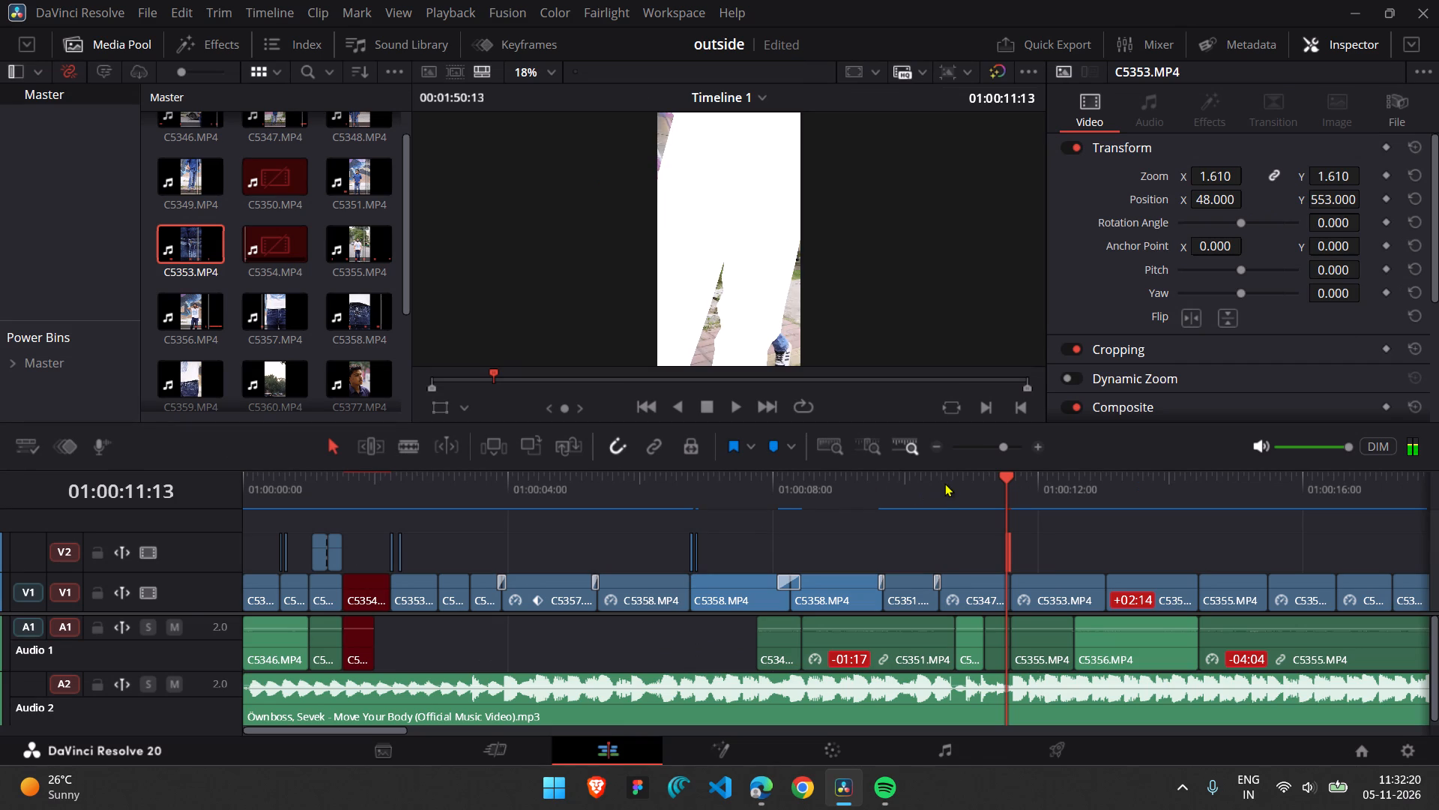
left_click(947, 481)
key("space")
key("space")
key("space")
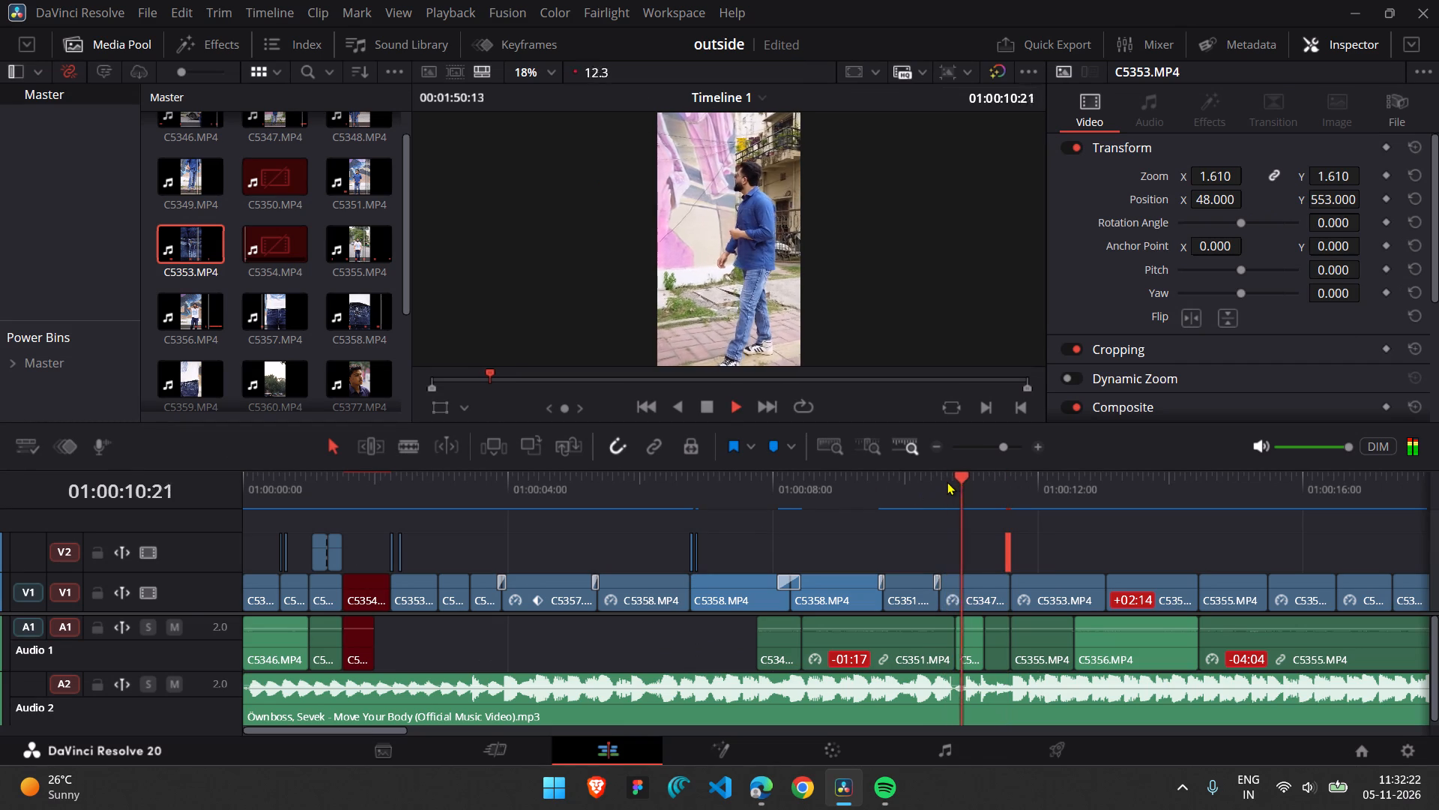
key("space")
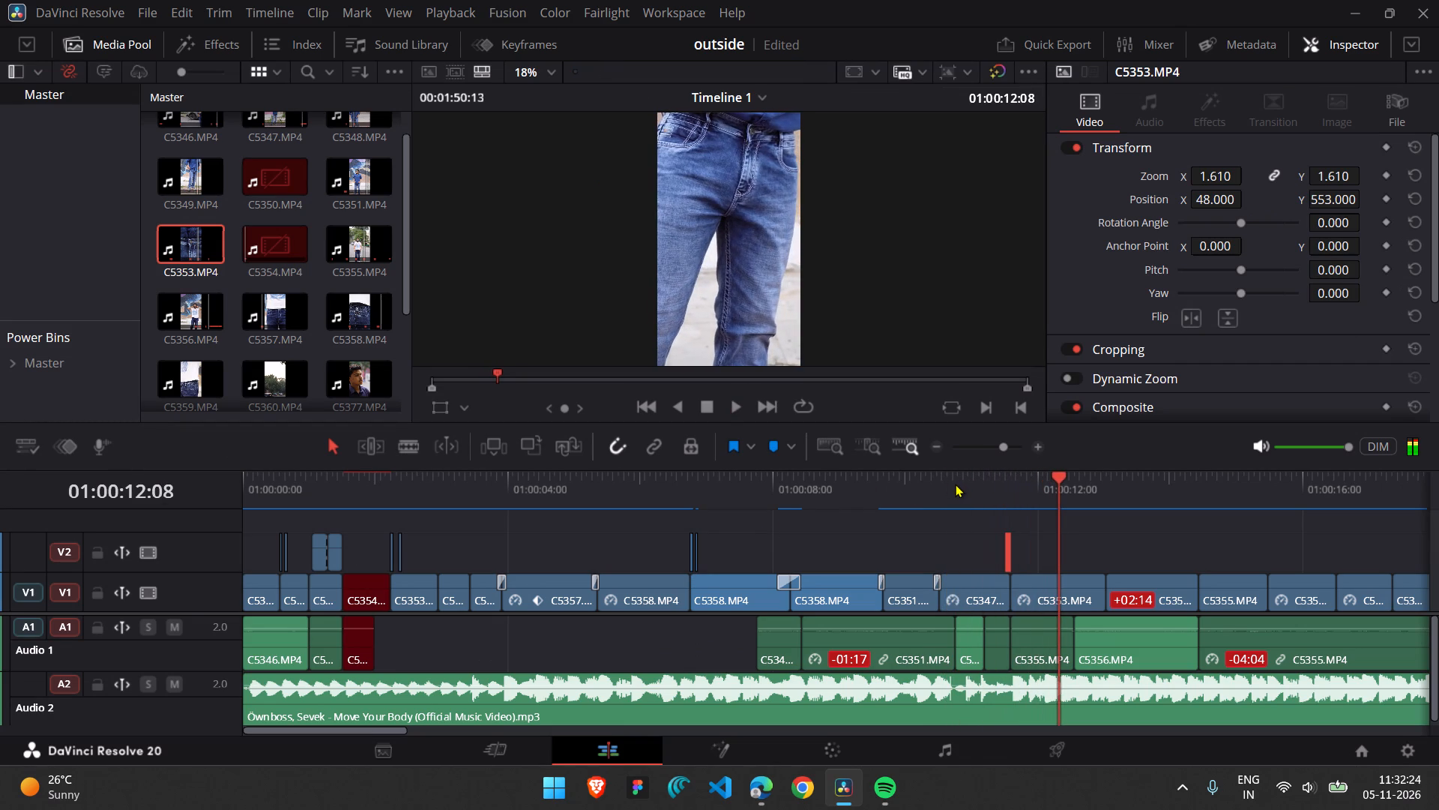
left_click(951, 484)
key("space")
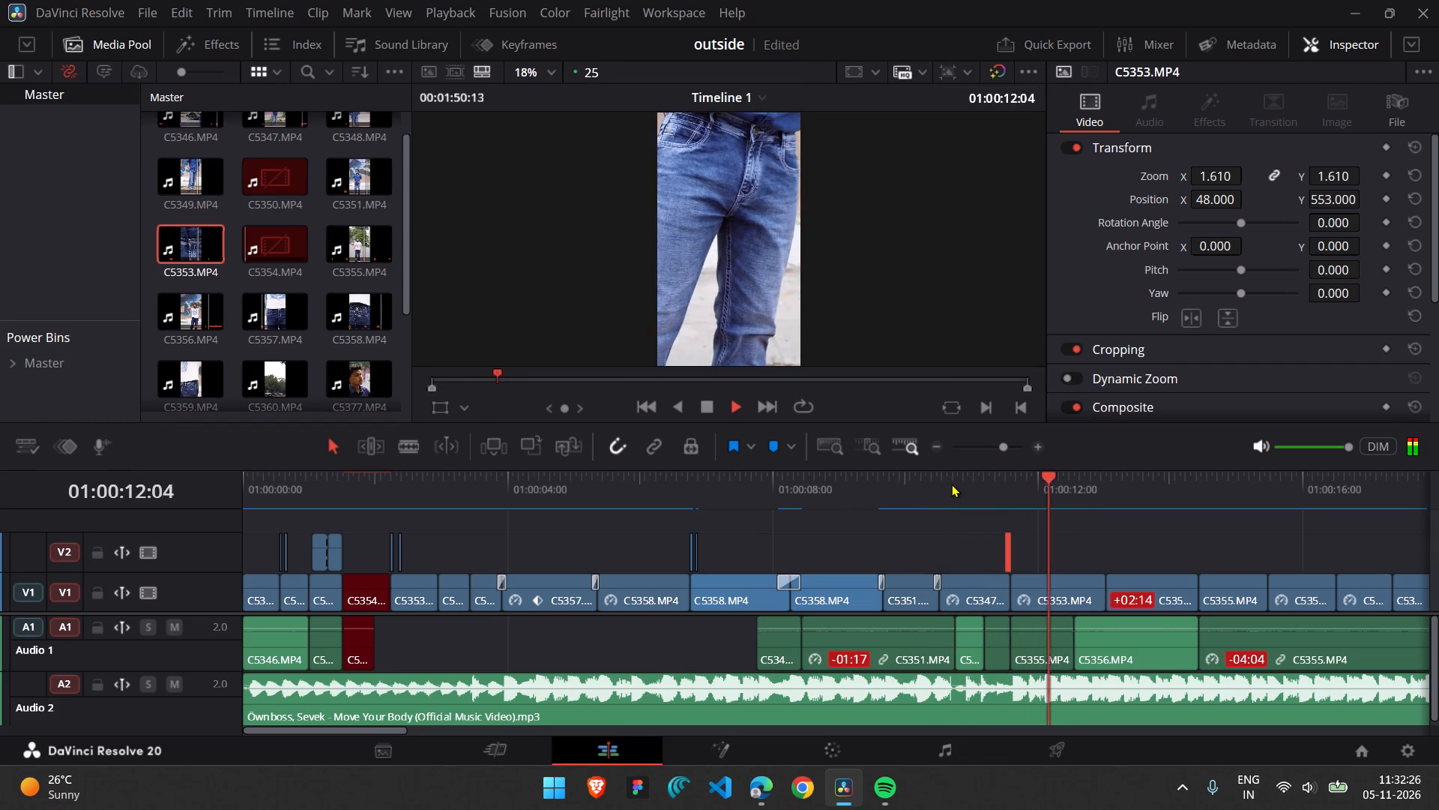
key("space")
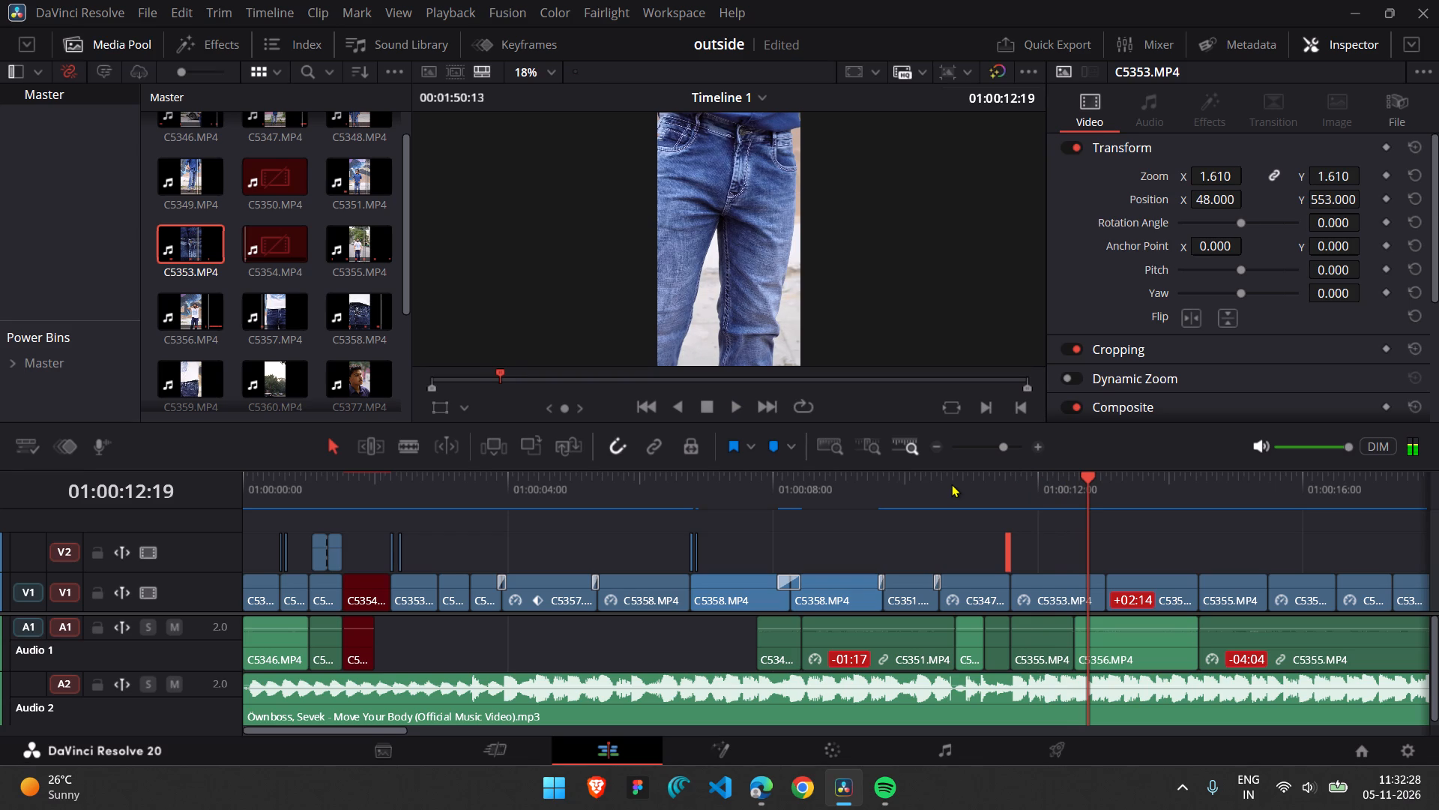
Review the V1 clips following C5353.MP4 and park the playhead at the start of C5355.MP4, at 01:00:14:11.
key("space")
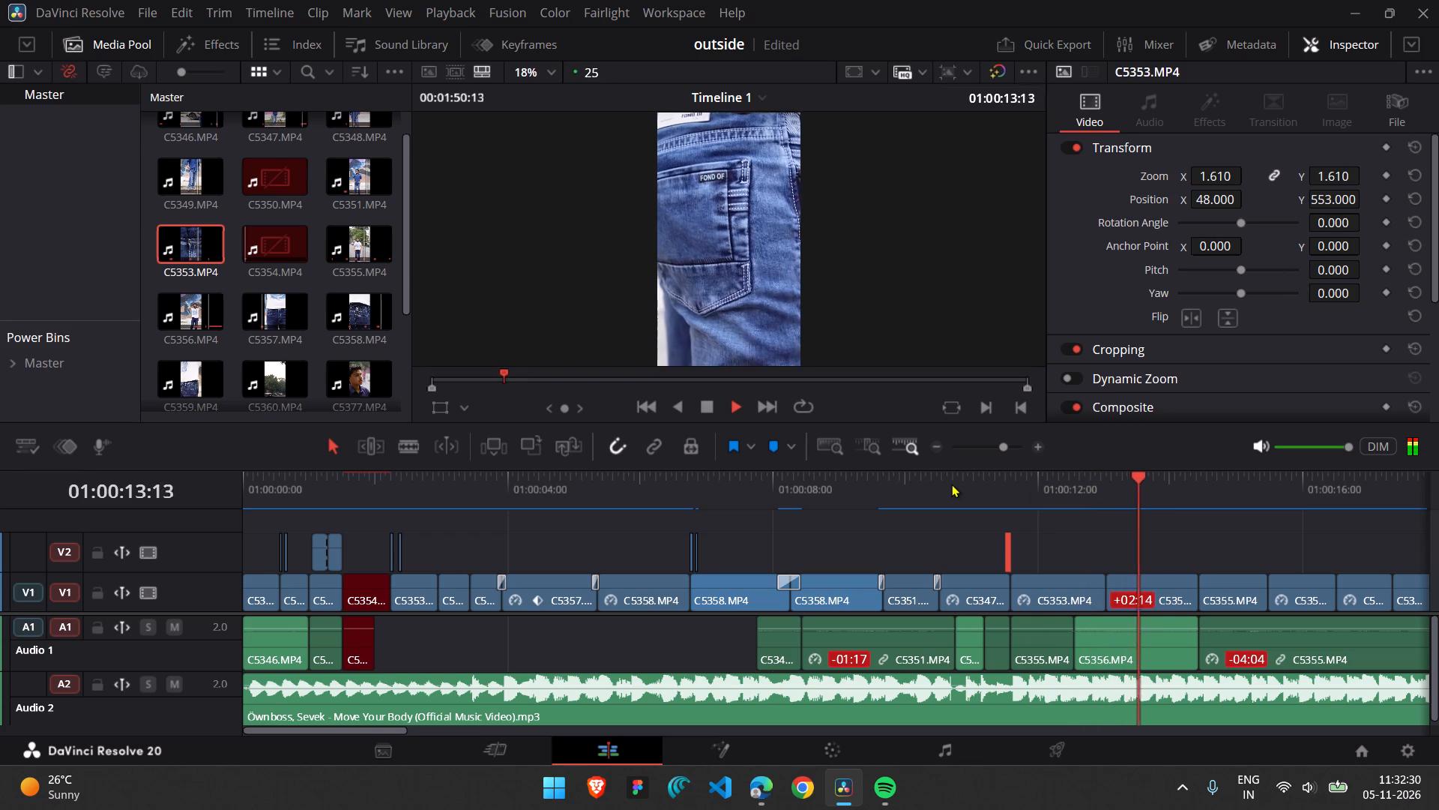
key("space")
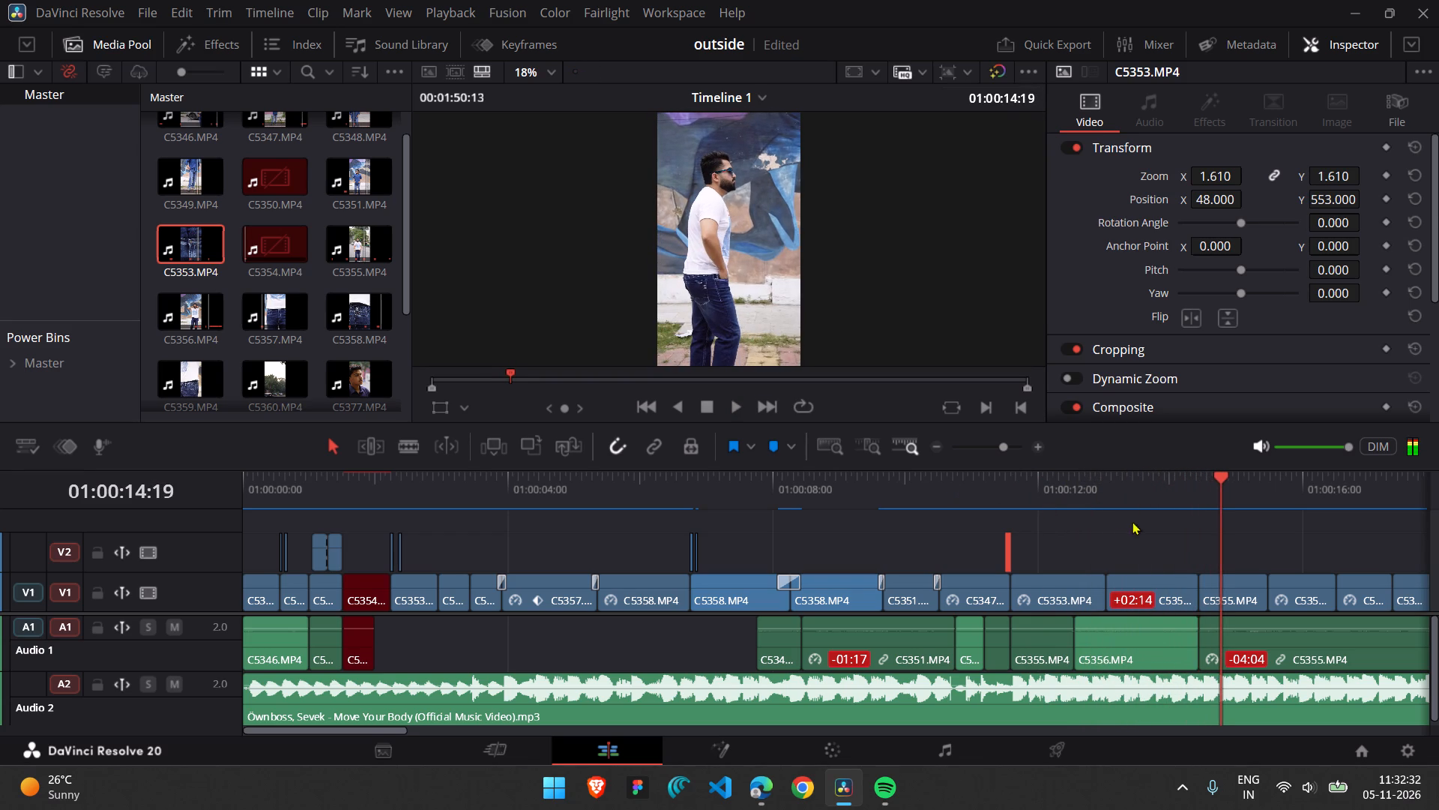
left_click(1077, 488)
key("space")
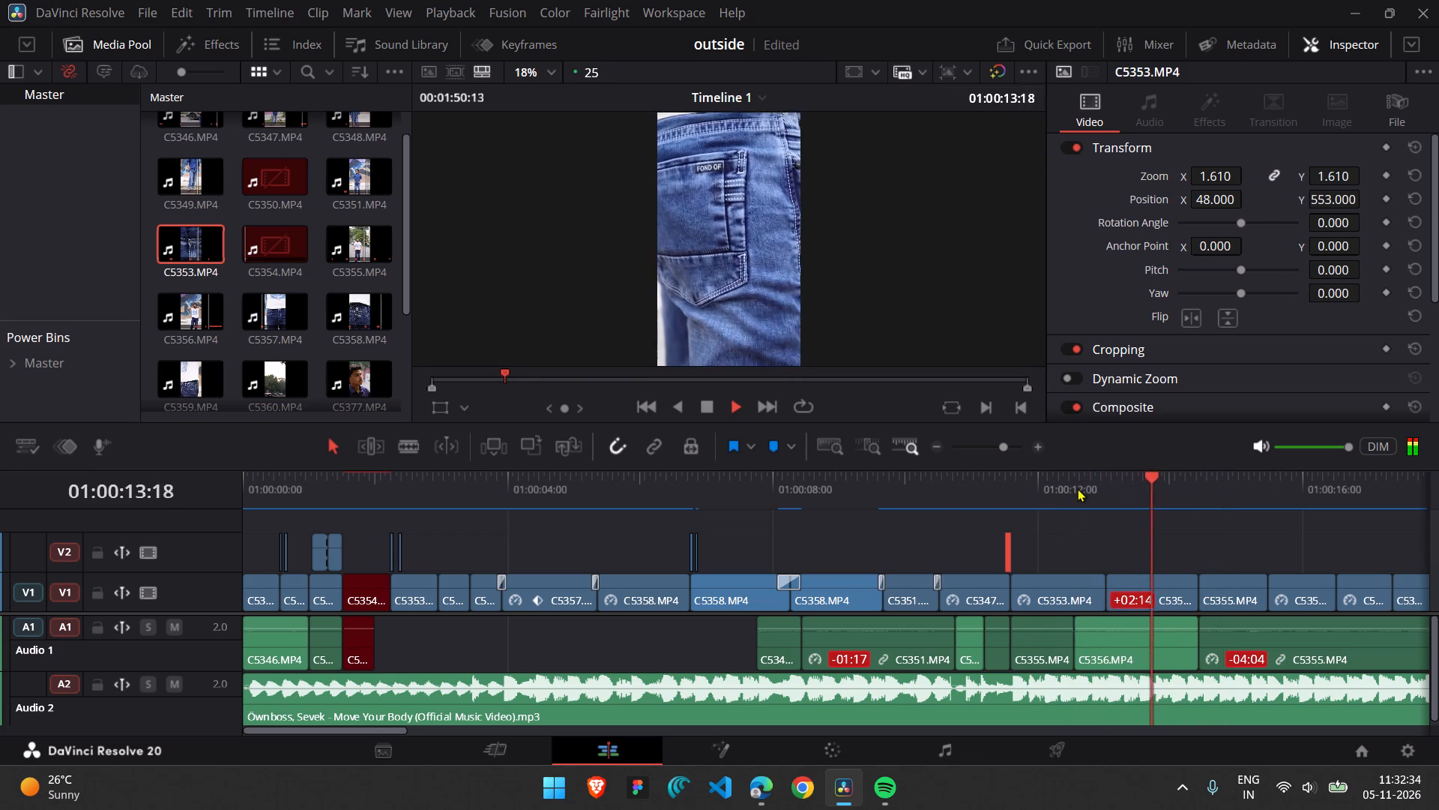
key("space")
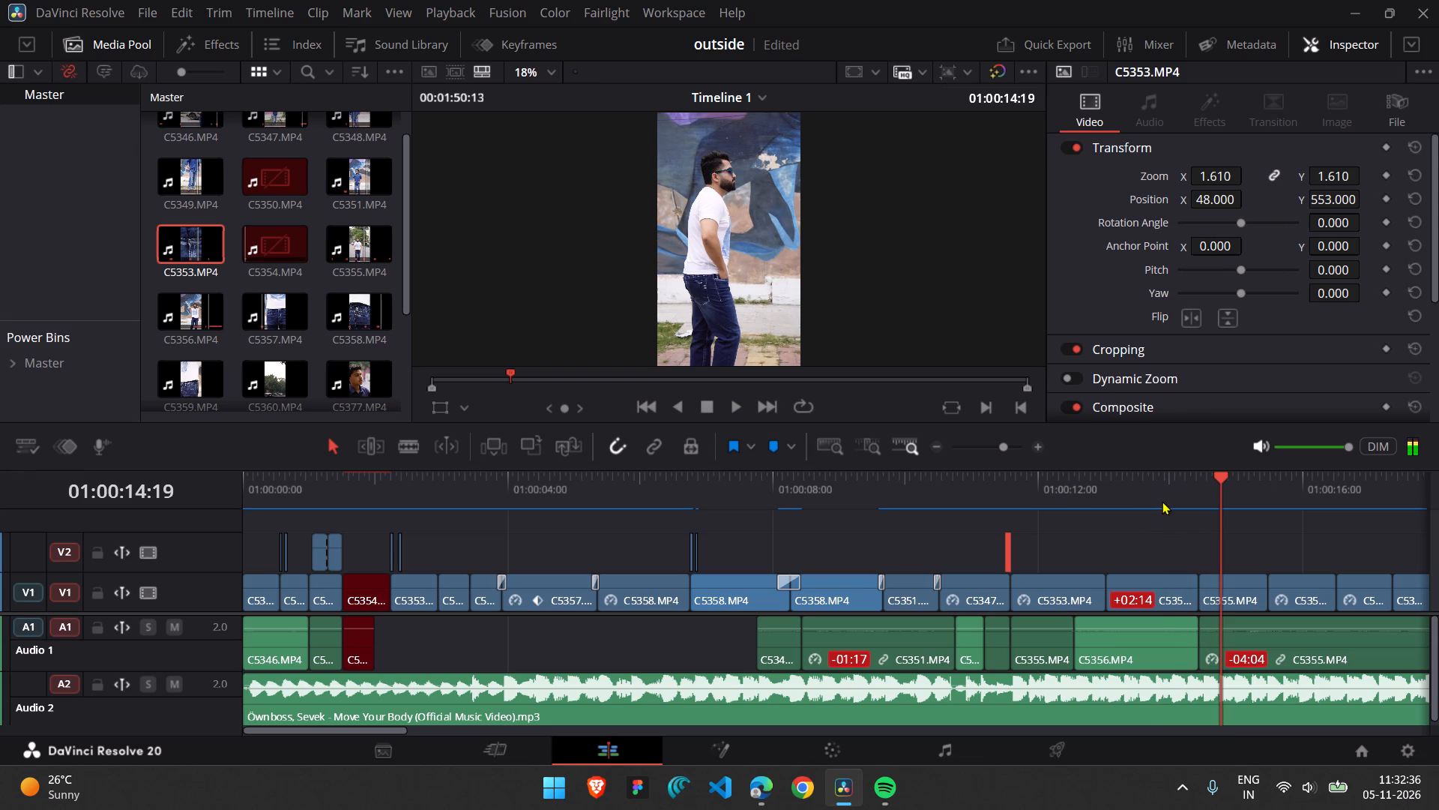
left_click(1191, 506)
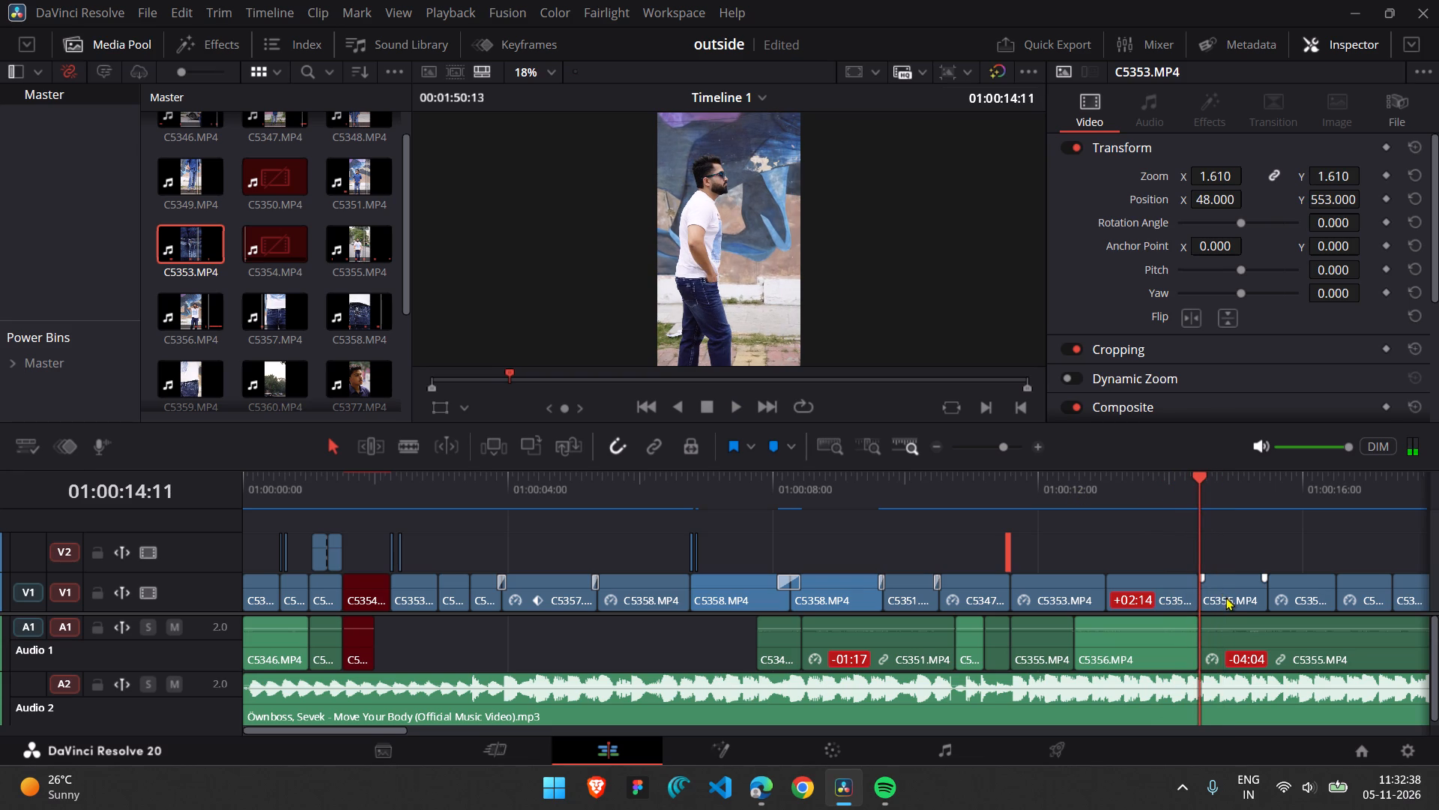
Split the end of the V1 clip C5353.MP4 at 01:00:14:09 and 01:00:14:10, leaving two one-frame pieces before C5355.MP4.
left_click(1224, 598)
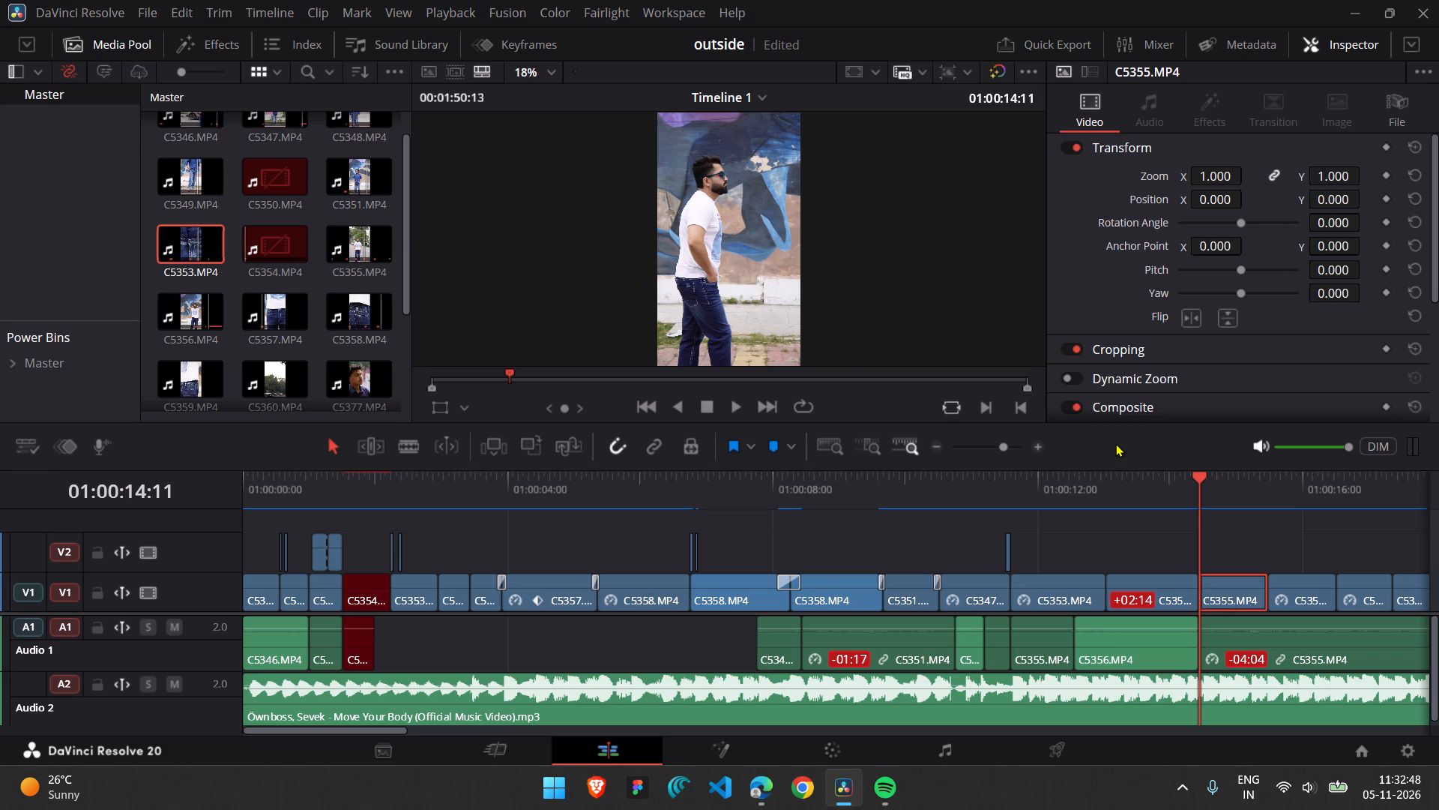
key("Left")
left_click(1165, 576)
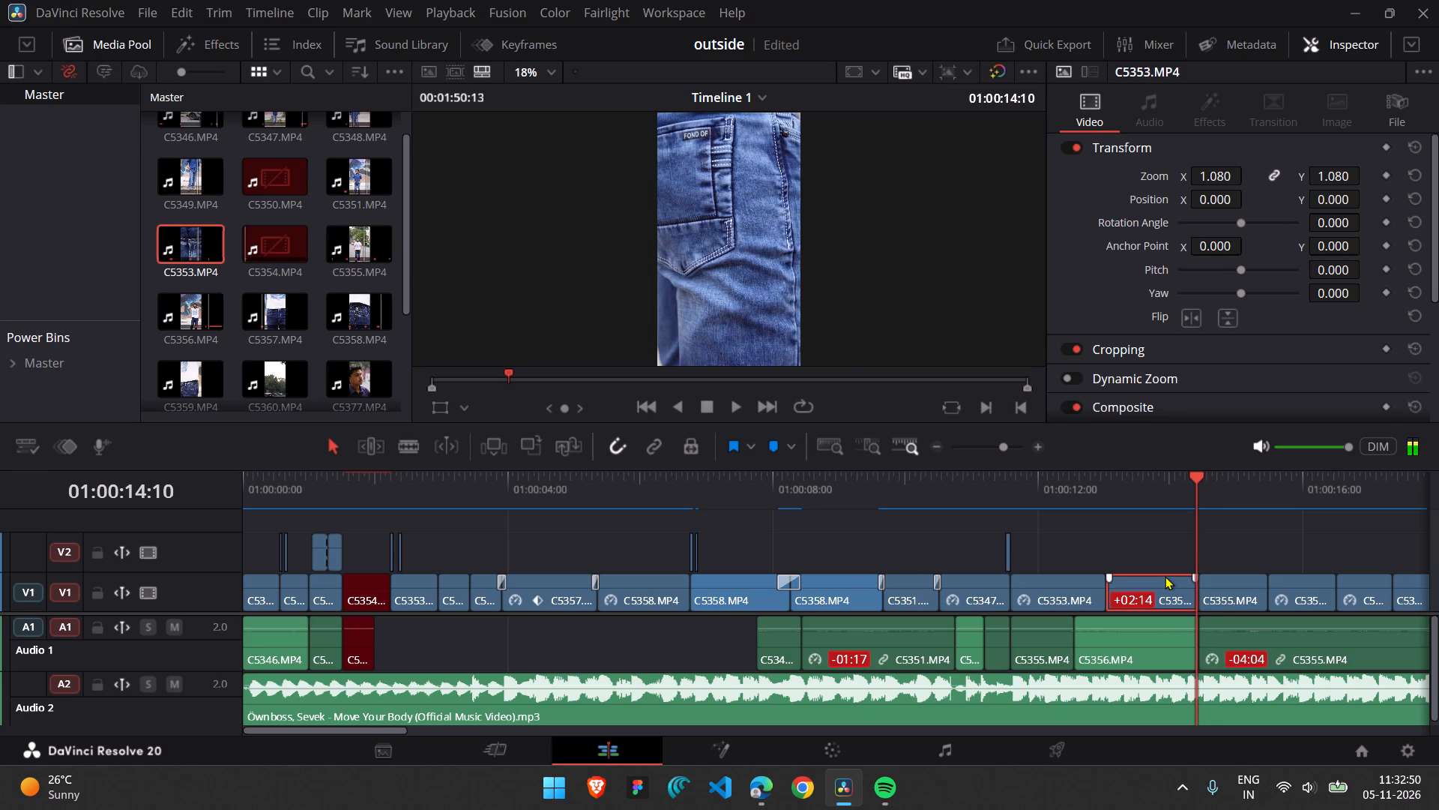
left_click(1242, 595)
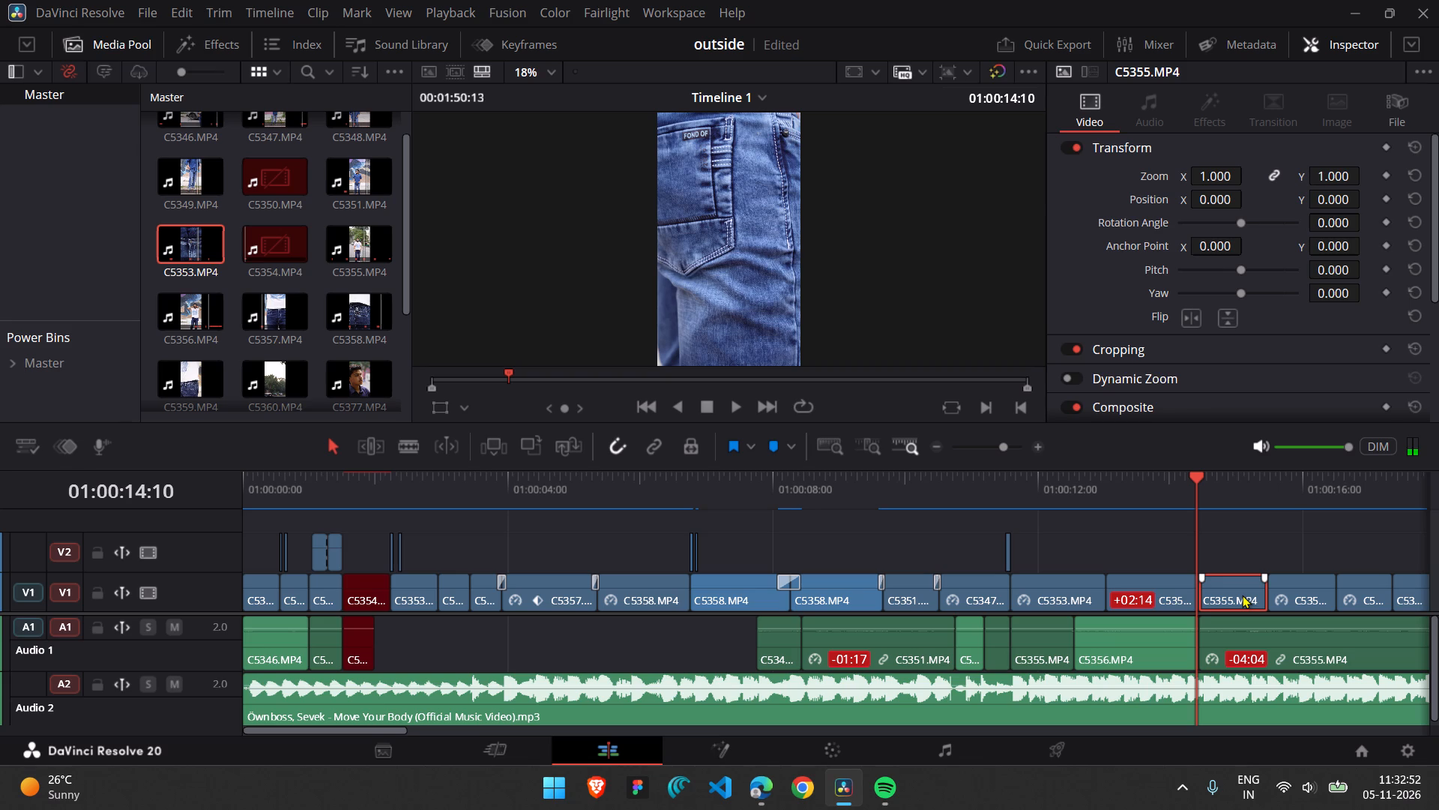
key("Left")
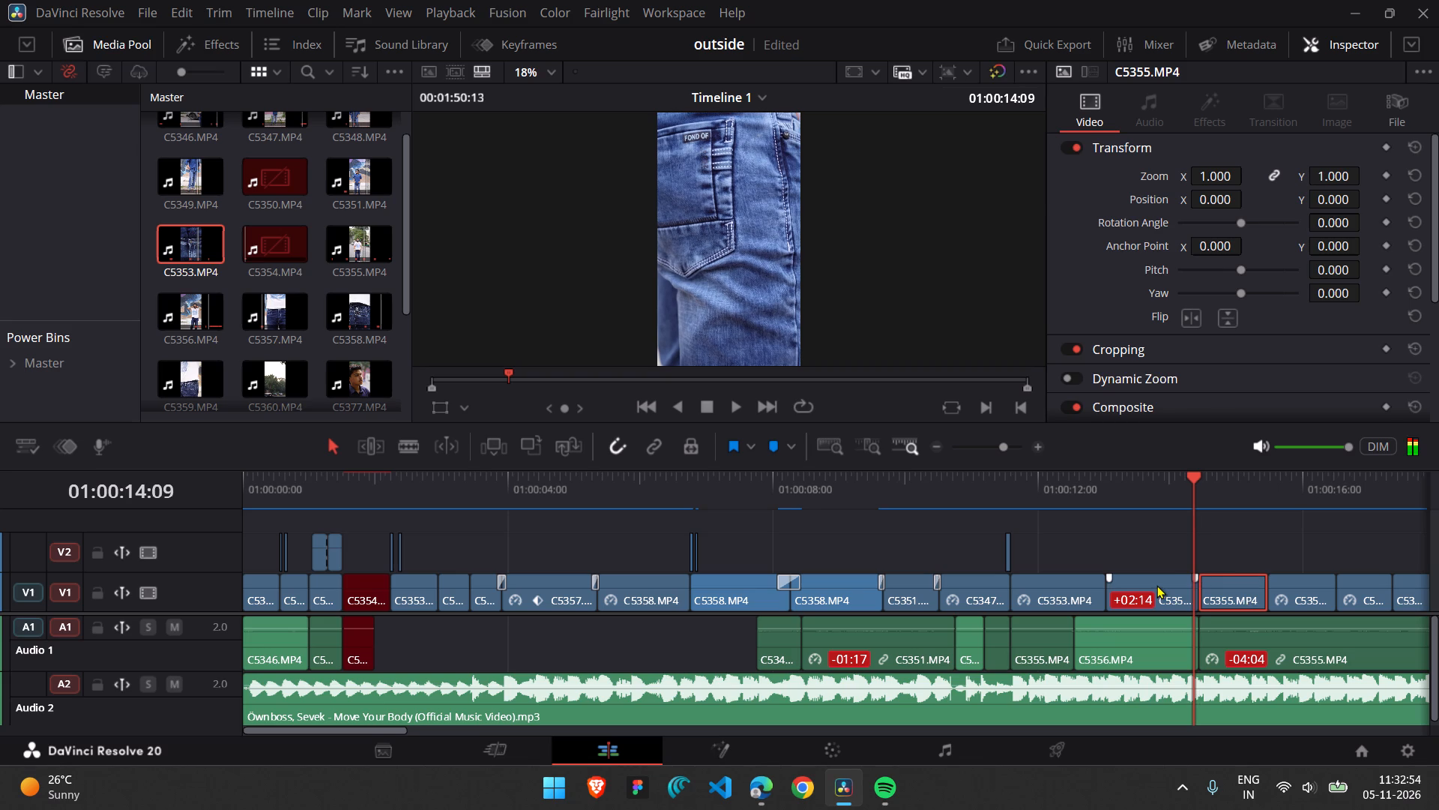
left_click(1156, 585)
key("ctrl+b")
key("Right")
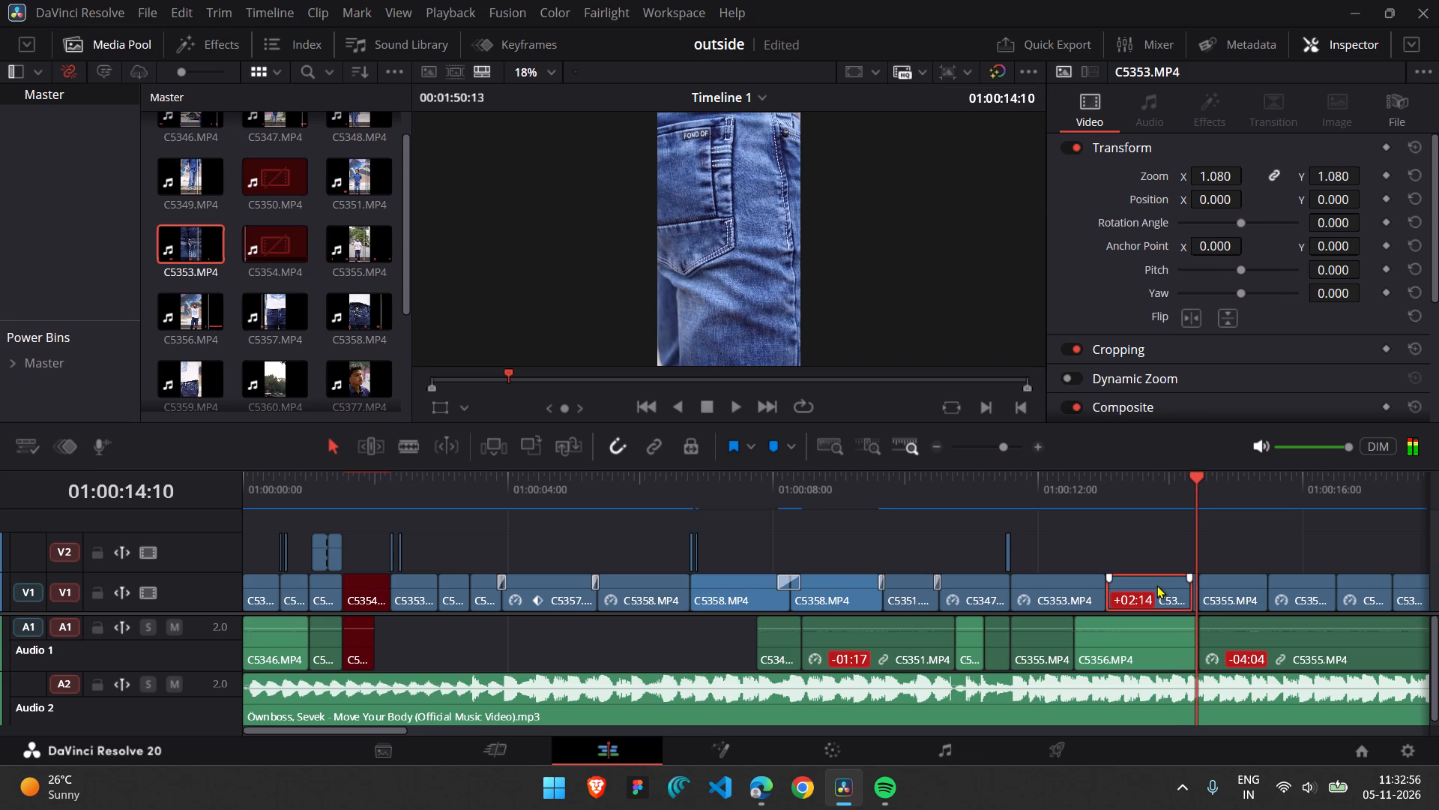
left_click(1156, 585)
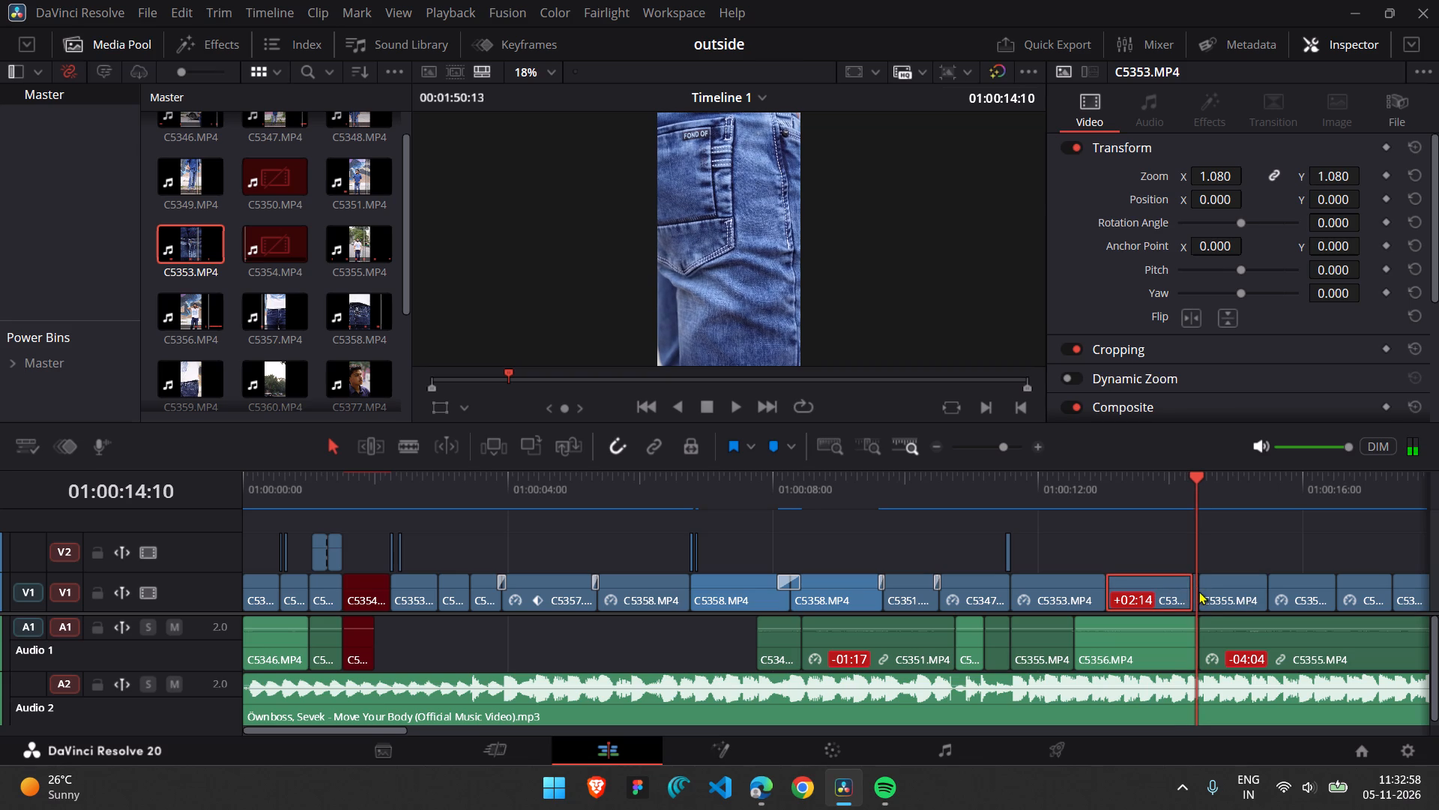
left_click(1198, 592)
key("ctrl+b")
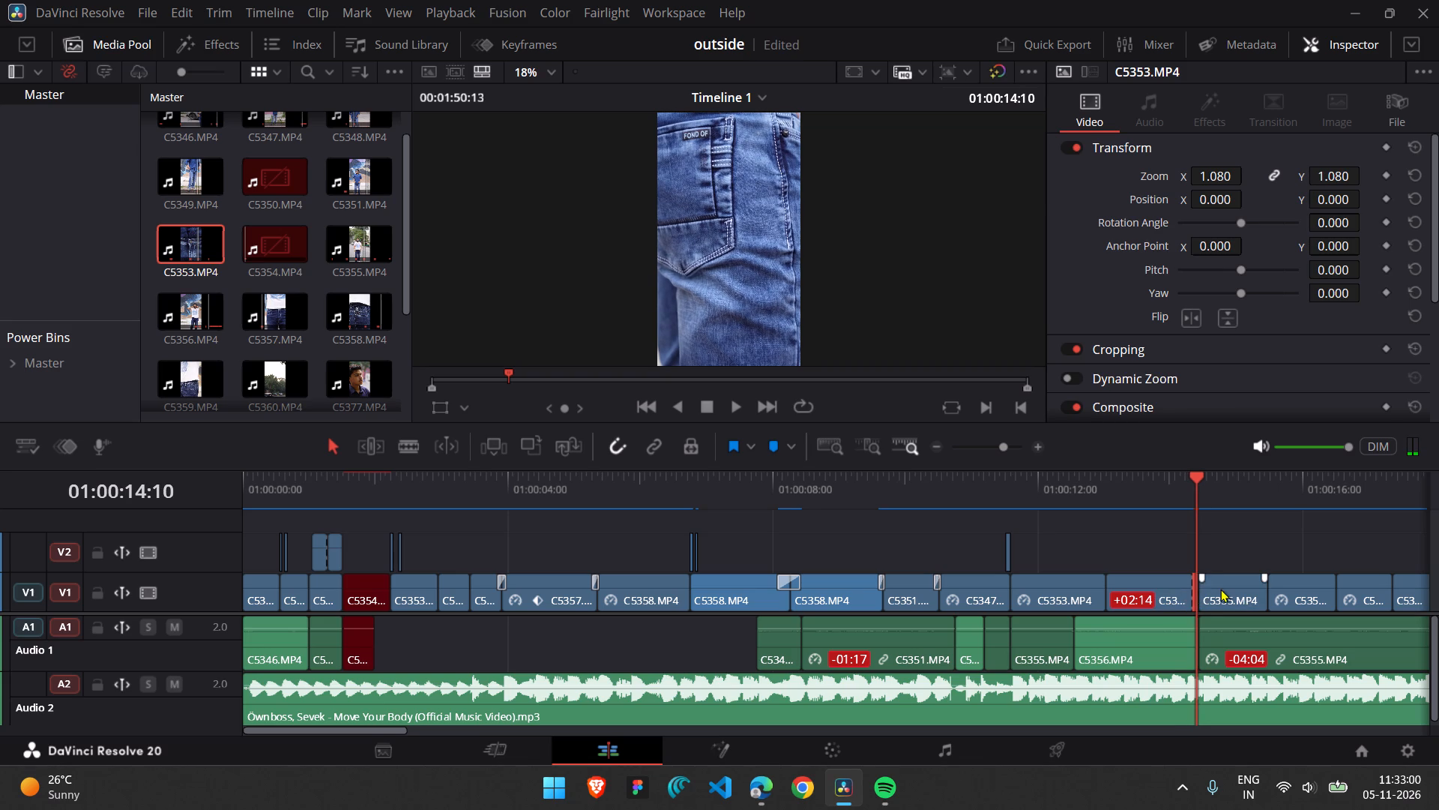
Split the start of the V1 clip C5355.MP4 at 01:00:14:12 and 01:00:14:13 into two one-frame pieces.
left_click(1220, 589)
key("Right")
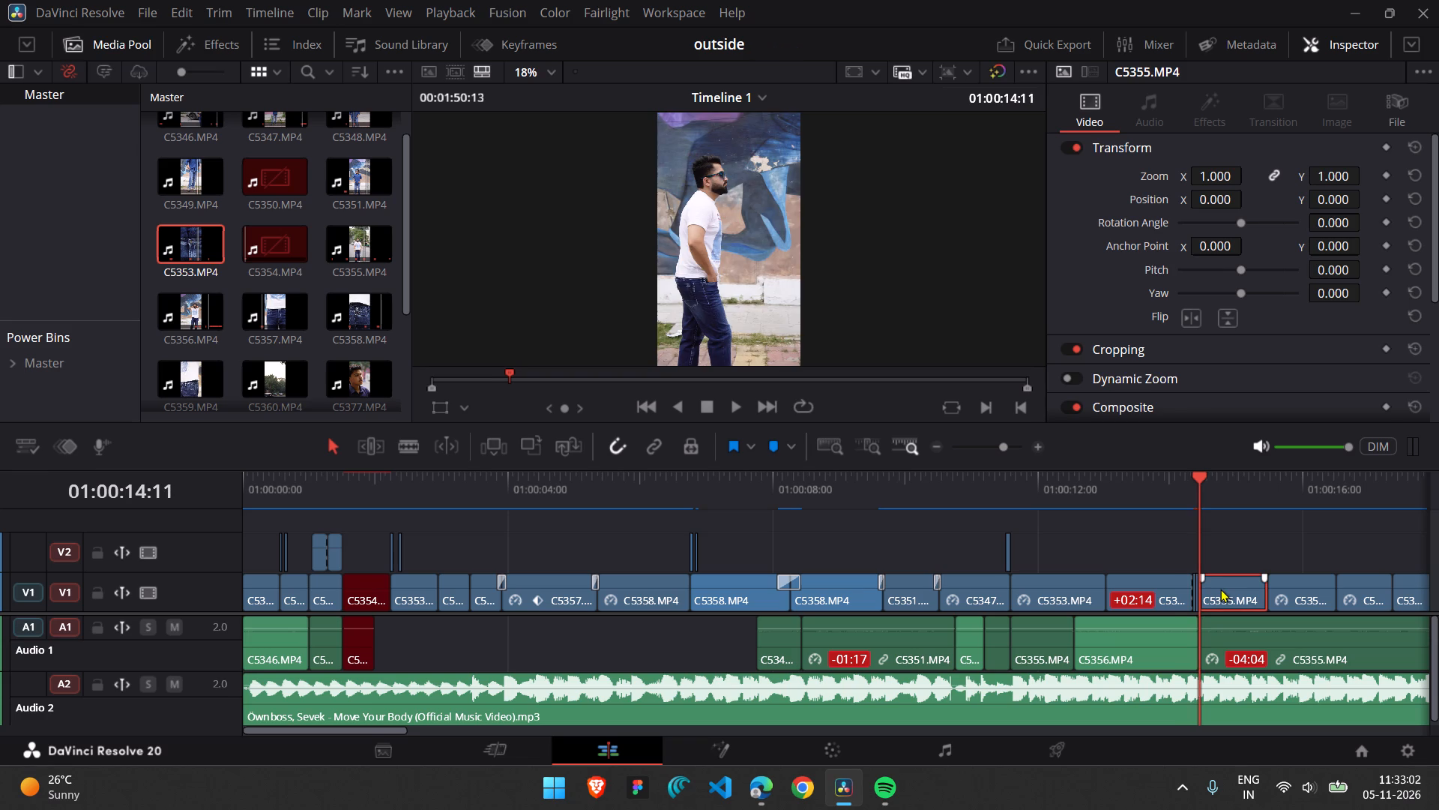
left_click(1220, 589)
key("Right")
key("b")
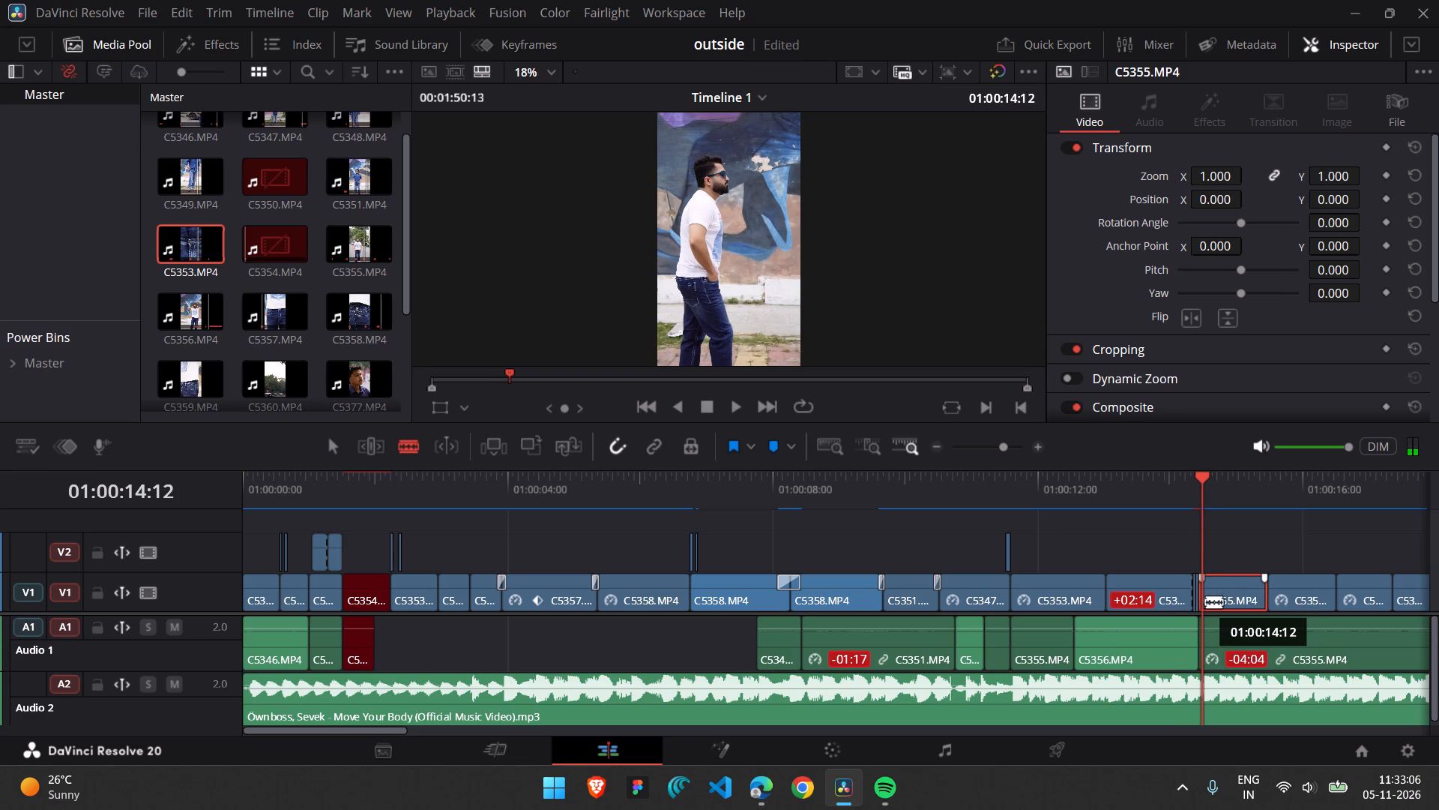
left_click(337, 445)
key("ctrl+b")
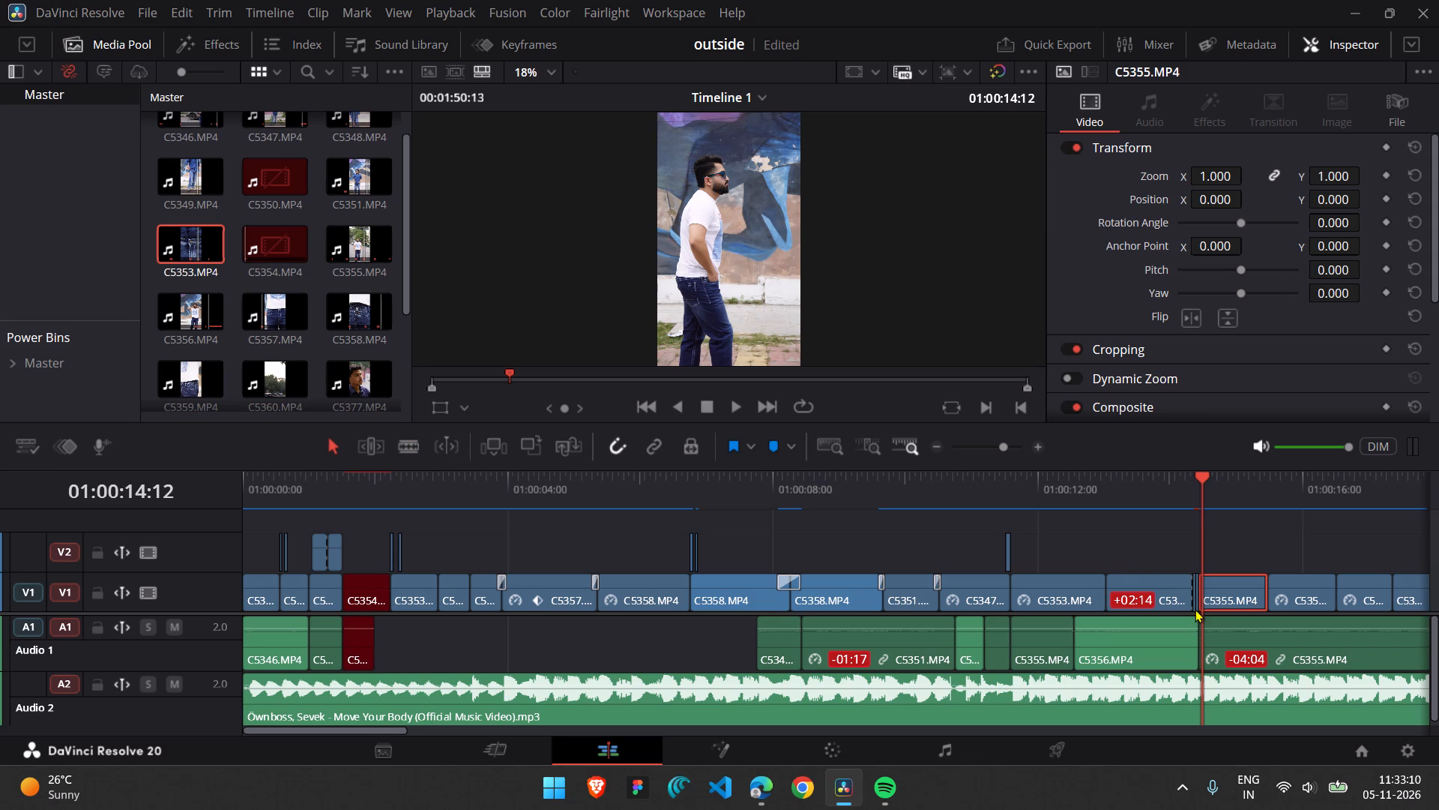
key("Right")
left_click(1195, 609)
left_click(1214, 604)
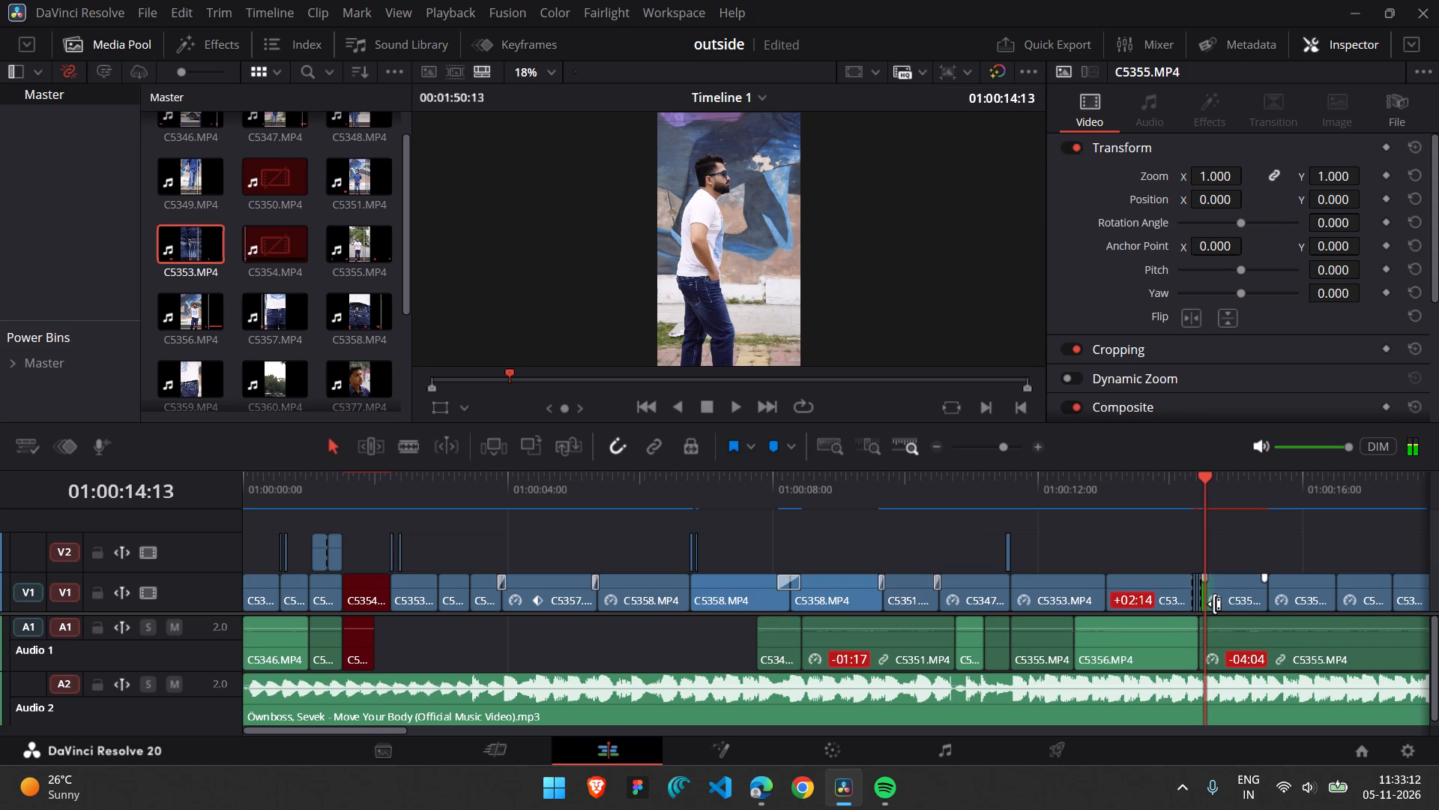
left_click(1228, 601)
key("ctrl+b")
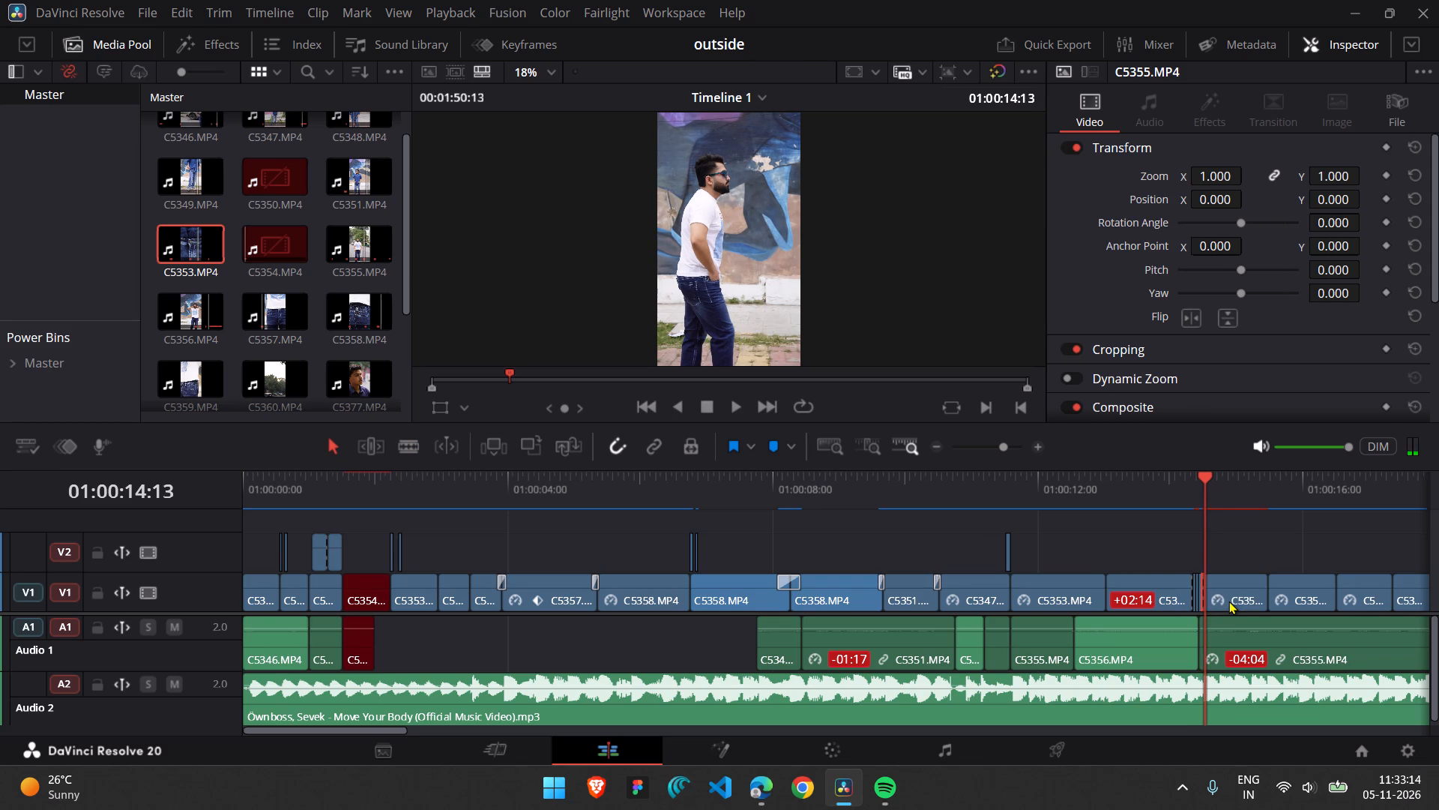
Find the Invert Color filter and apply it to the first one-frame piece of C5353.MP4 and the first of C5355.MP4.
left_click(1012, 448)
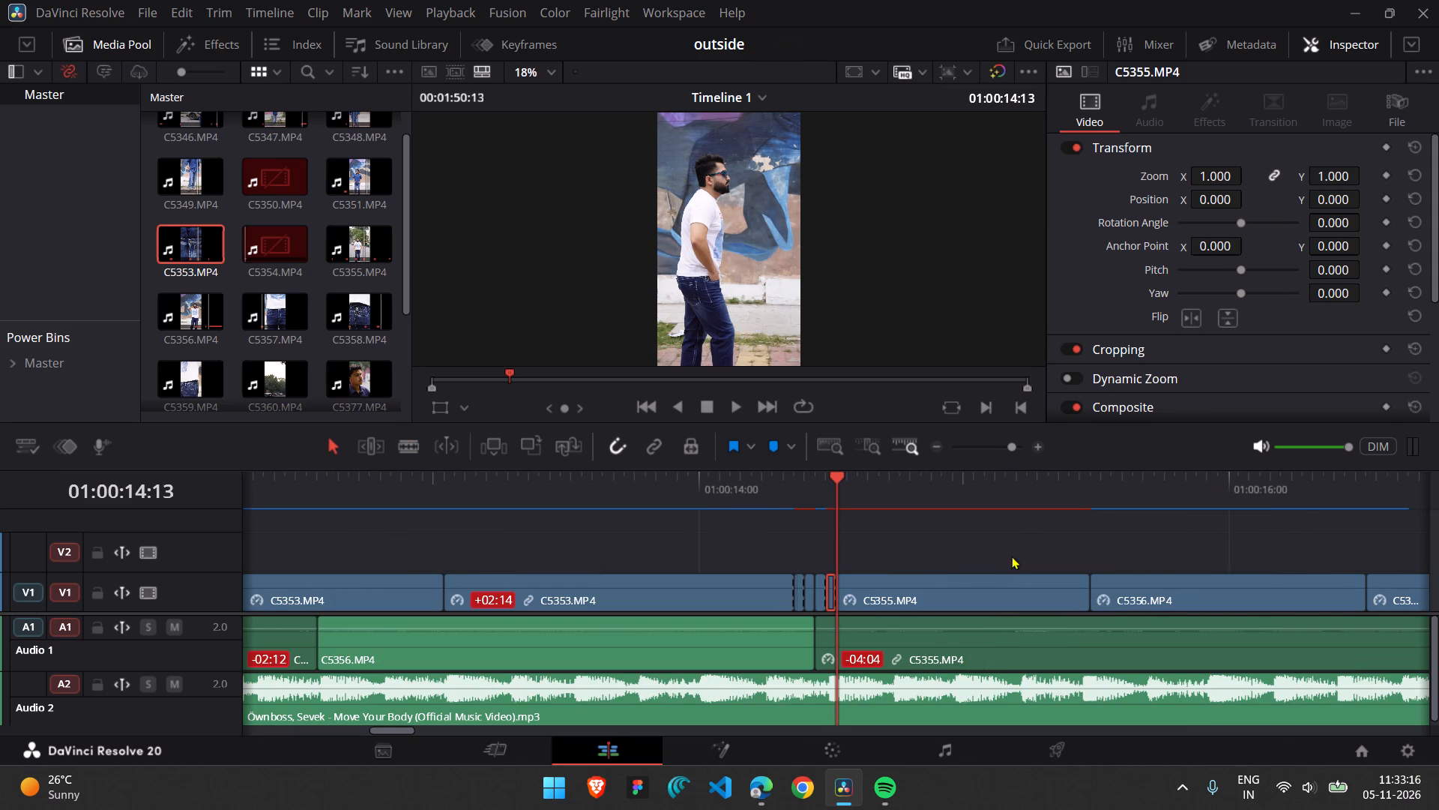
left_click(193, 42)
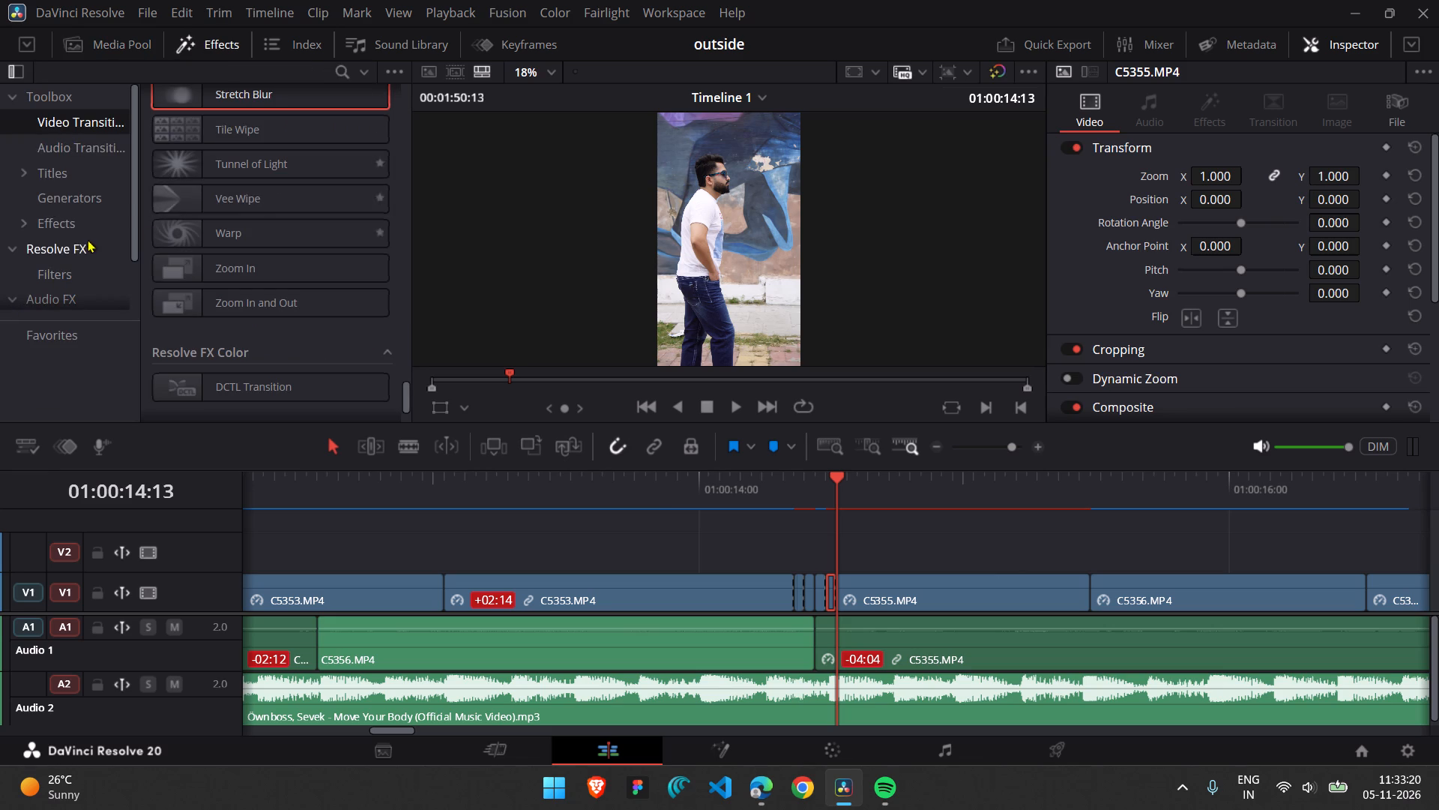
left_click(54, 277)
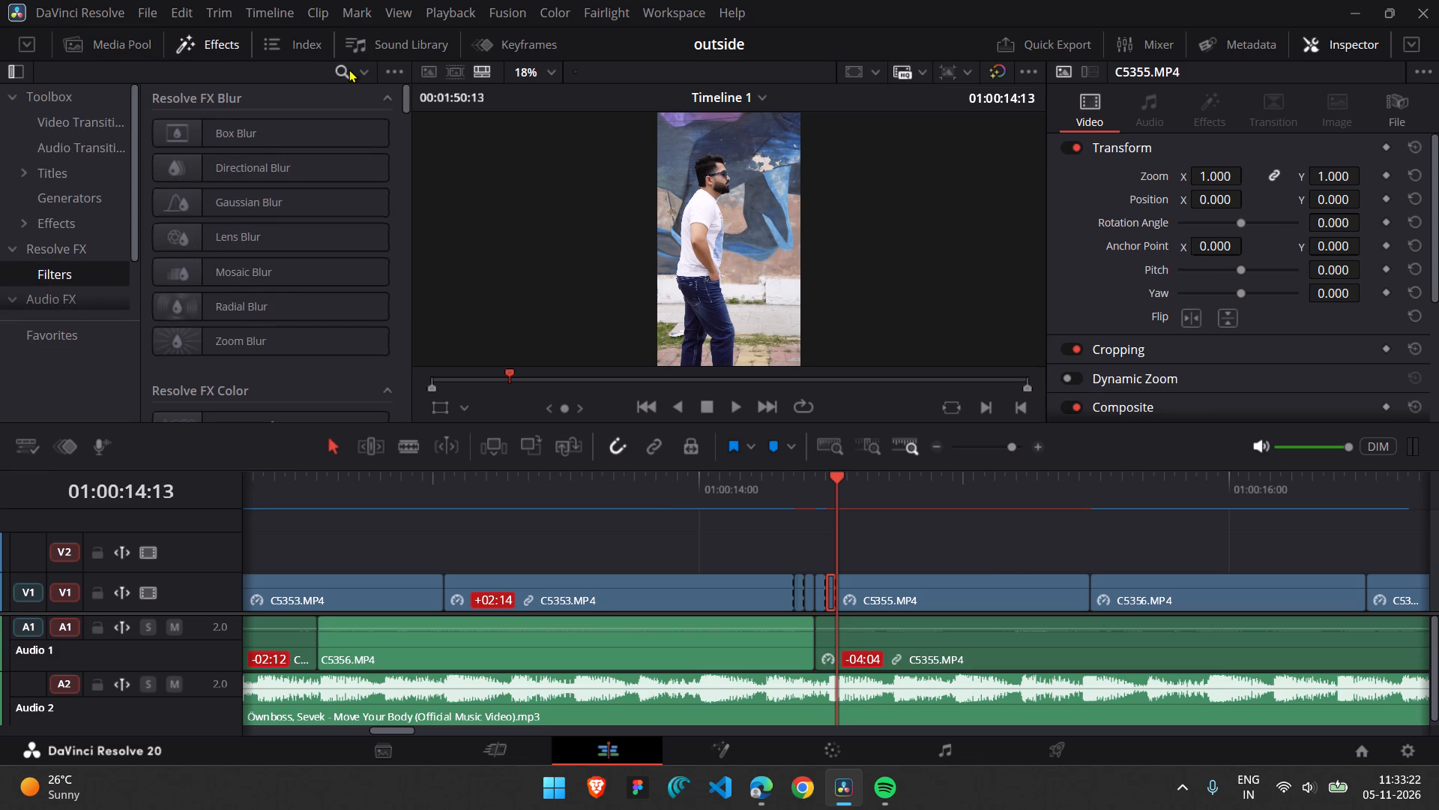
left_click(349, 69)
type("in")
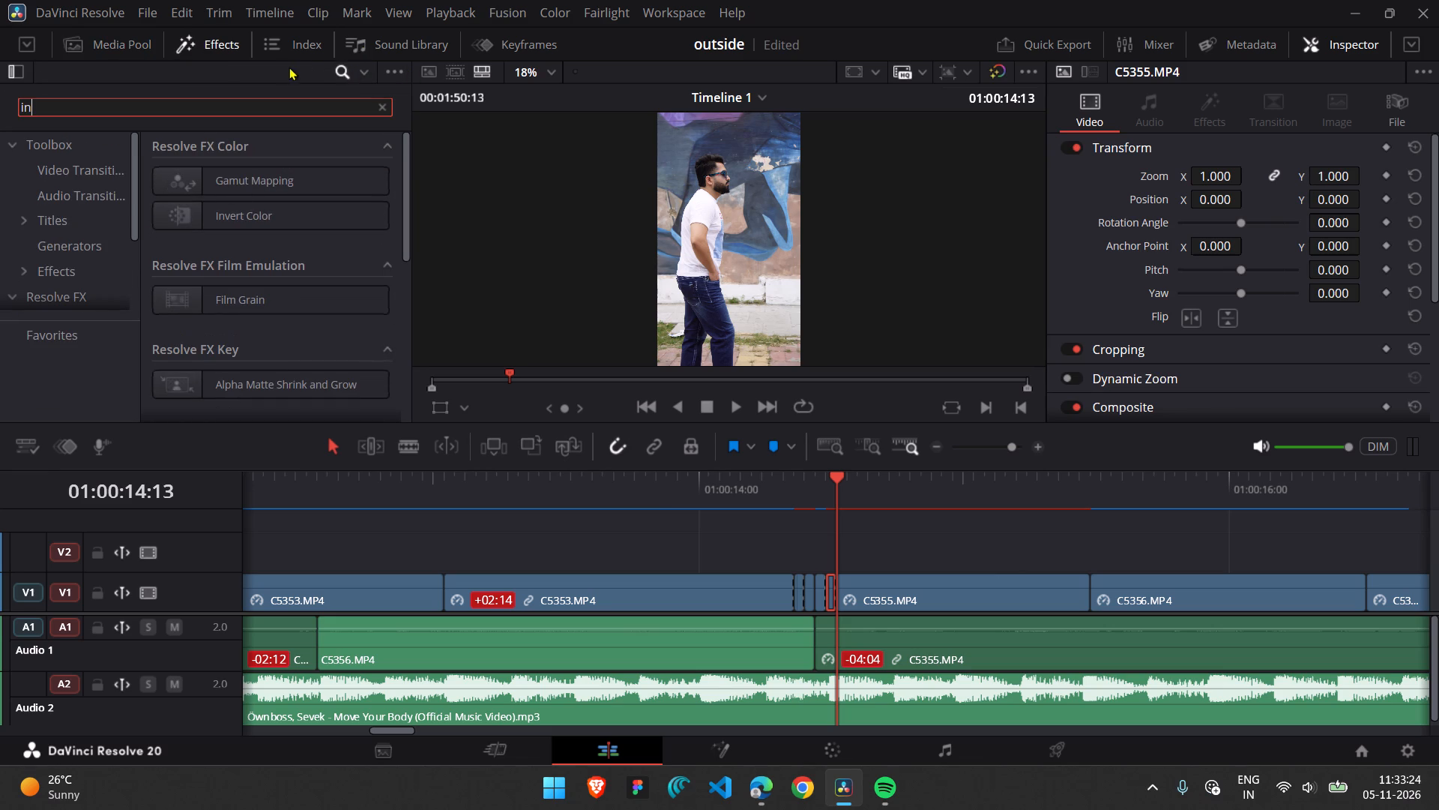
left_click_drag(268, 205, 787, 583)
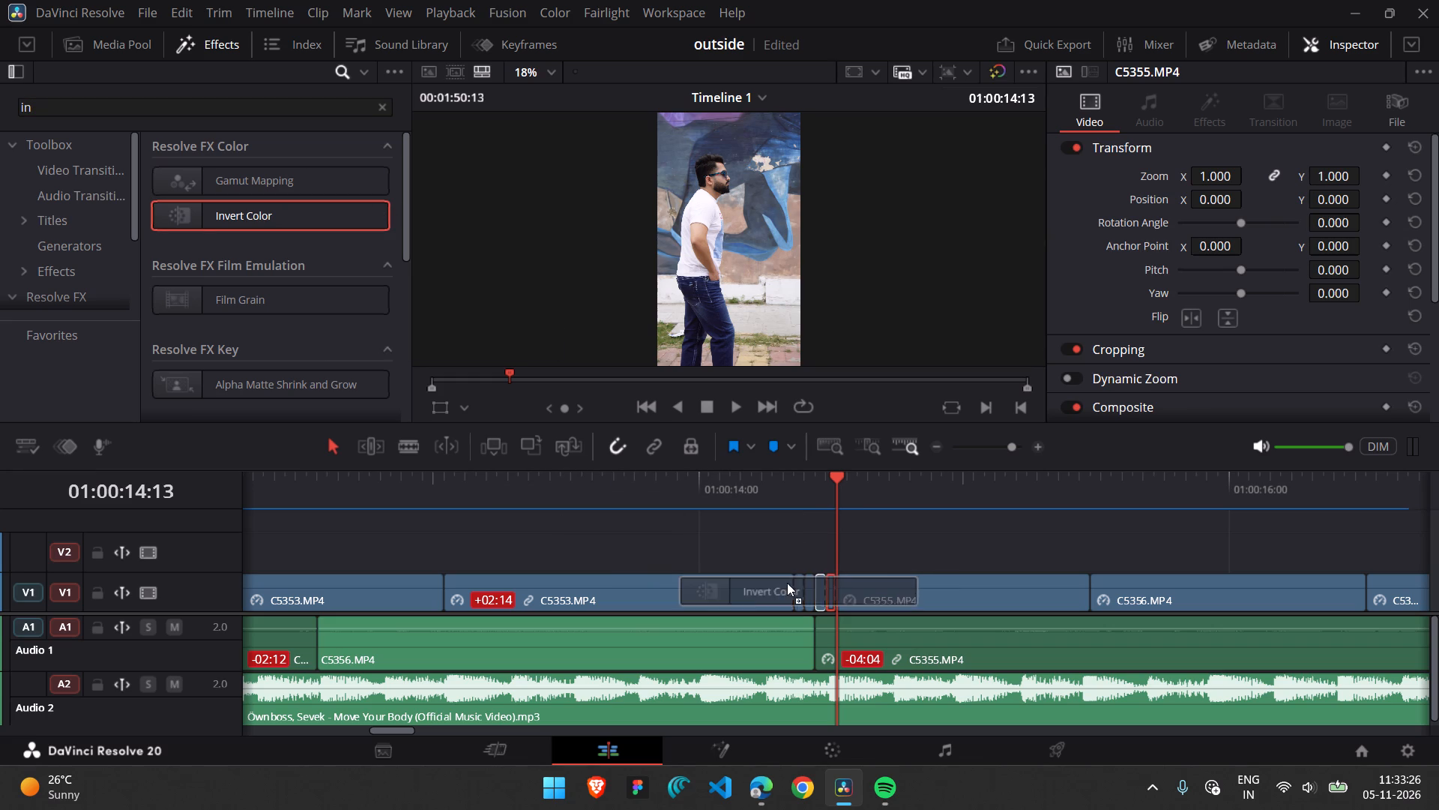
left_click_drag(787, 583, 797, 581)
left_click_drag(332, 220, 733, 491)
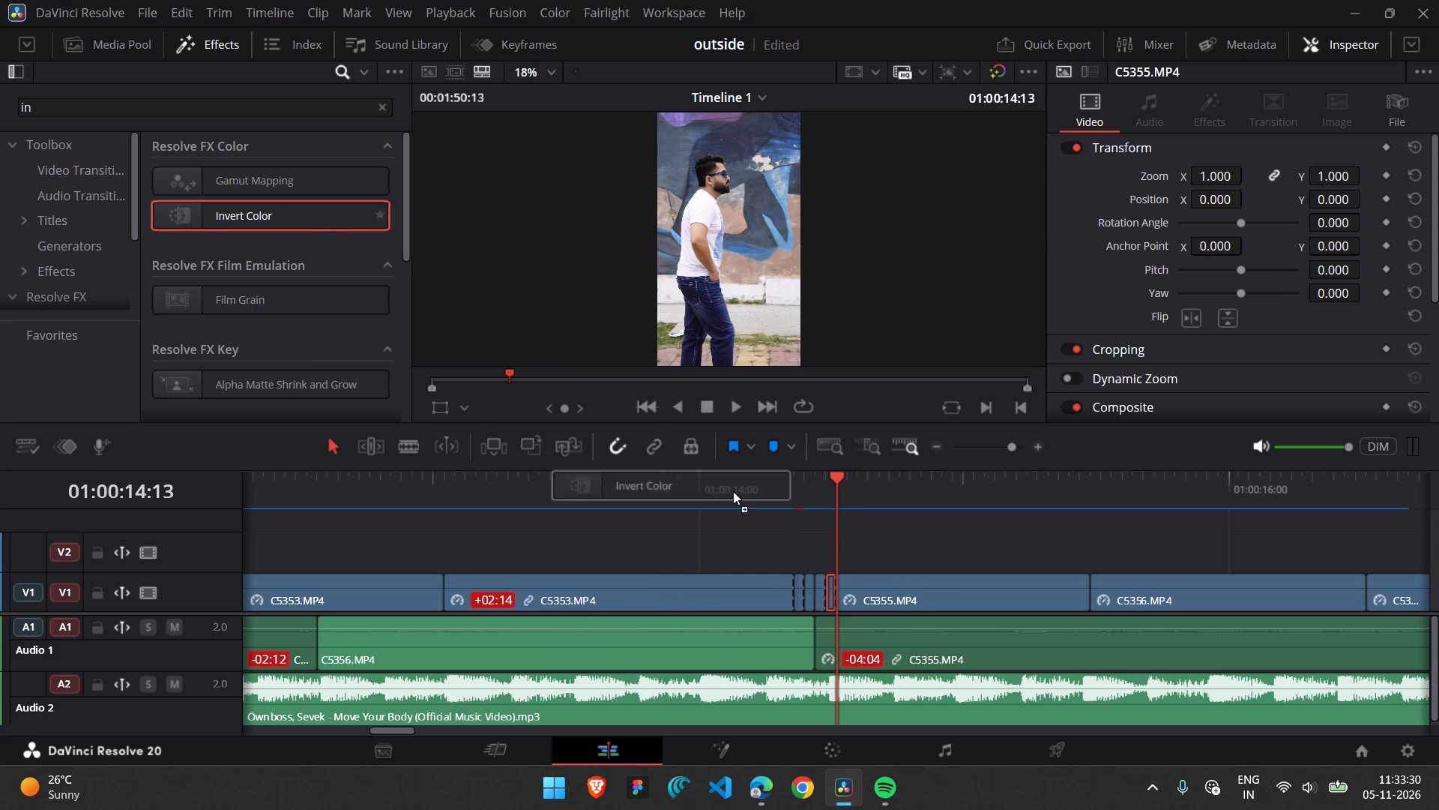
left_click_drag(733, 491, 821, 582)
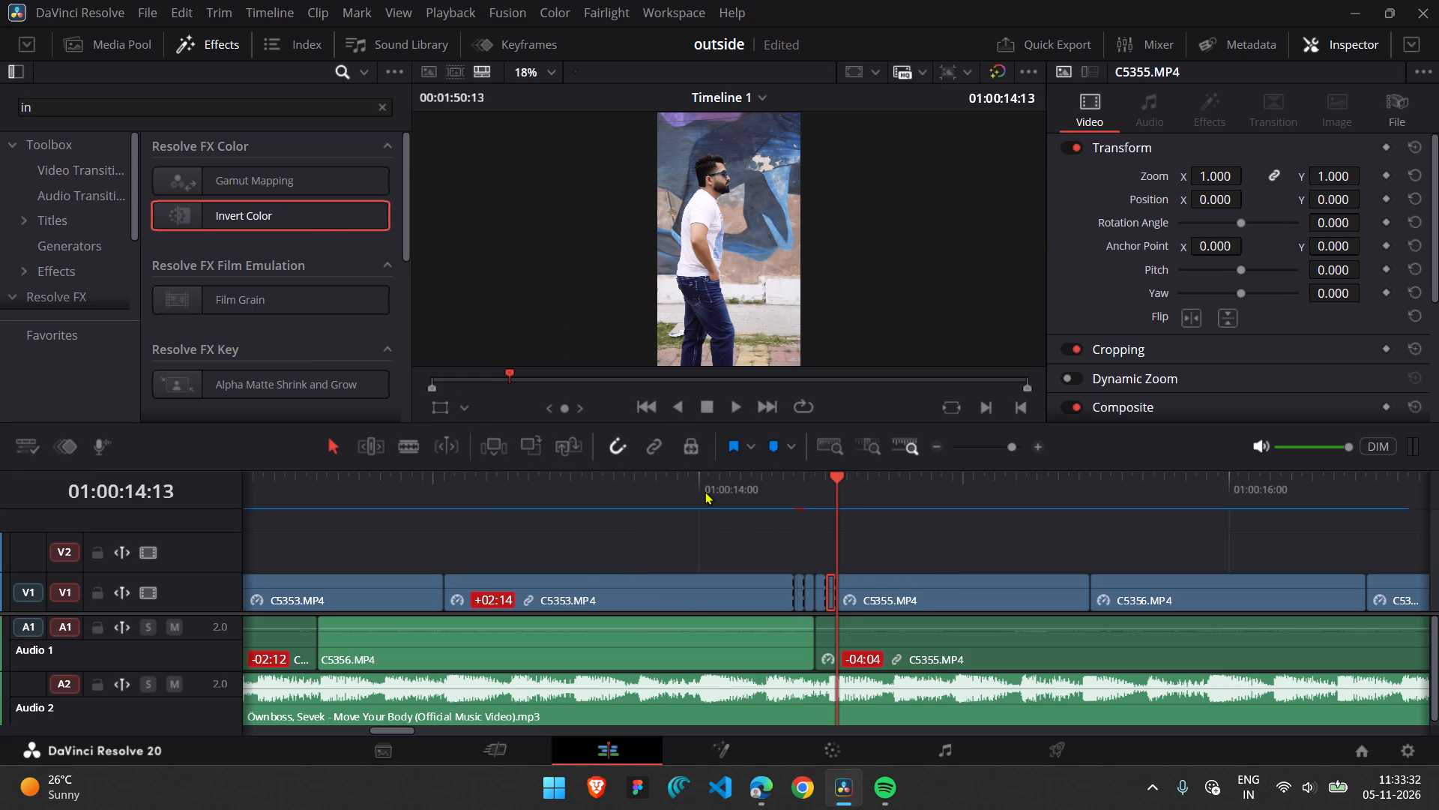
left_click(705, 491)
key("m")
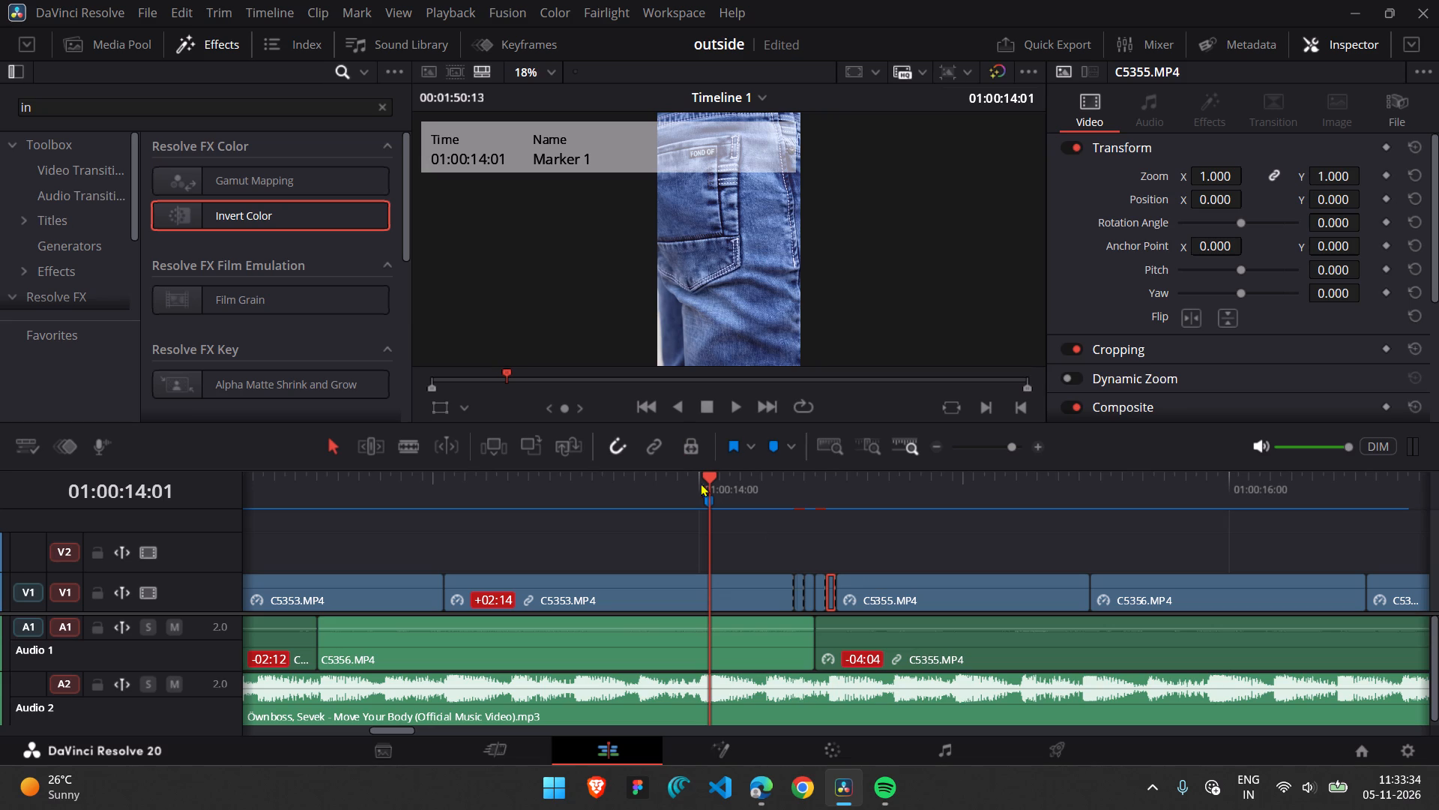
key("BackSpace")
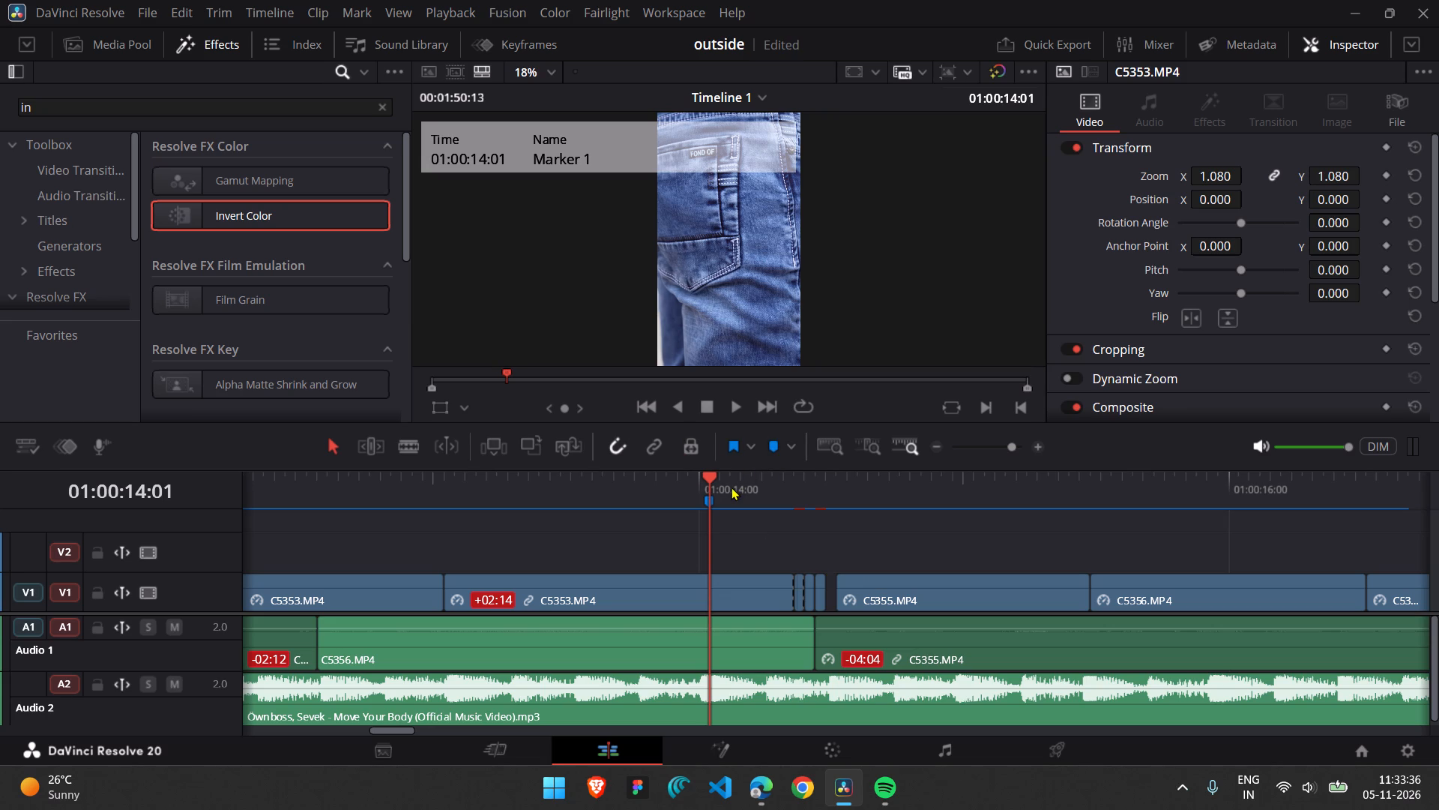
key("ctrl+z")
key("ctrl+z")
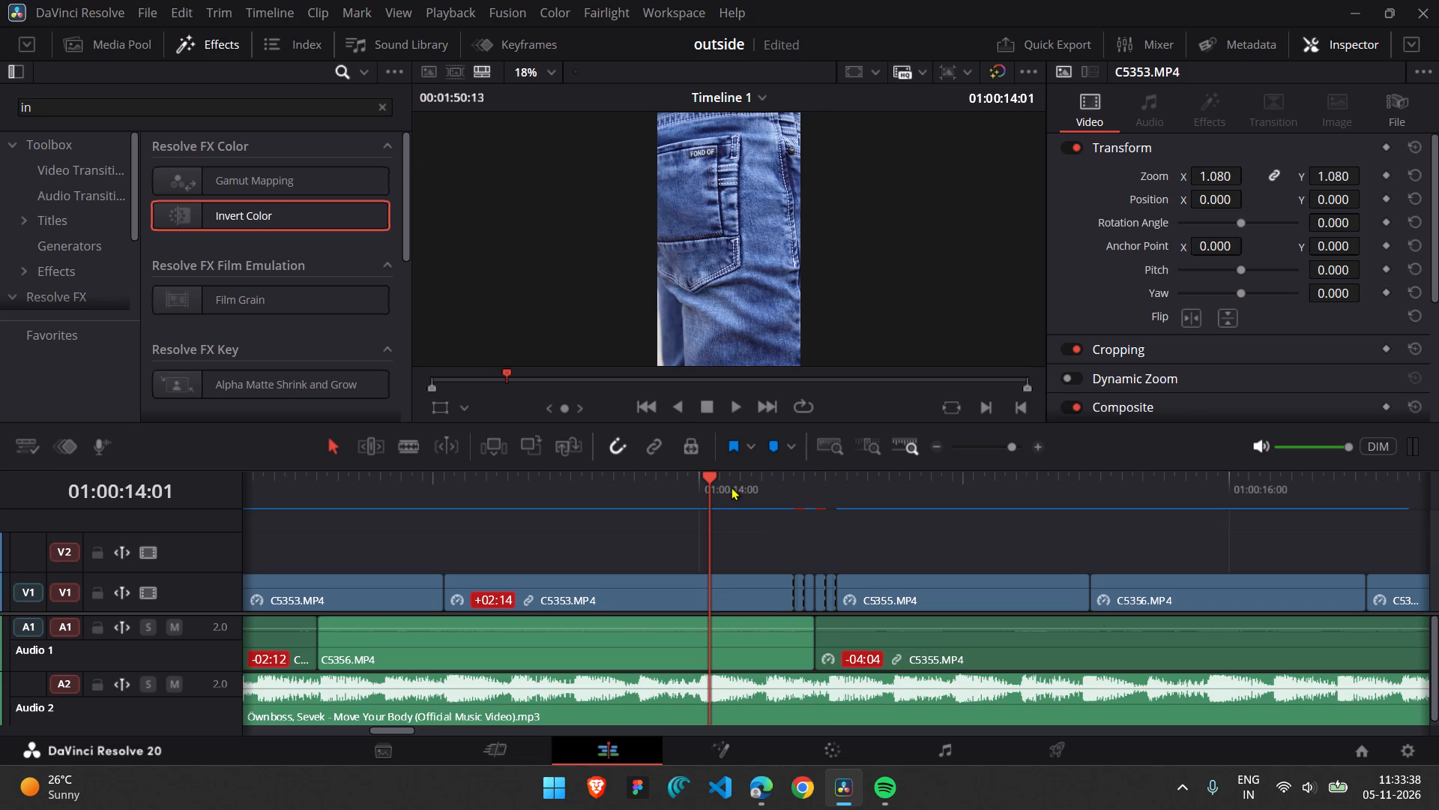
Play back the cut from C5353.MP4 to C5355.MP4 repeatedly from around 01:00:14:00 to check the inverted flash frames.
key("space")
key("space")
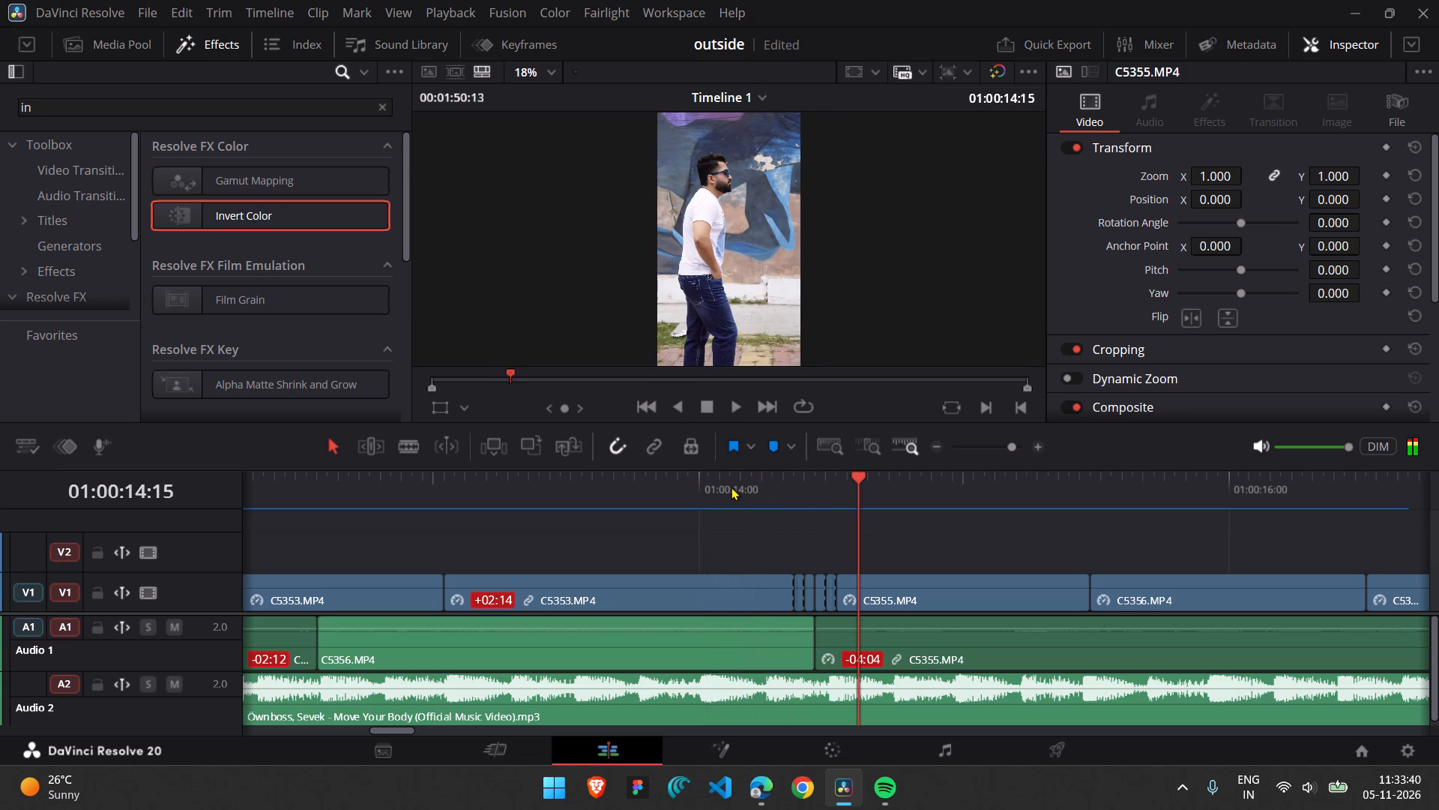
double_click(731, 487)
key("space")
key("space")
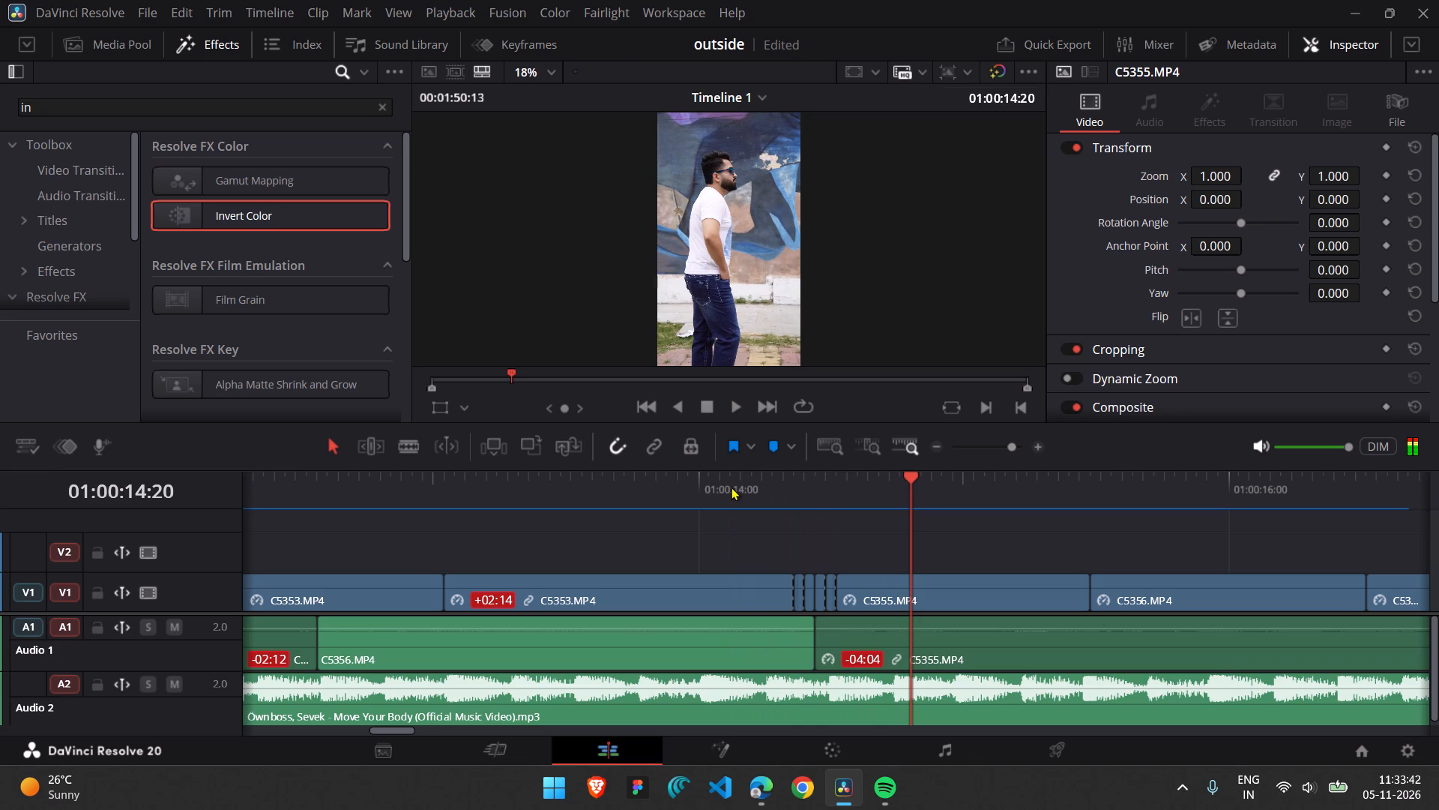
left_click(692, 496)
key("space")
key("space")
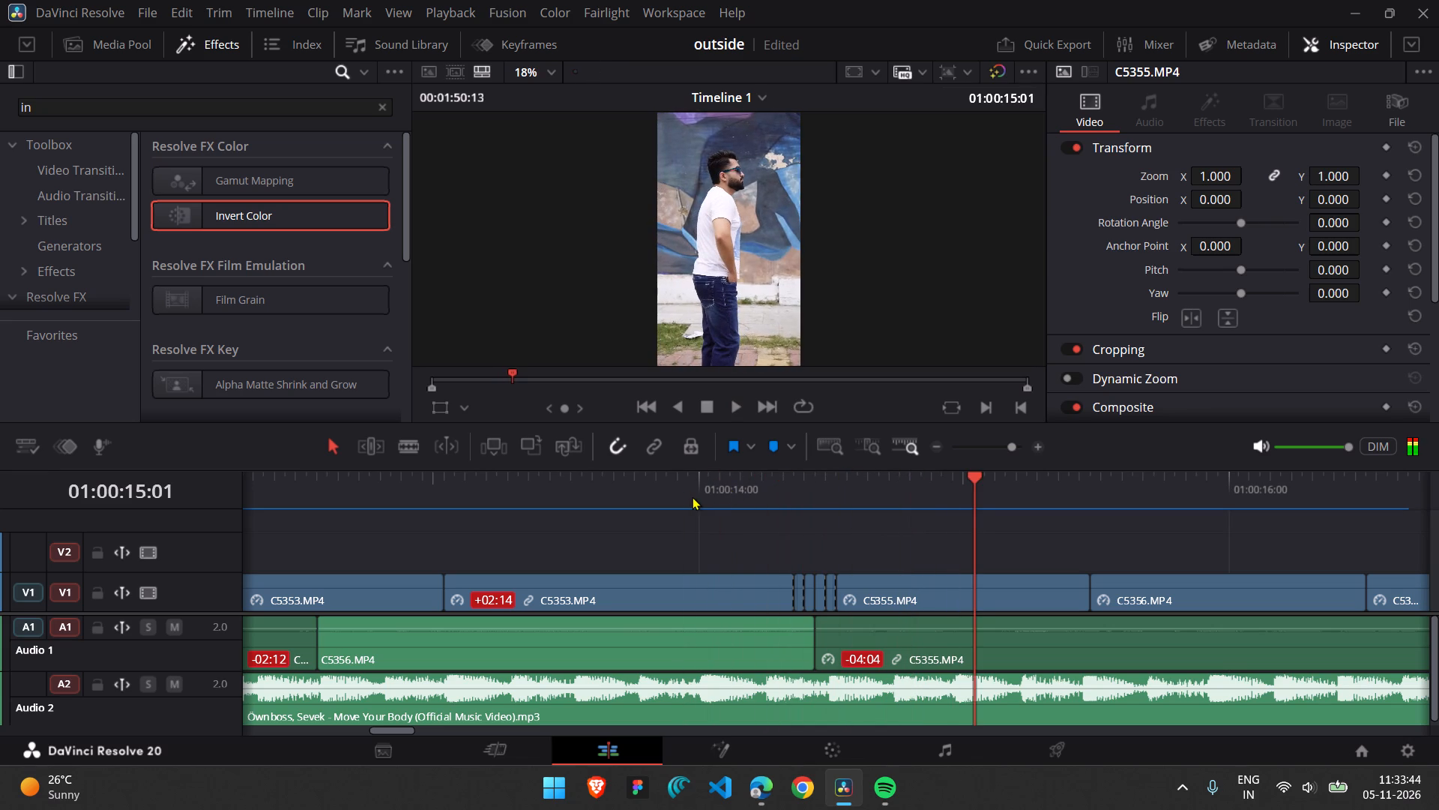
double_click(692, 496)
key("space")
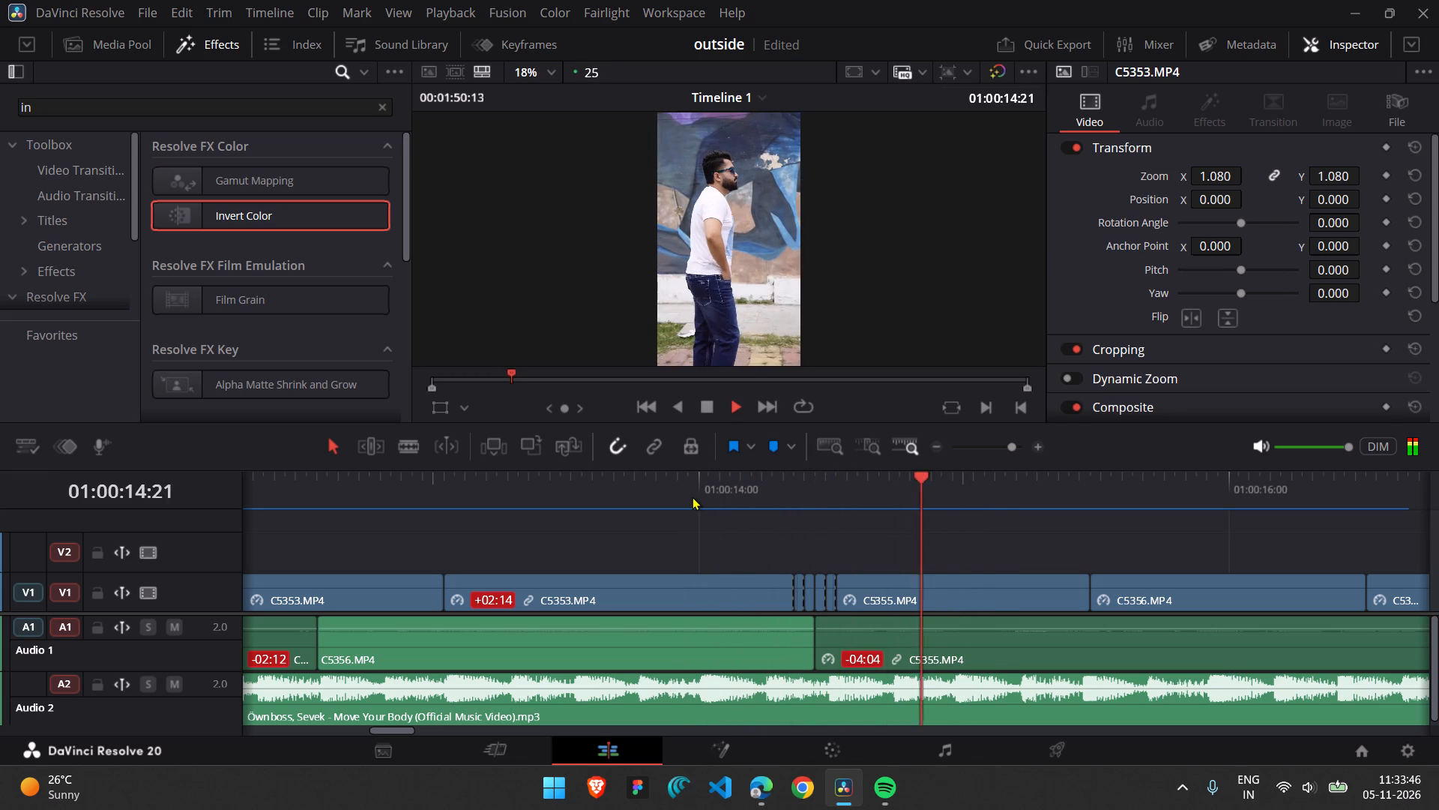
key("space")
key("space")
key("space")
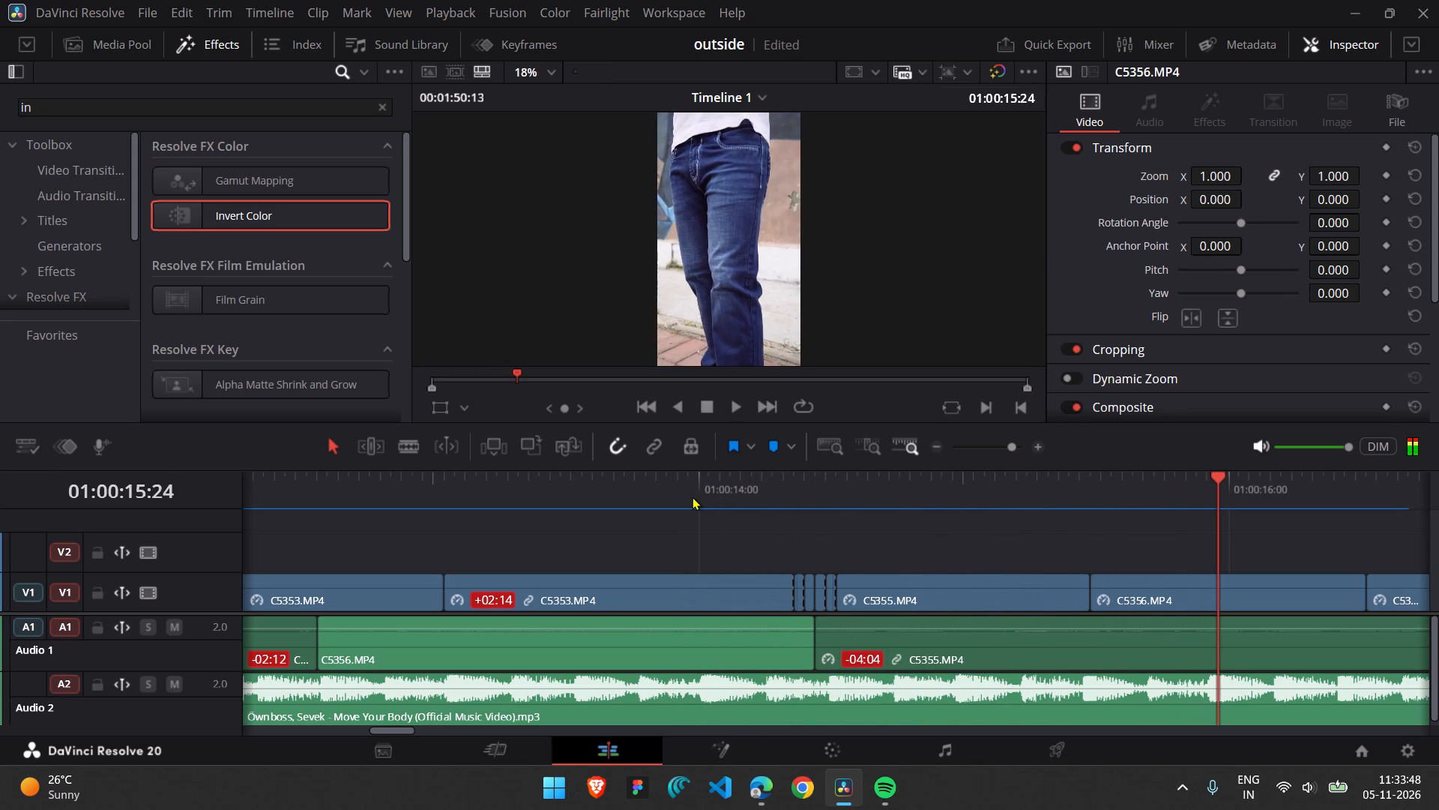
Add a rectangular color-grading window to the V1 clip C5356.MP4 at its first frame, 01:00:15:12.
left_click(1090, 486)
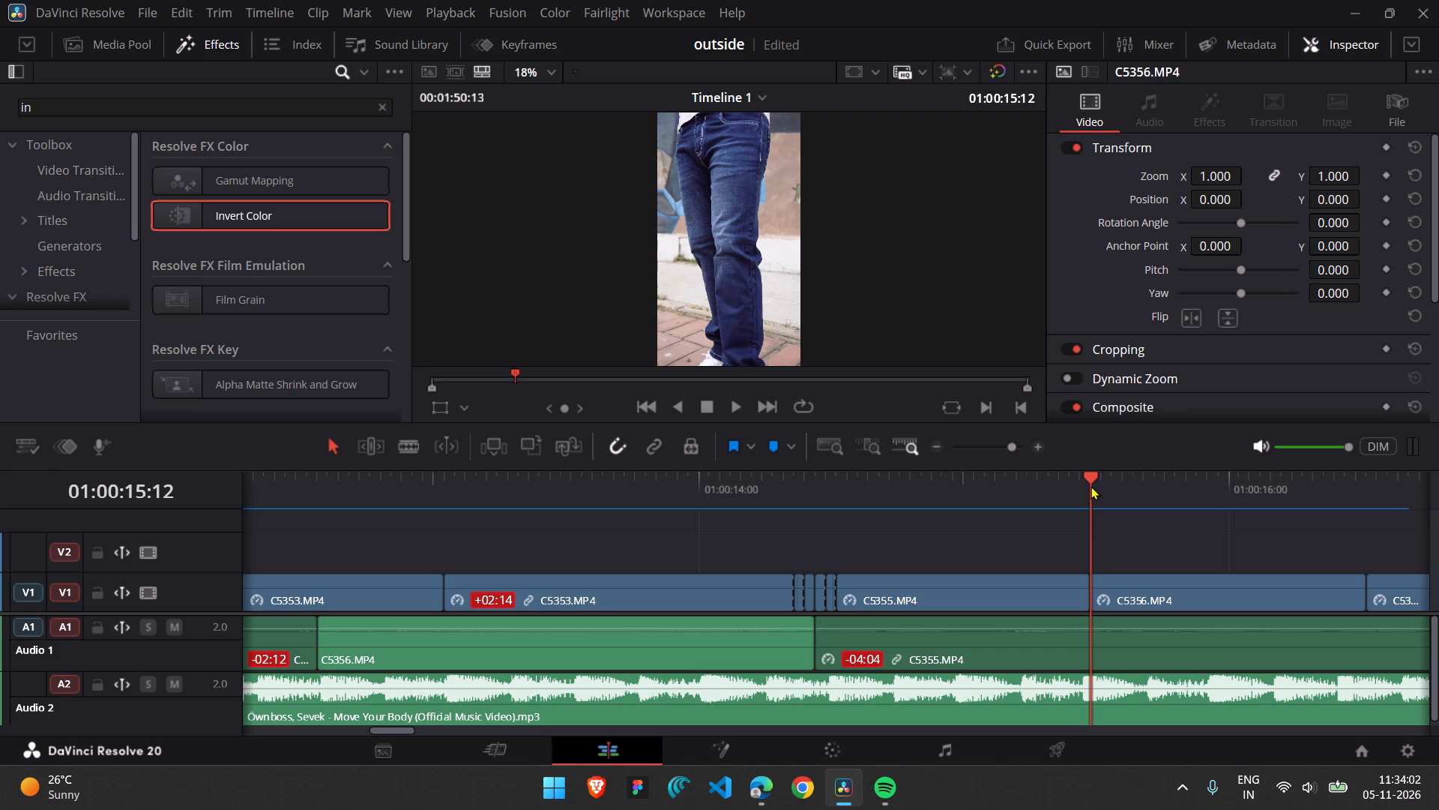
left_click(1117, 601)
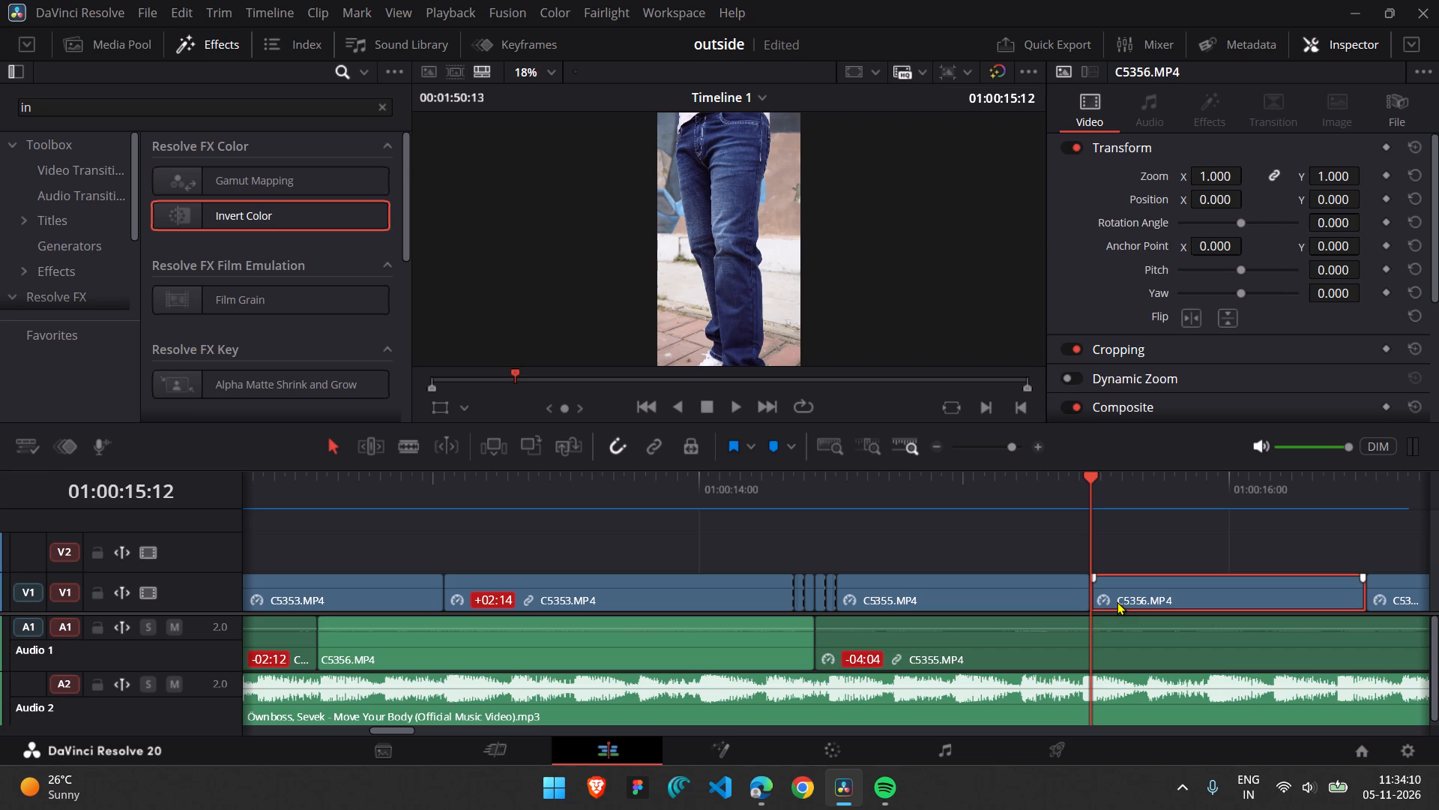
left_click(823, 740)
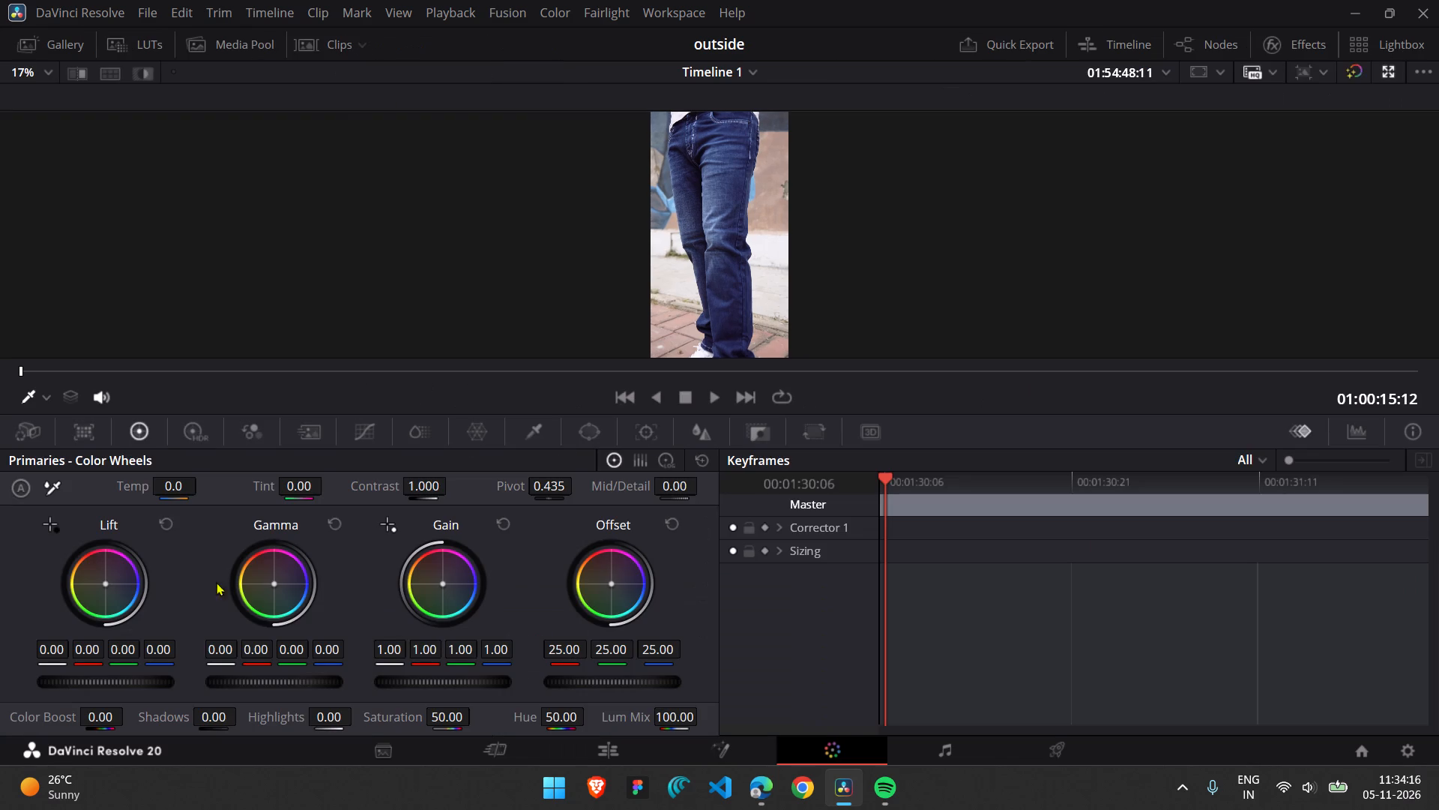
left_click(609, 435)
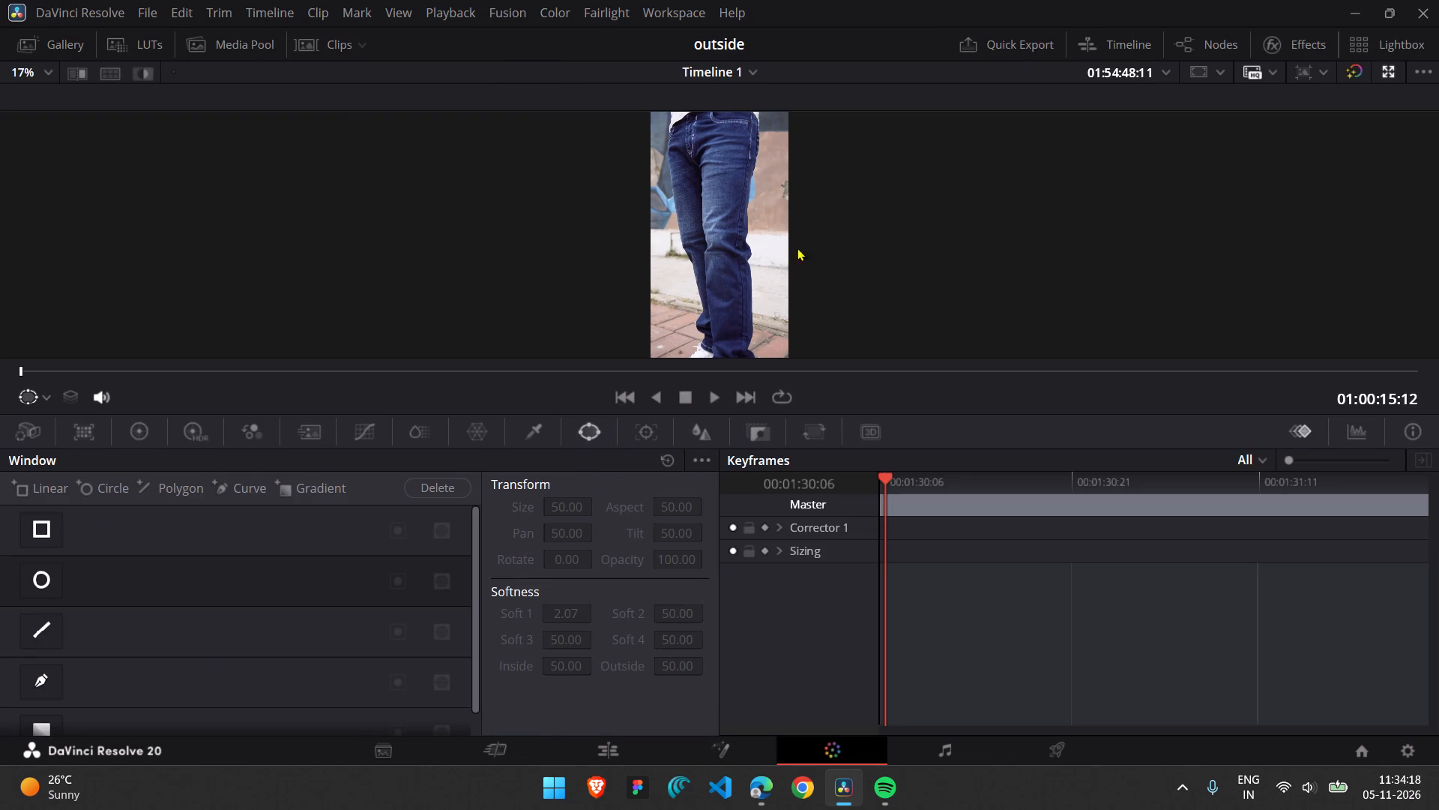
scroll(57, 598, "left", 3)
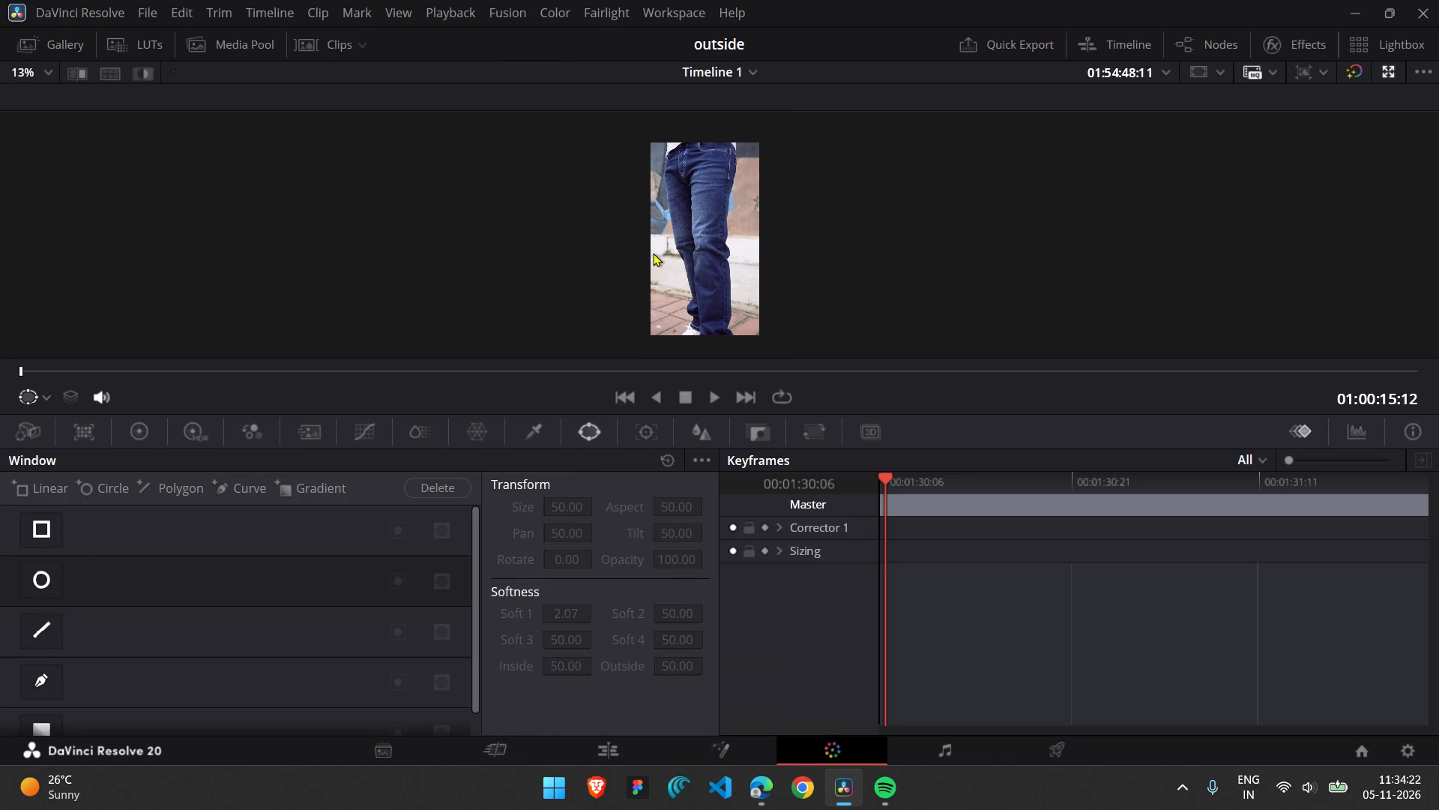
left_click(41, 533)
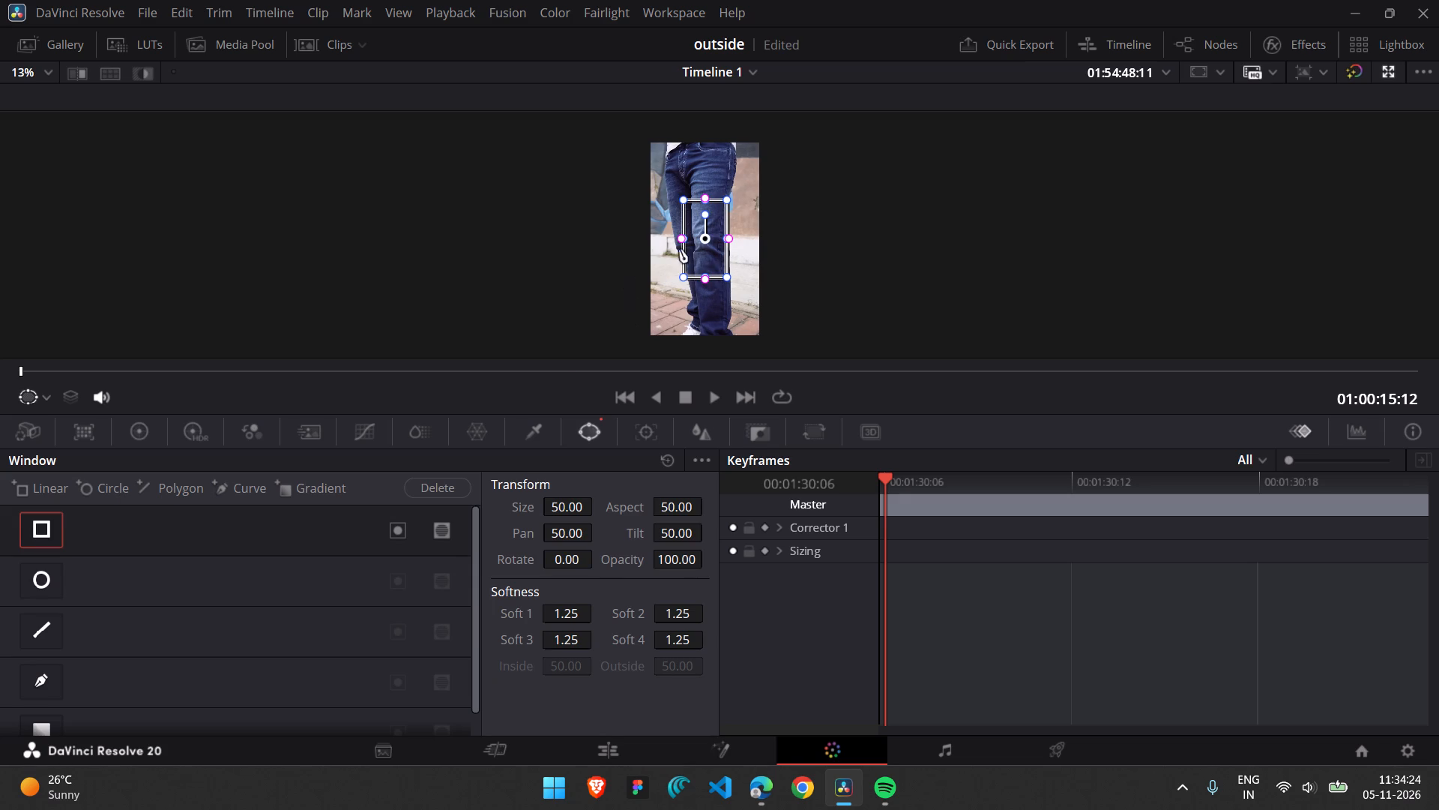
Stretch the C5356.MP4 window vertically past the top and bottom of the frame into a tall central strip.
left_click_drag(707, 199, 701, 131)
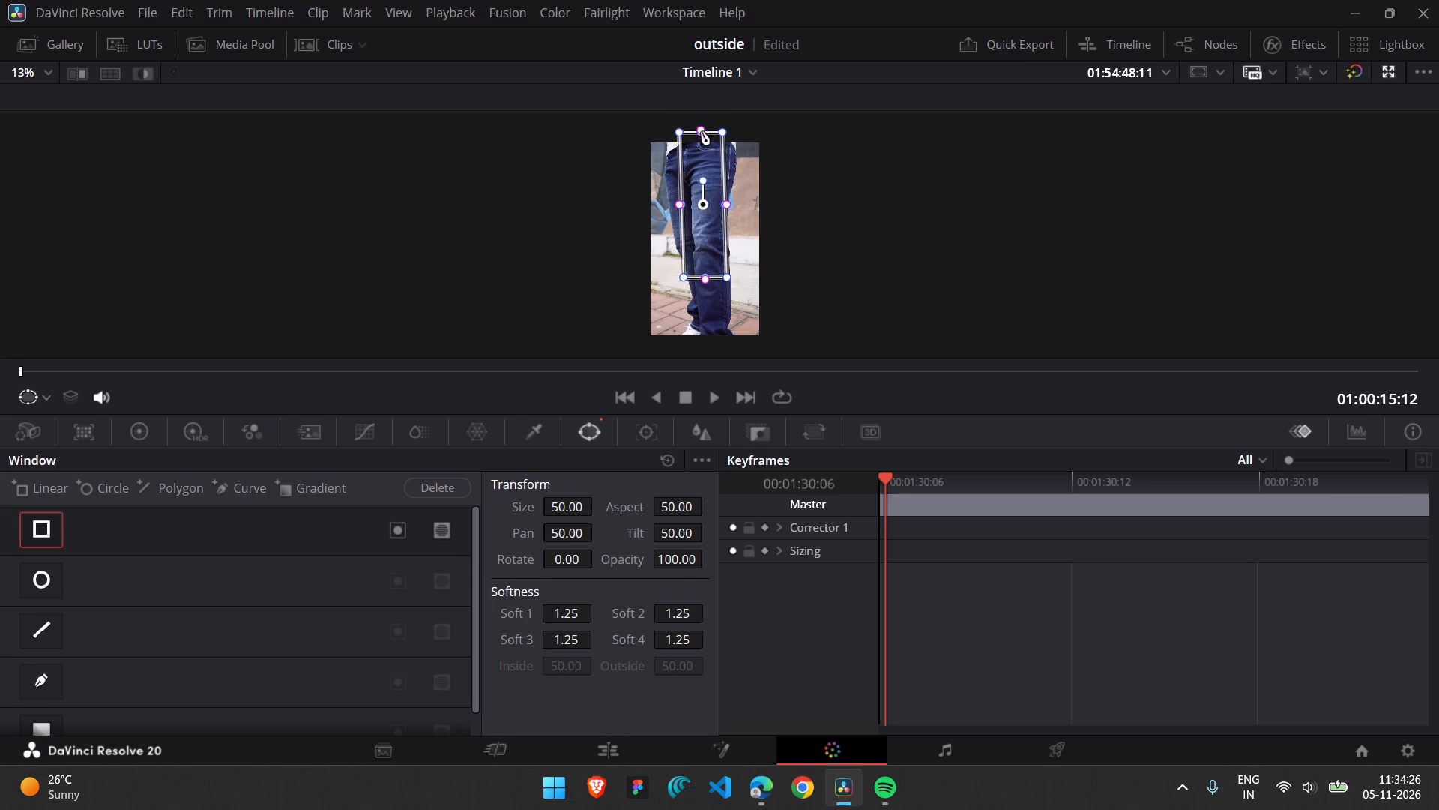
left_click_drag(701, 131, 705, 135)
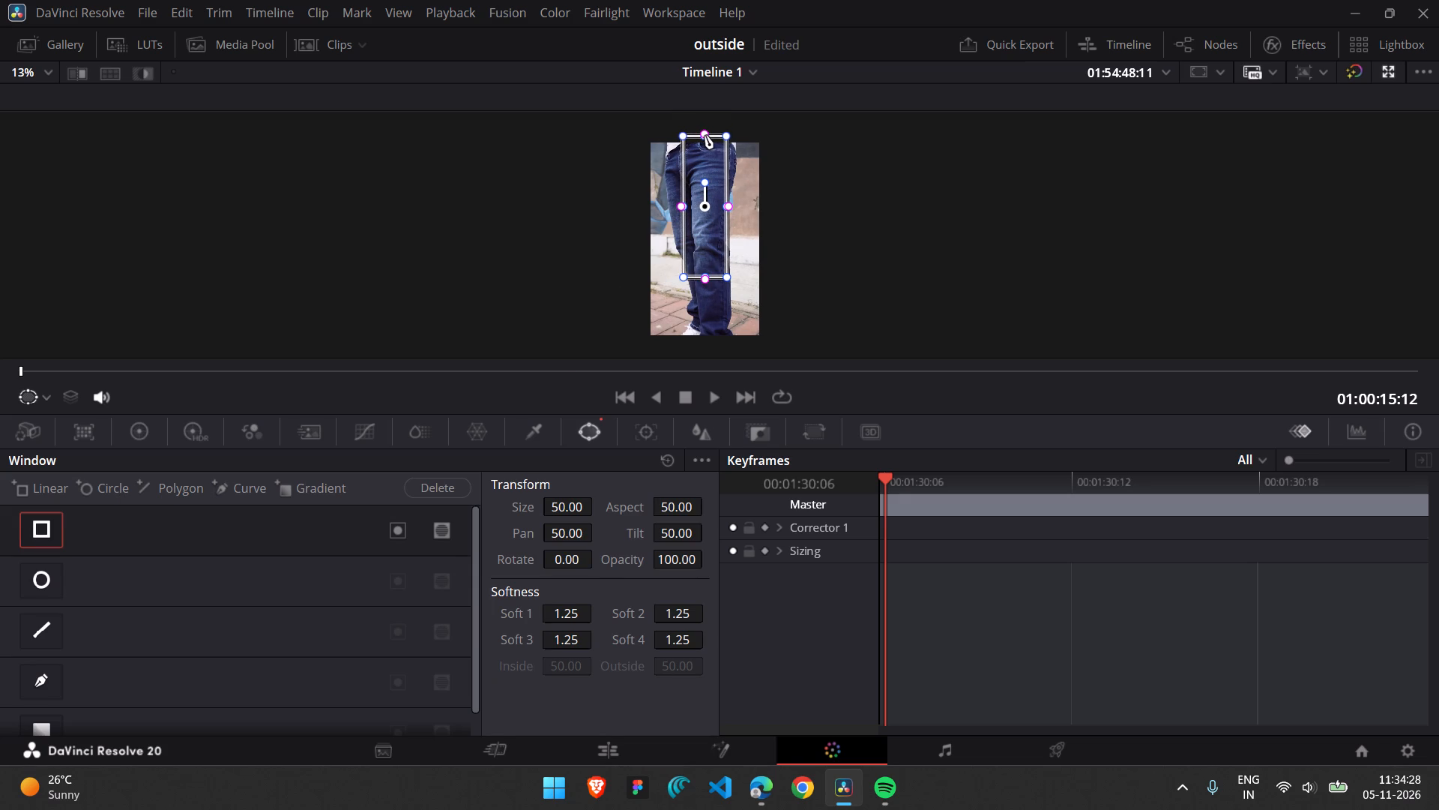
left_click_drag(705, 280, 714, 352)
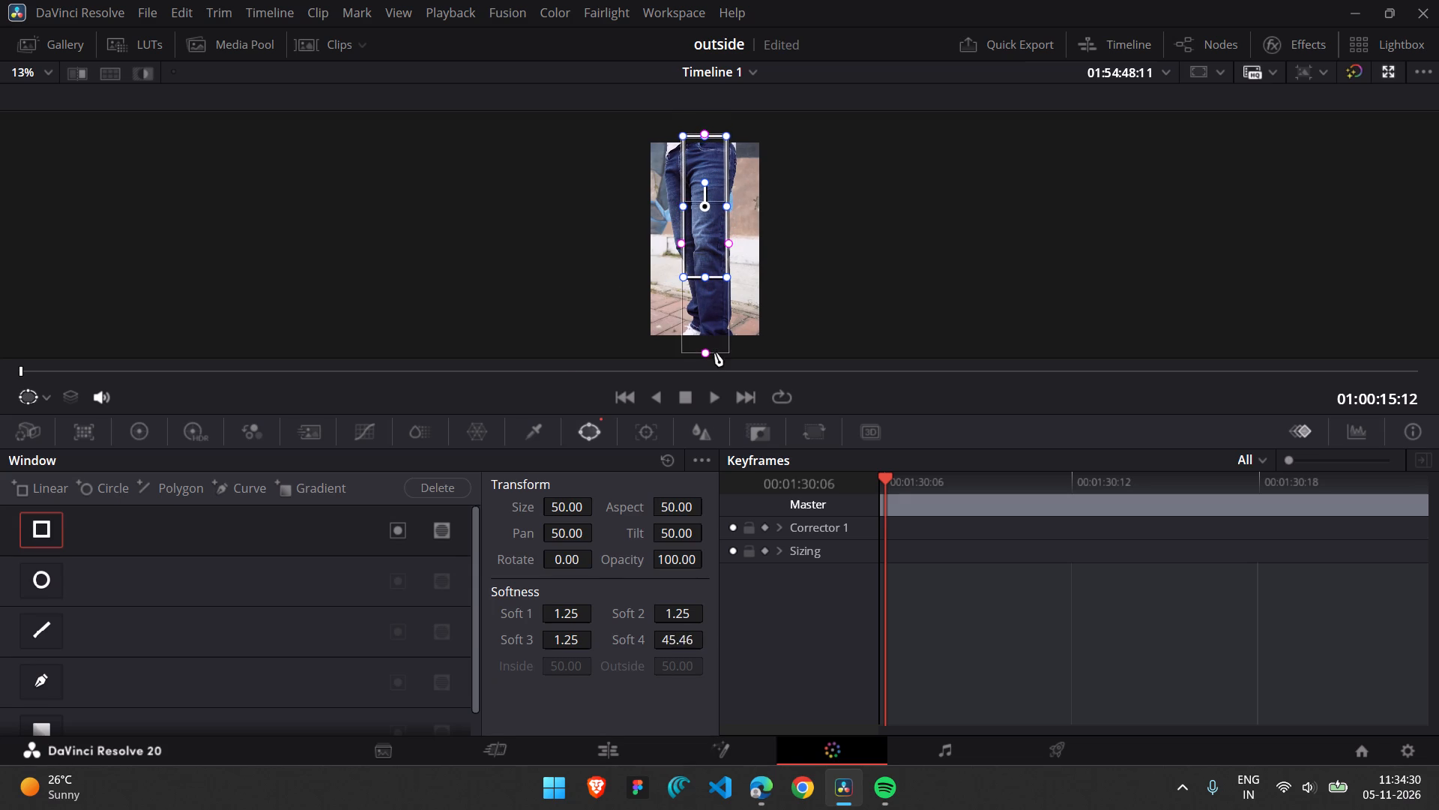
left_click_drag(714, 352, 719, 281)
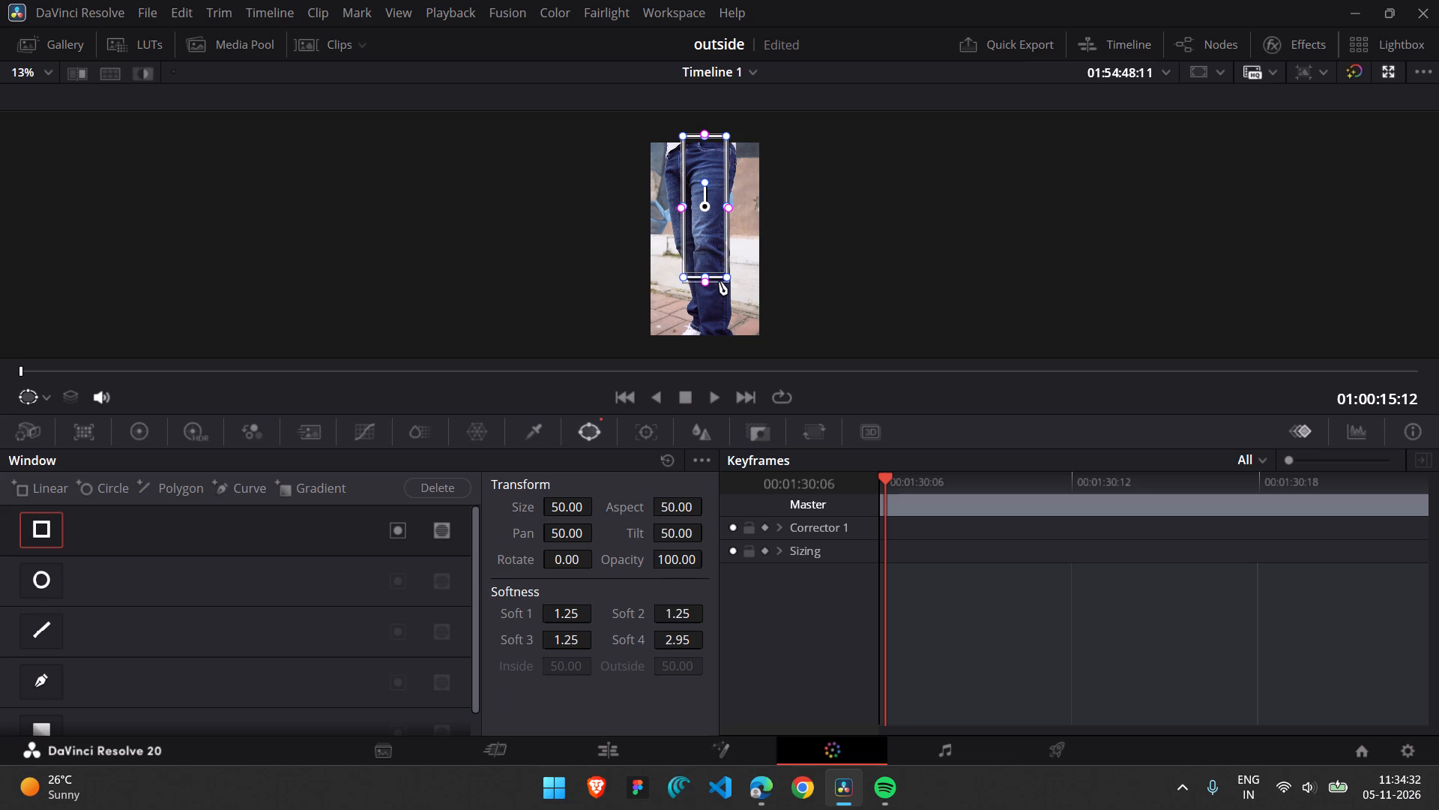
left_click_drag(719, 281, 718, 277)
left_click_drag(718, 277, 718, 276)
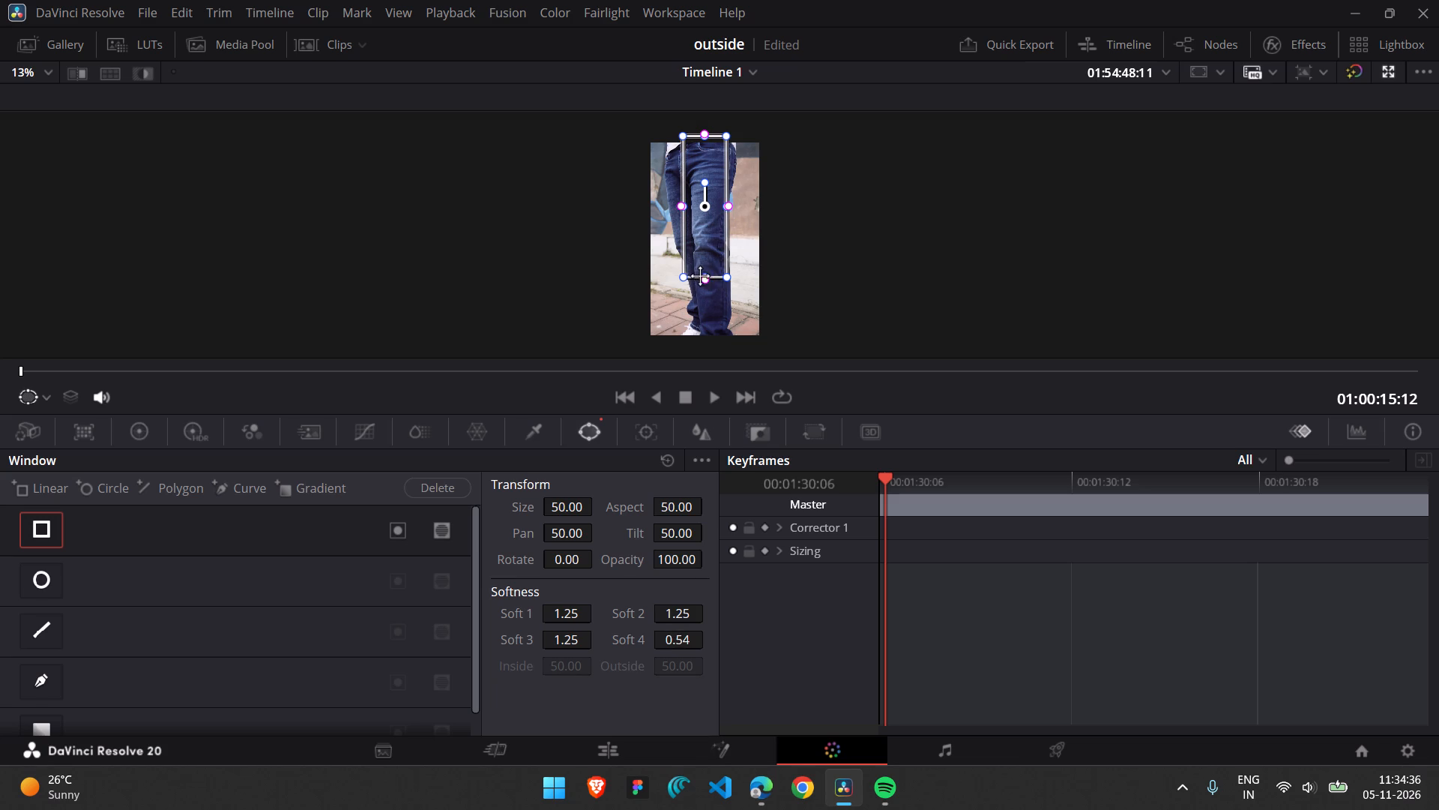
left_click_drag(705, 277, 703, 343)
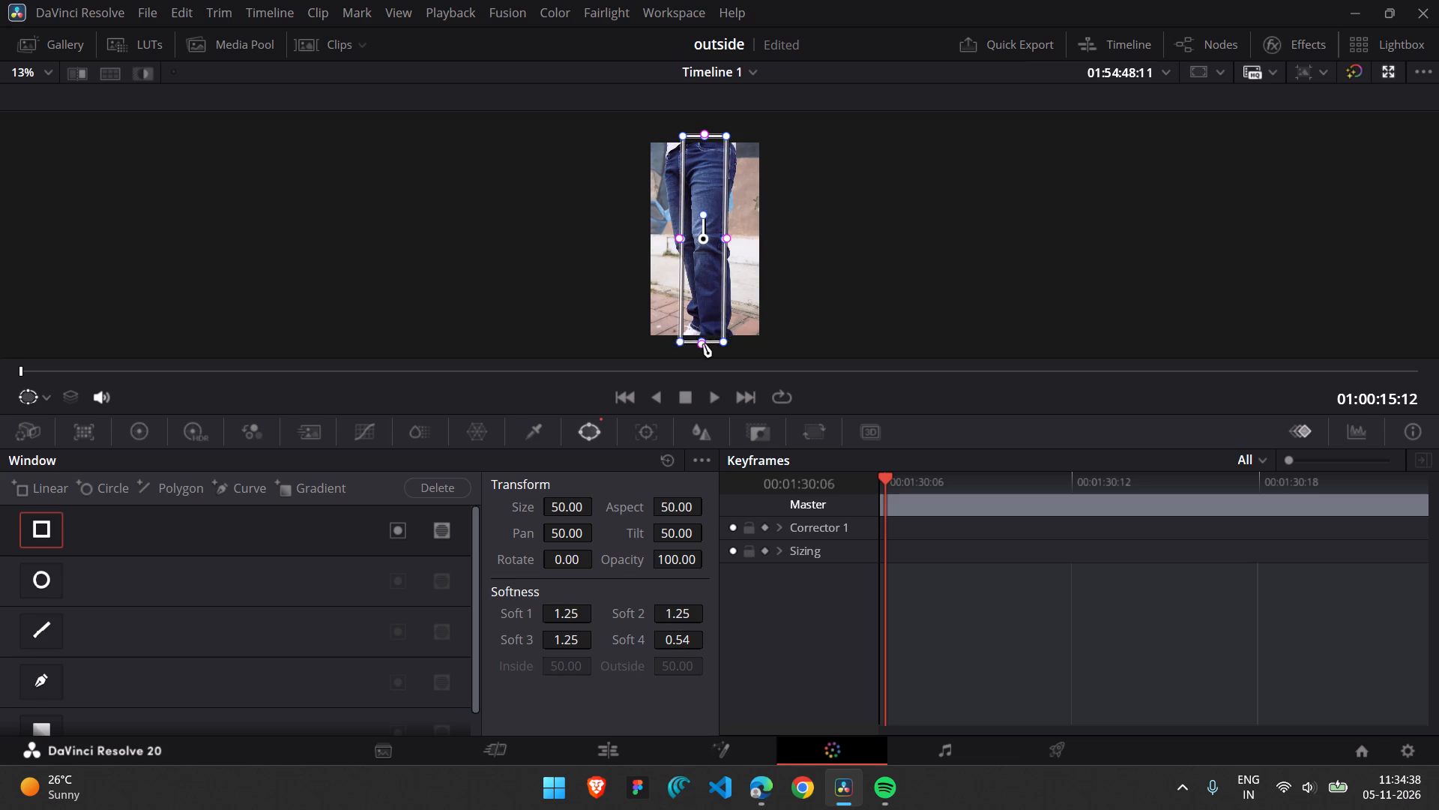
left_click_drag(703, 343, 702, 345)
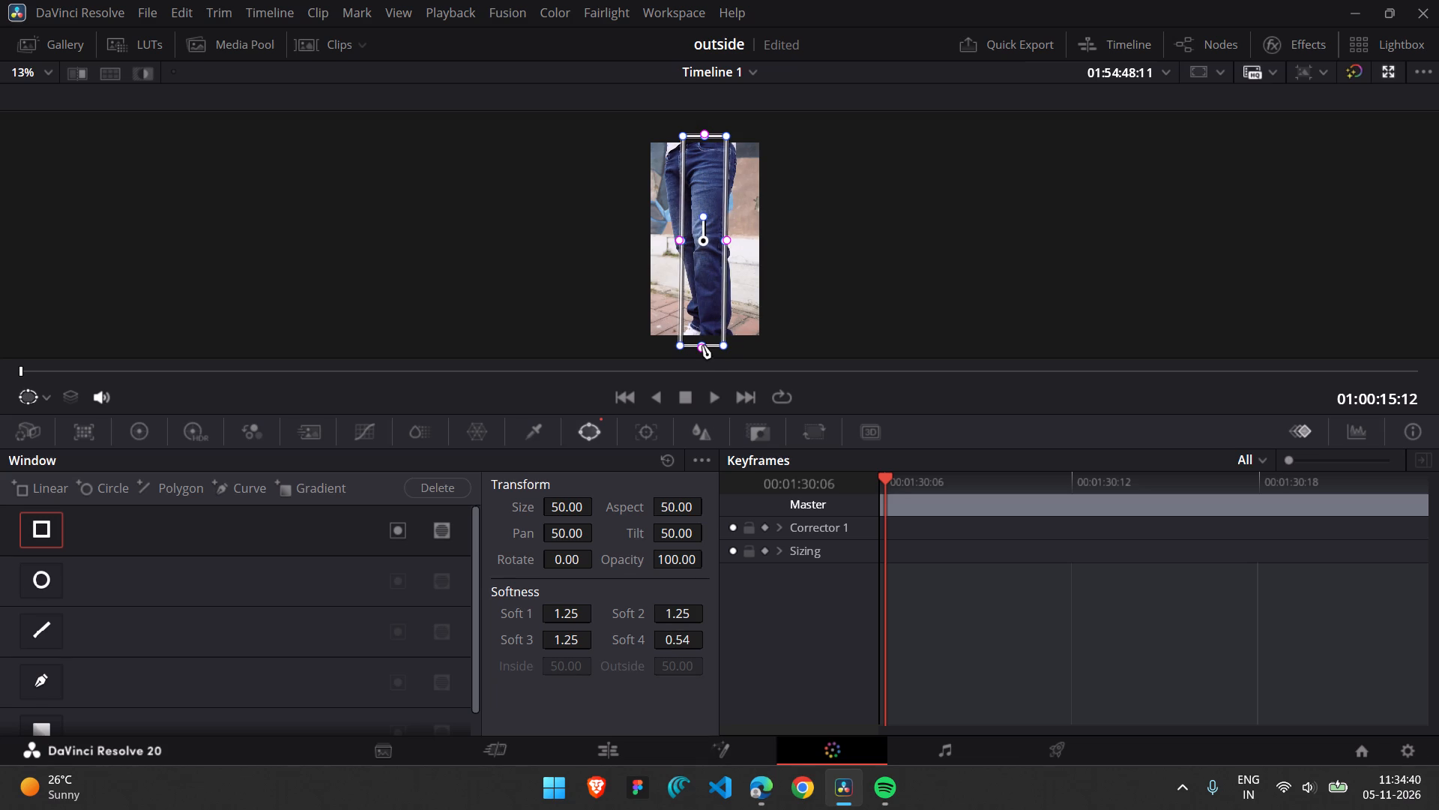
left_click_drag(702, 345, 705, 346)
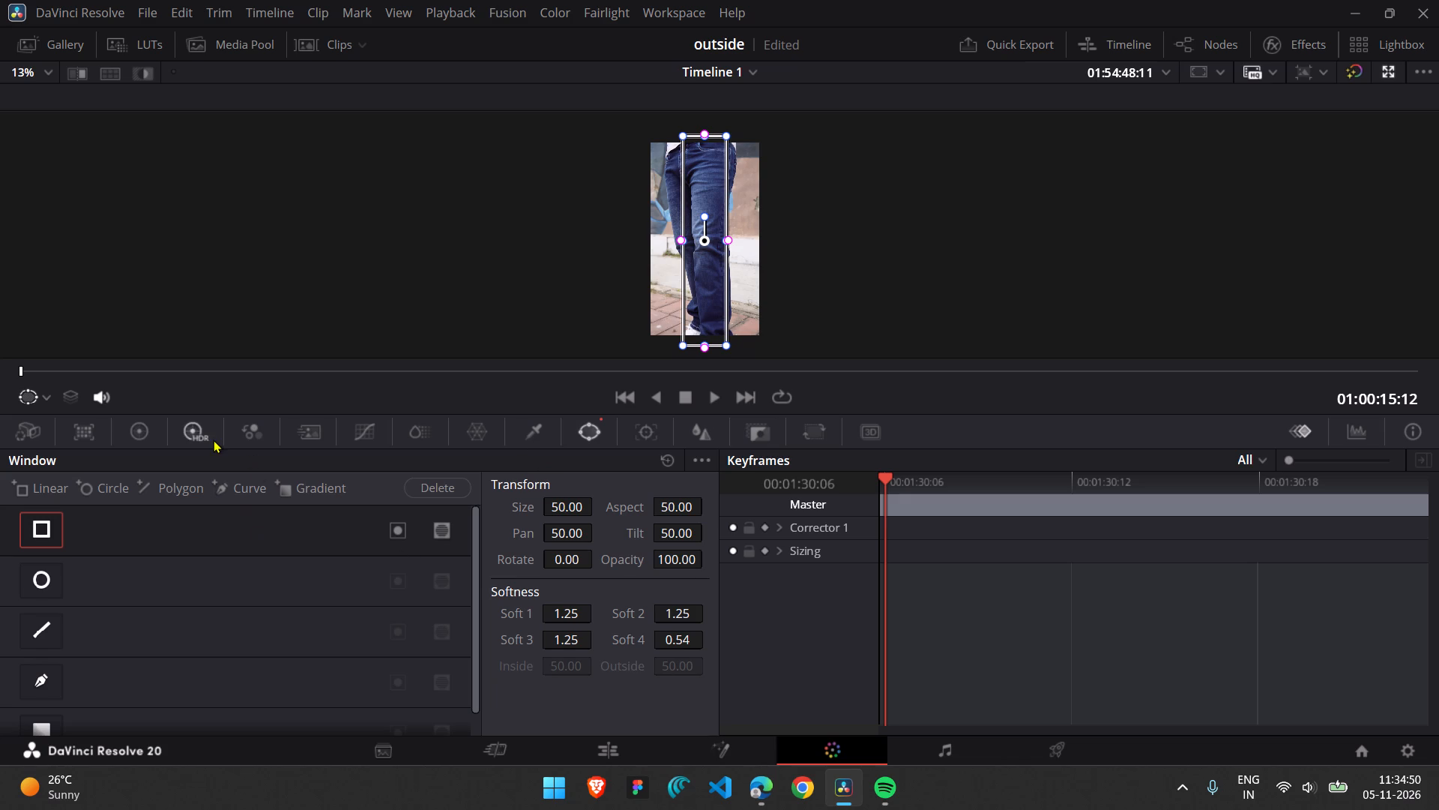
left_click(142, 443)
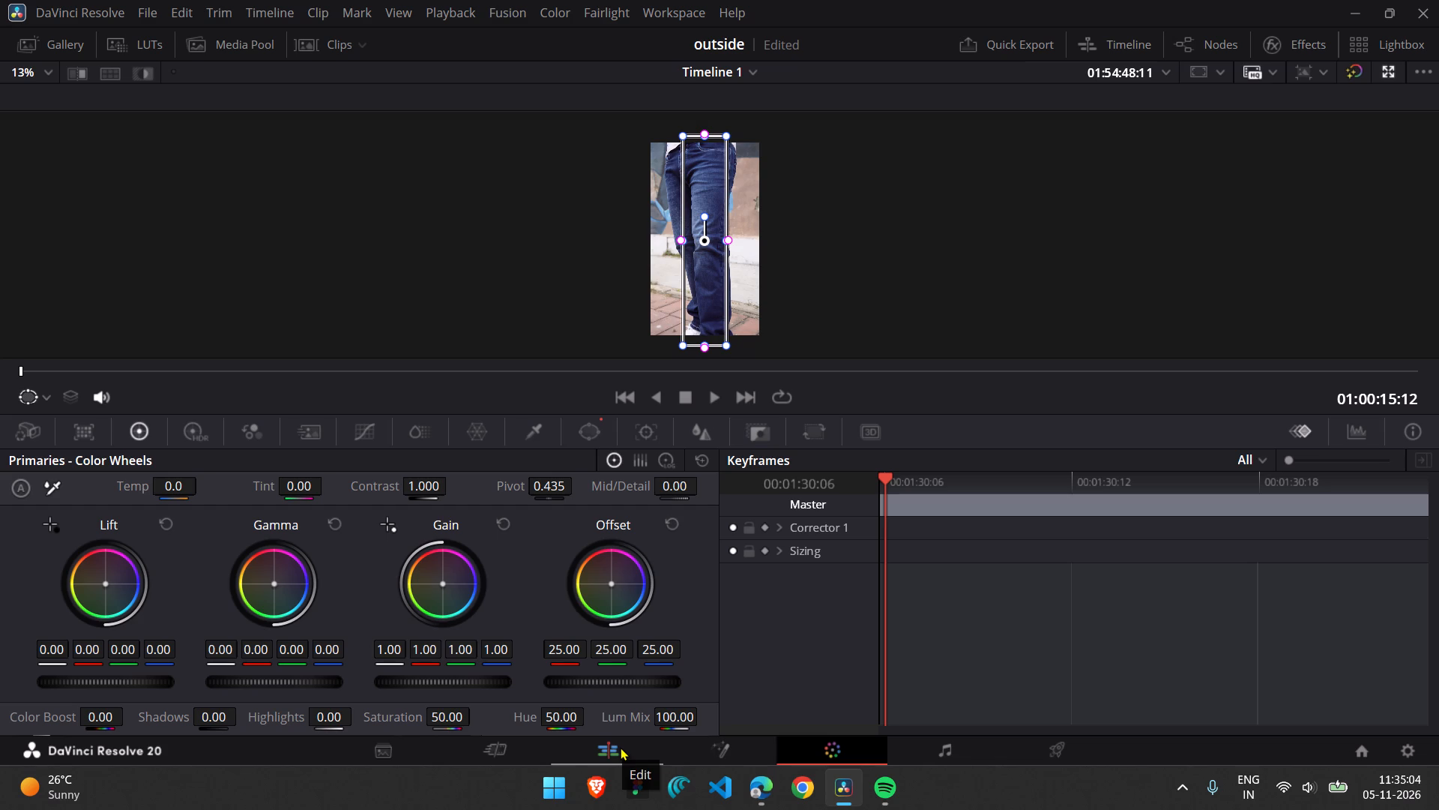
Place an Adjustment Clip on track V2 above C5356.MP4, starting at 01:00:15:12.
left_click(614, 745)
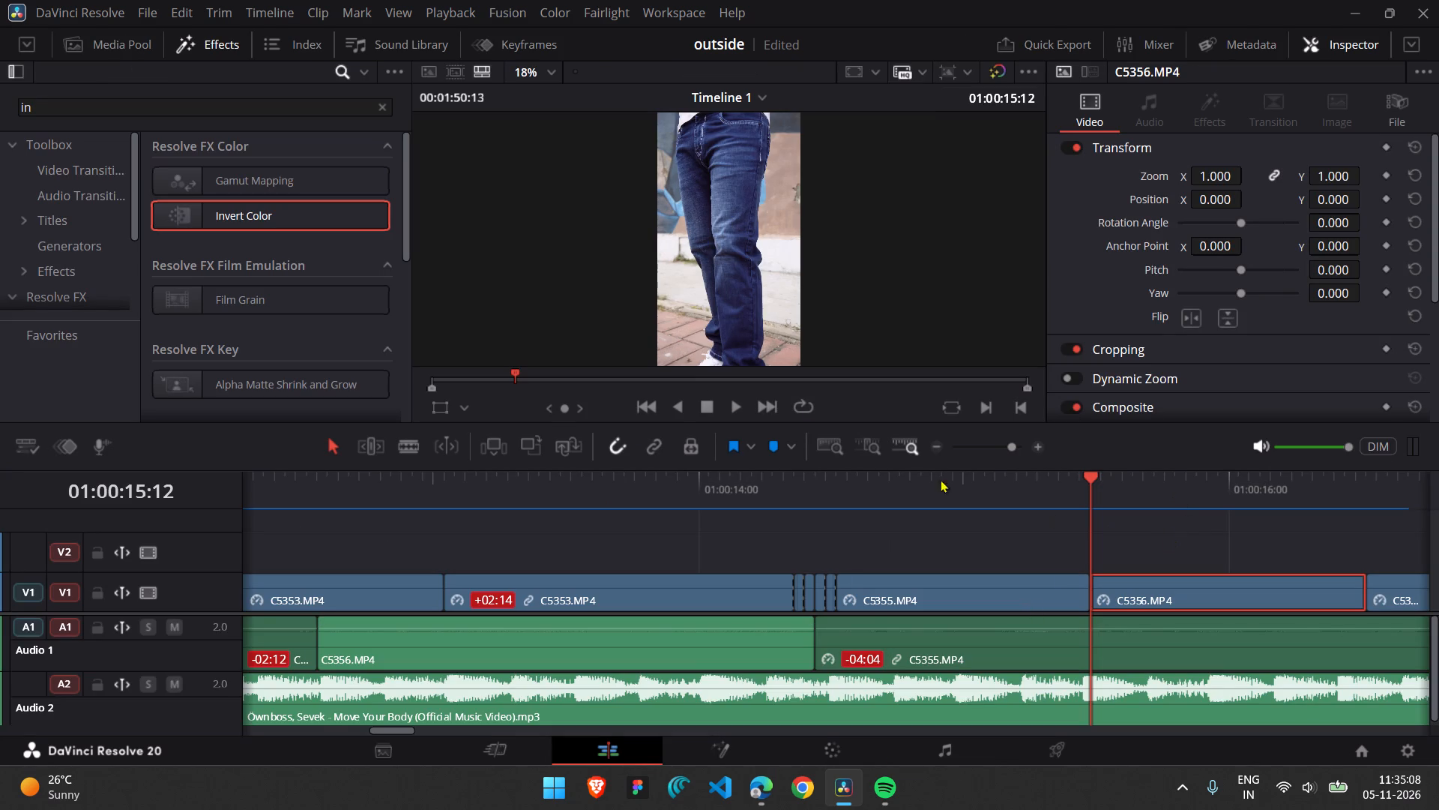
left_click(183, 50)
left_click(183, 50)
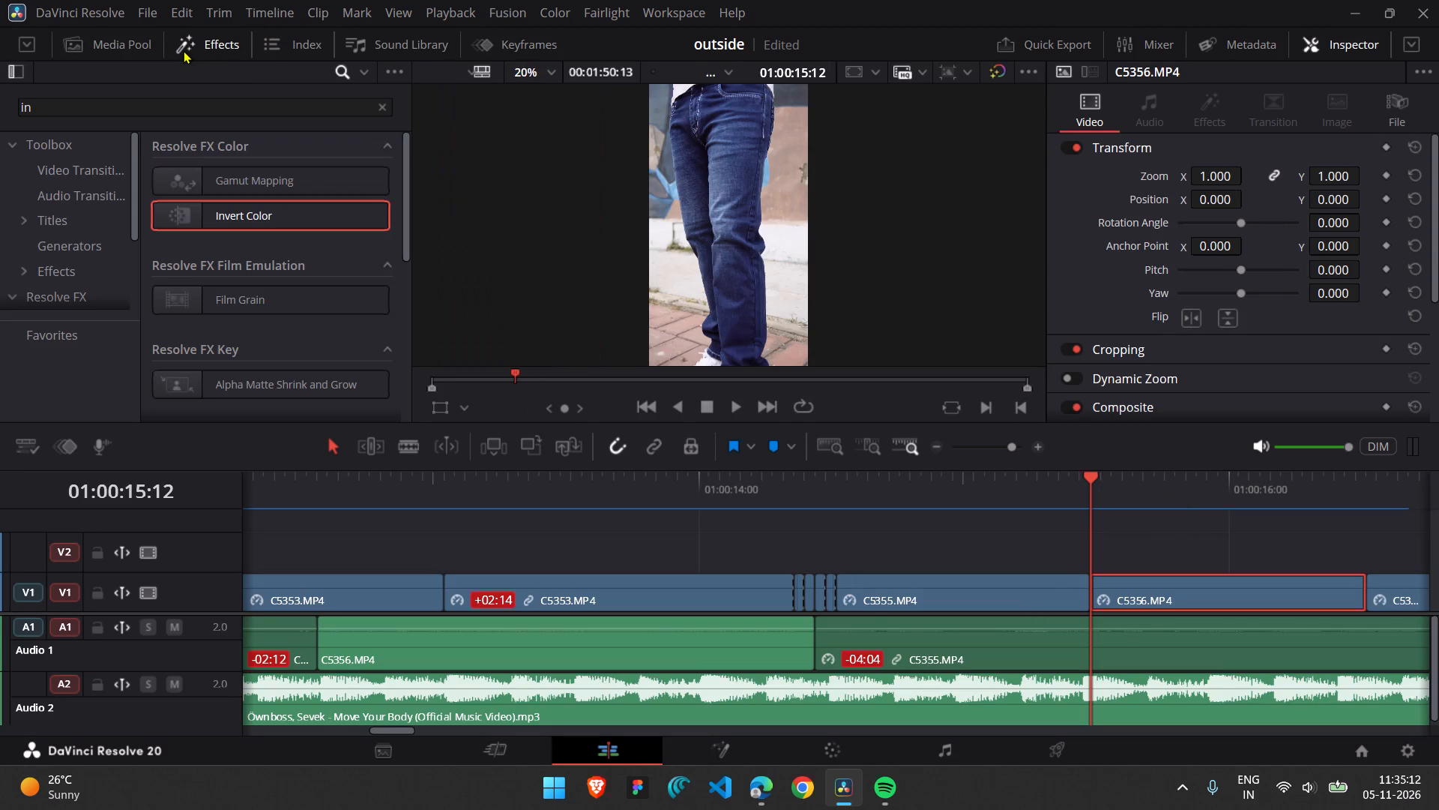
left_click(387, 103)
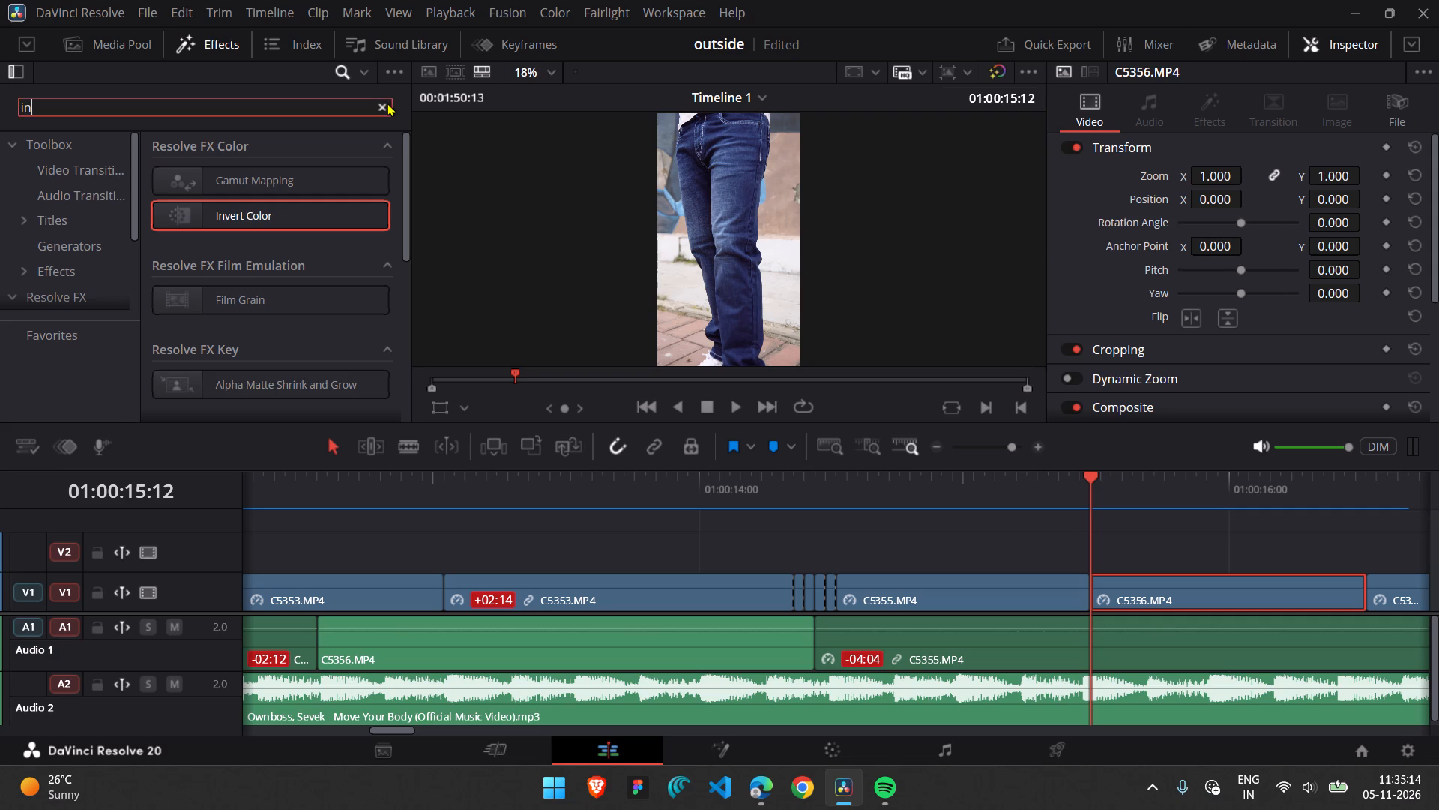
scroll(70, 240, "up", 5)
scroll(118, 161, "up", 1)
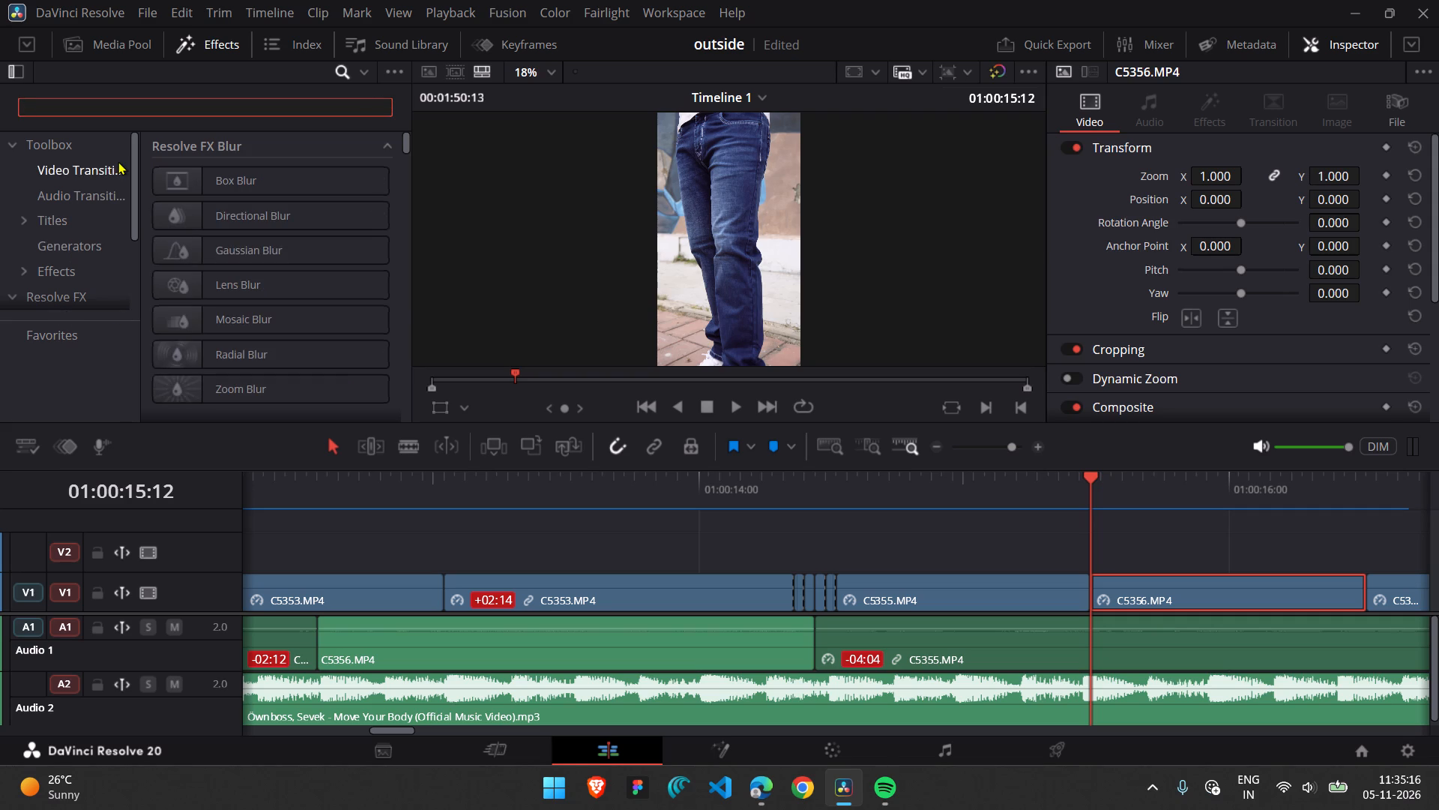
scroll(118, 161, "up", 1)
left_click(83, 267)
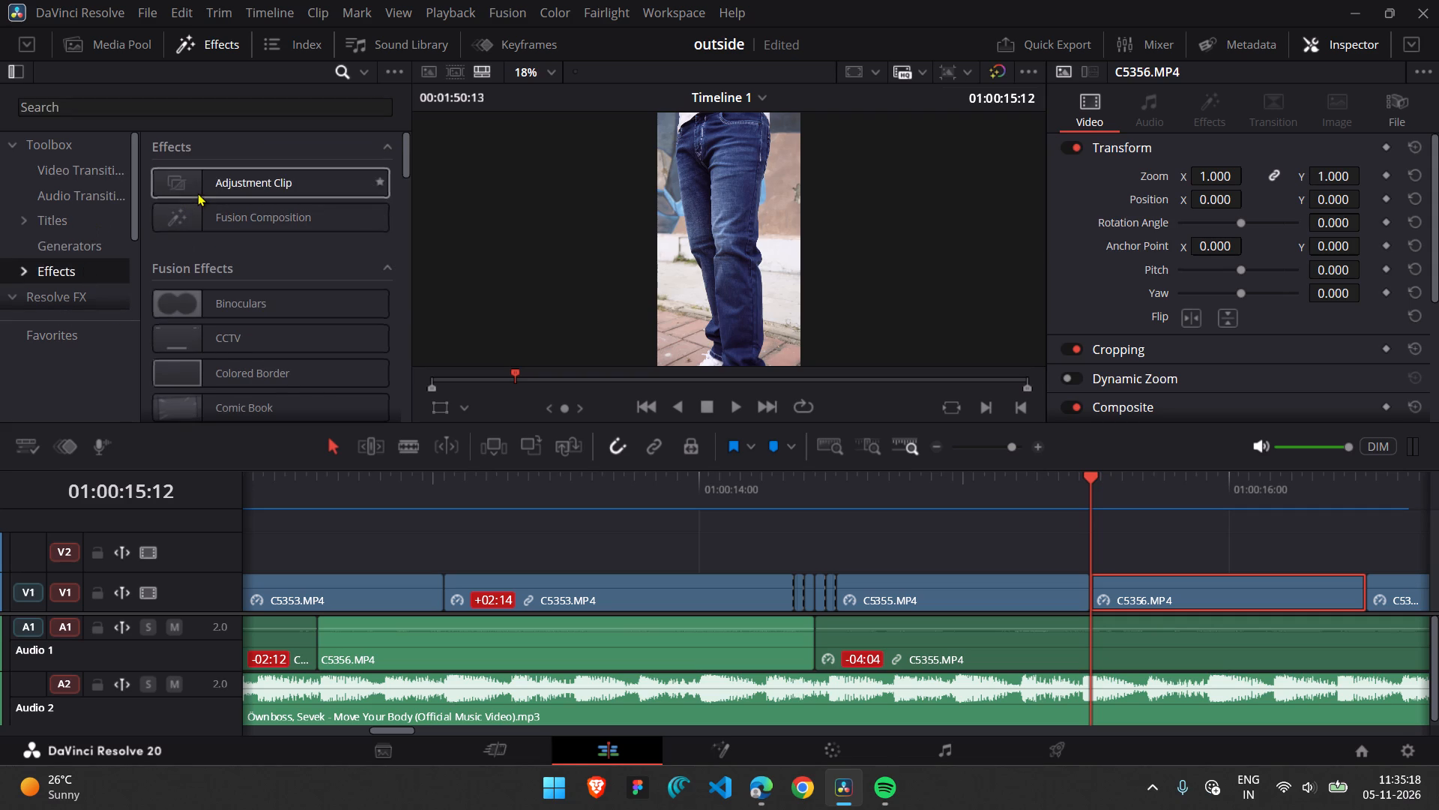
left_click_drag(197, 193, 1239, 461)
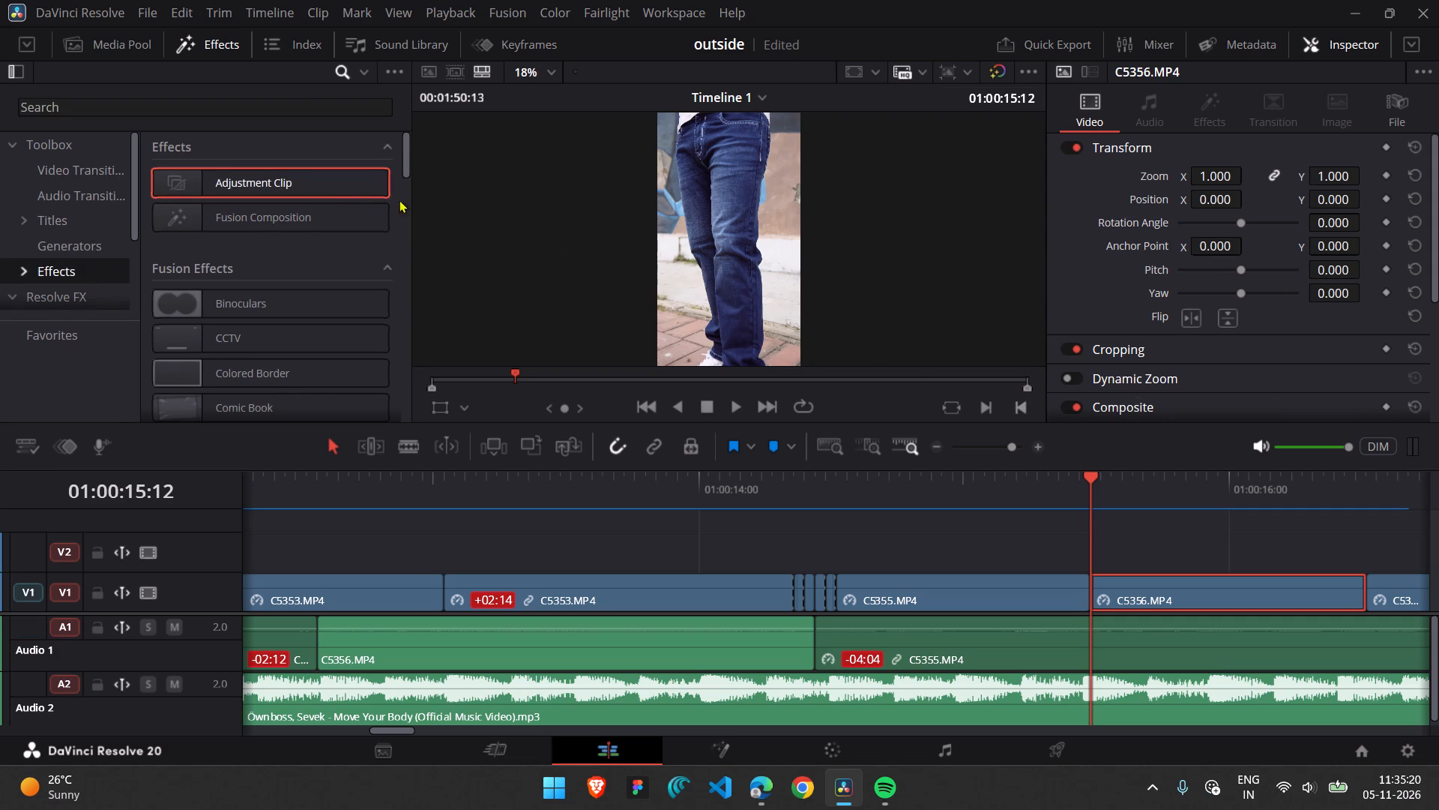
left_click_drag(337, 177, 1127, 570)
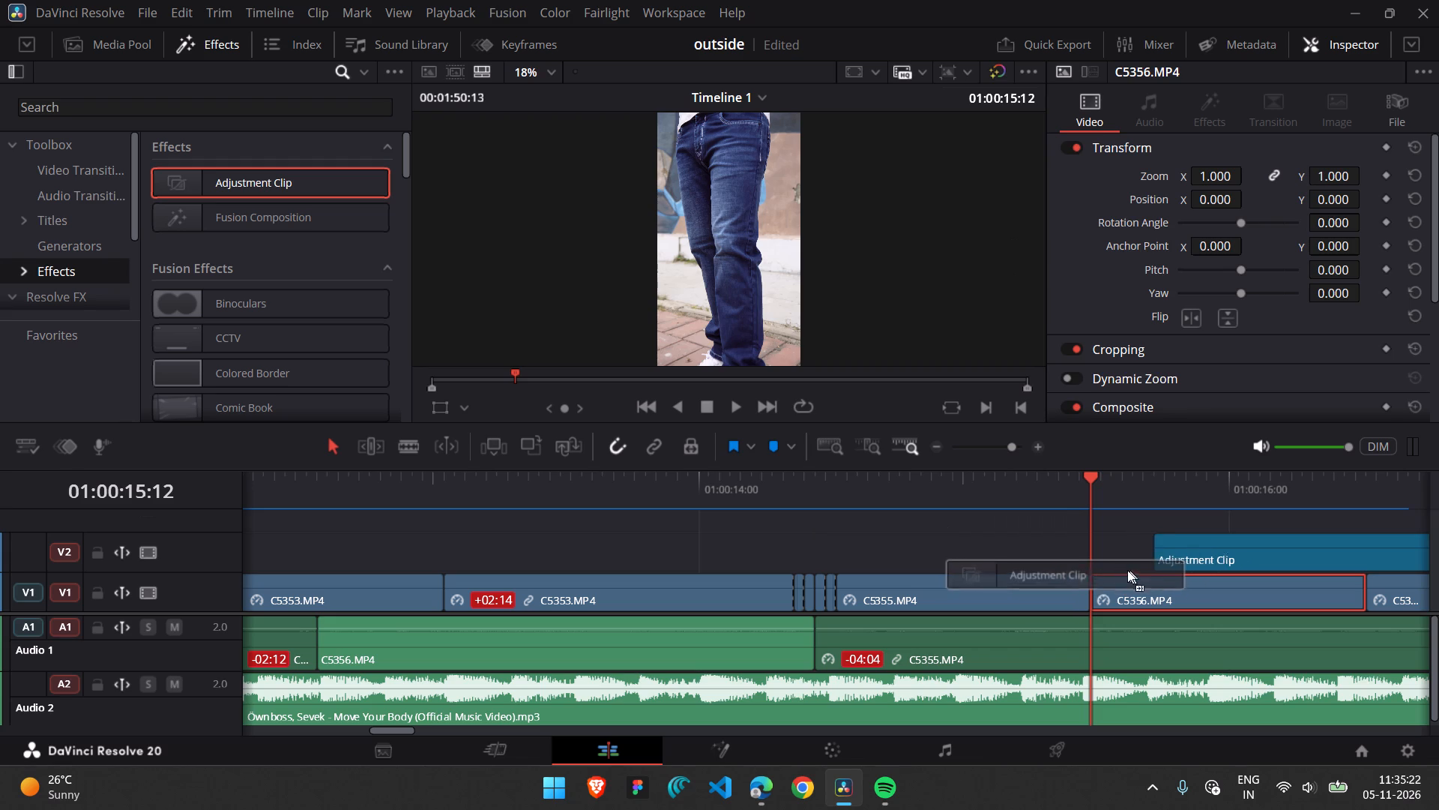
left_click_drag(1127, 570, 1081, 558)
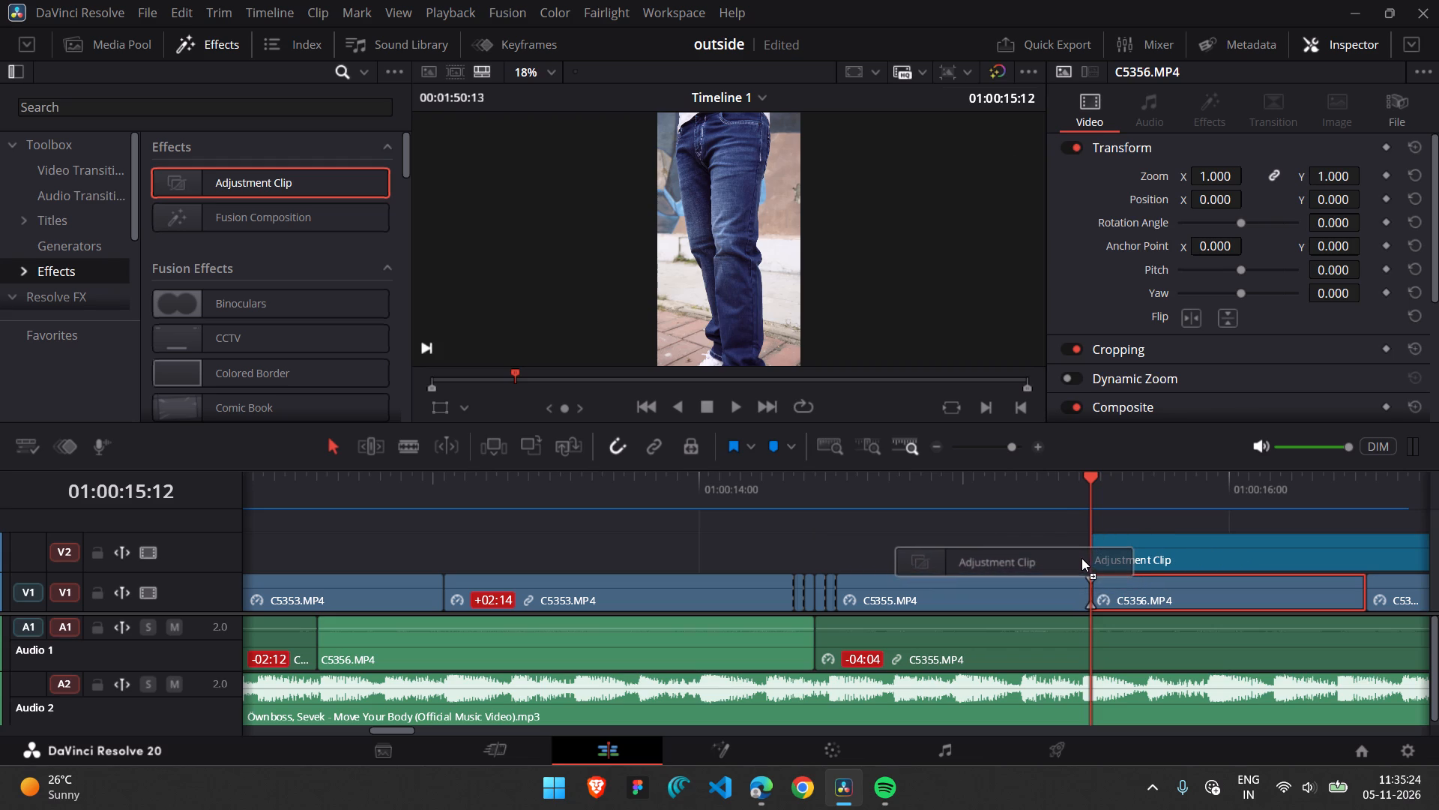
left_click_drag(1081, 558, 1081, 557)
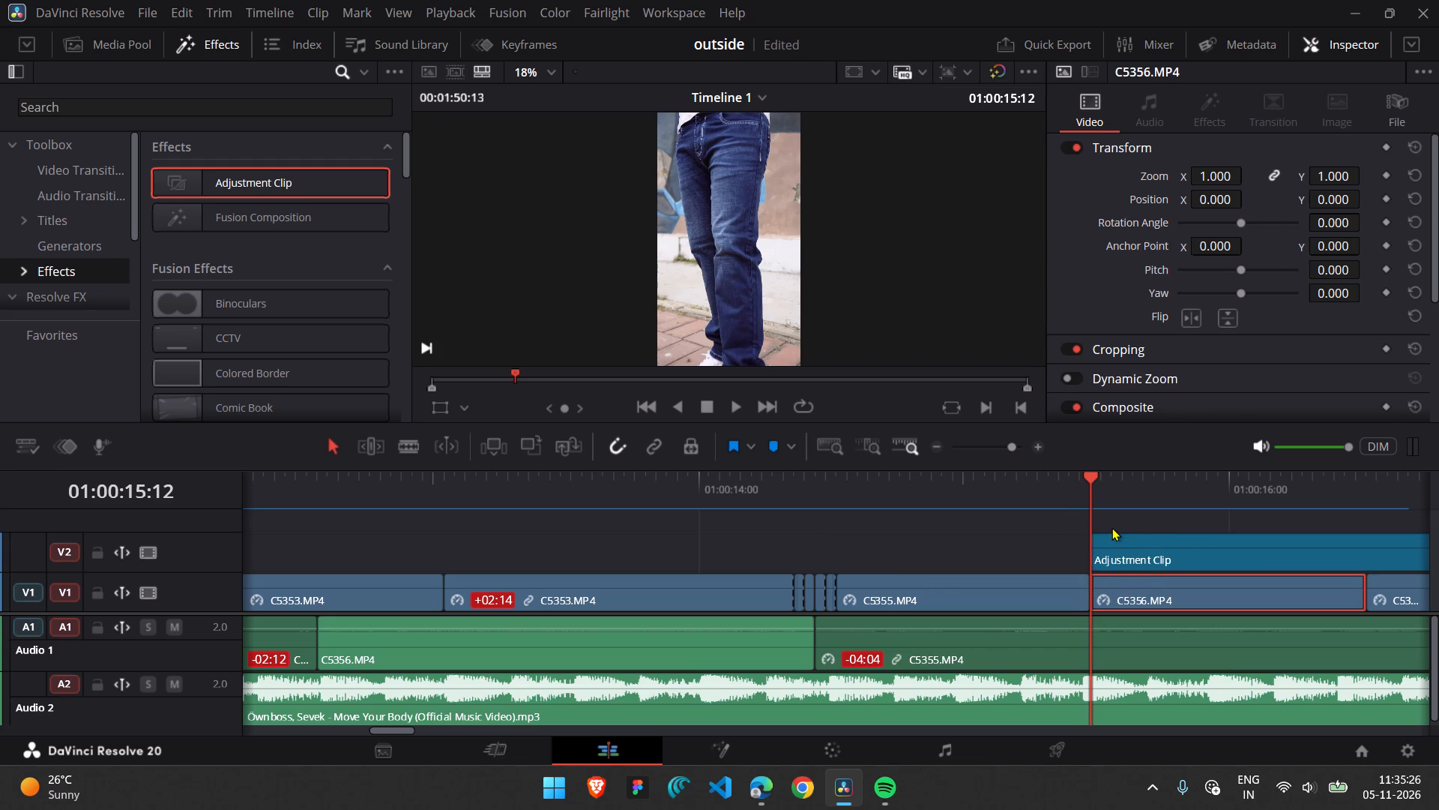
Split the V2 adjustment clip at 01:00:15:13 and delete the remainder, keeping only its first frame.
key("Right")
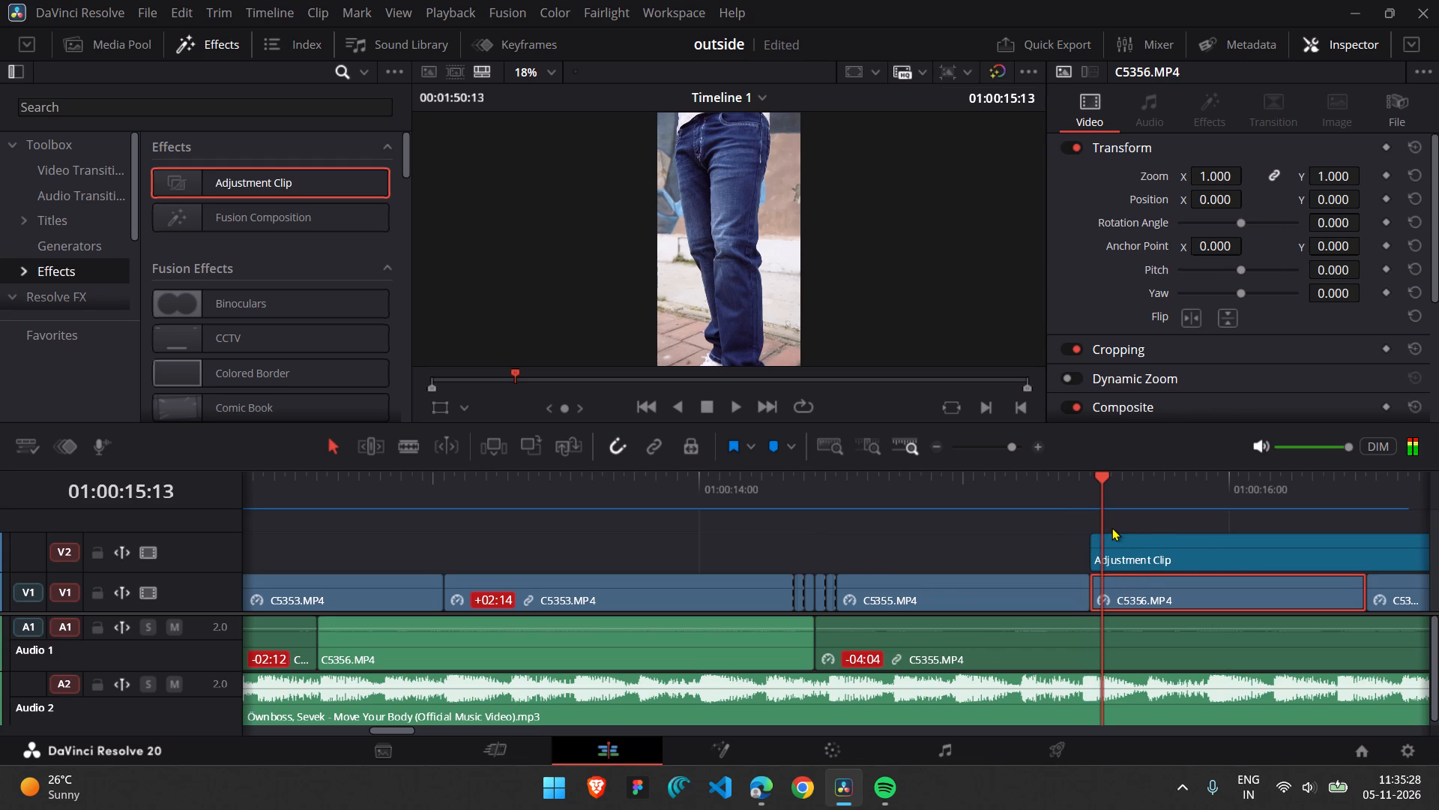
left_click(1136, 559)
key("ctrl+b")
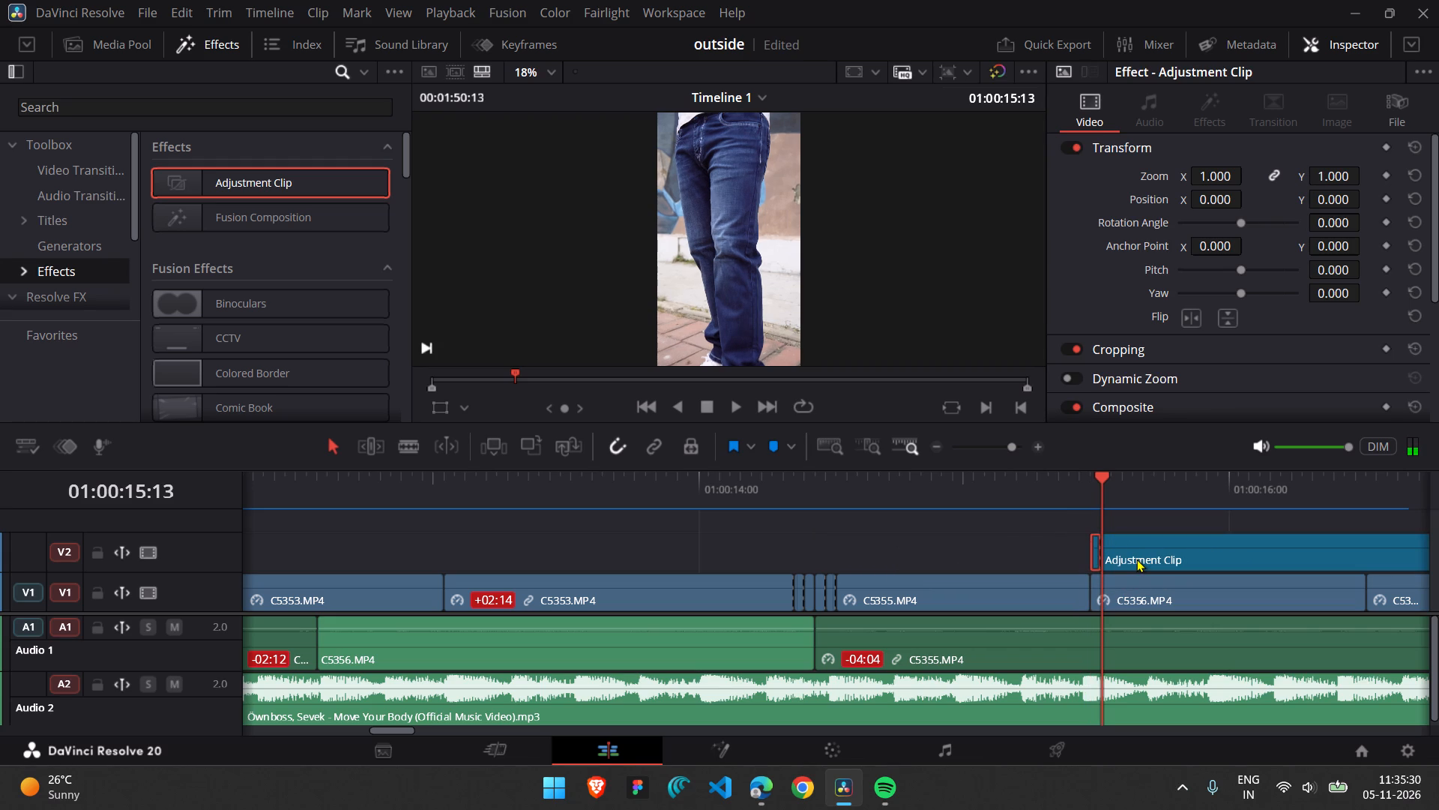
left_click(1136, 559)
key("BackSpace")
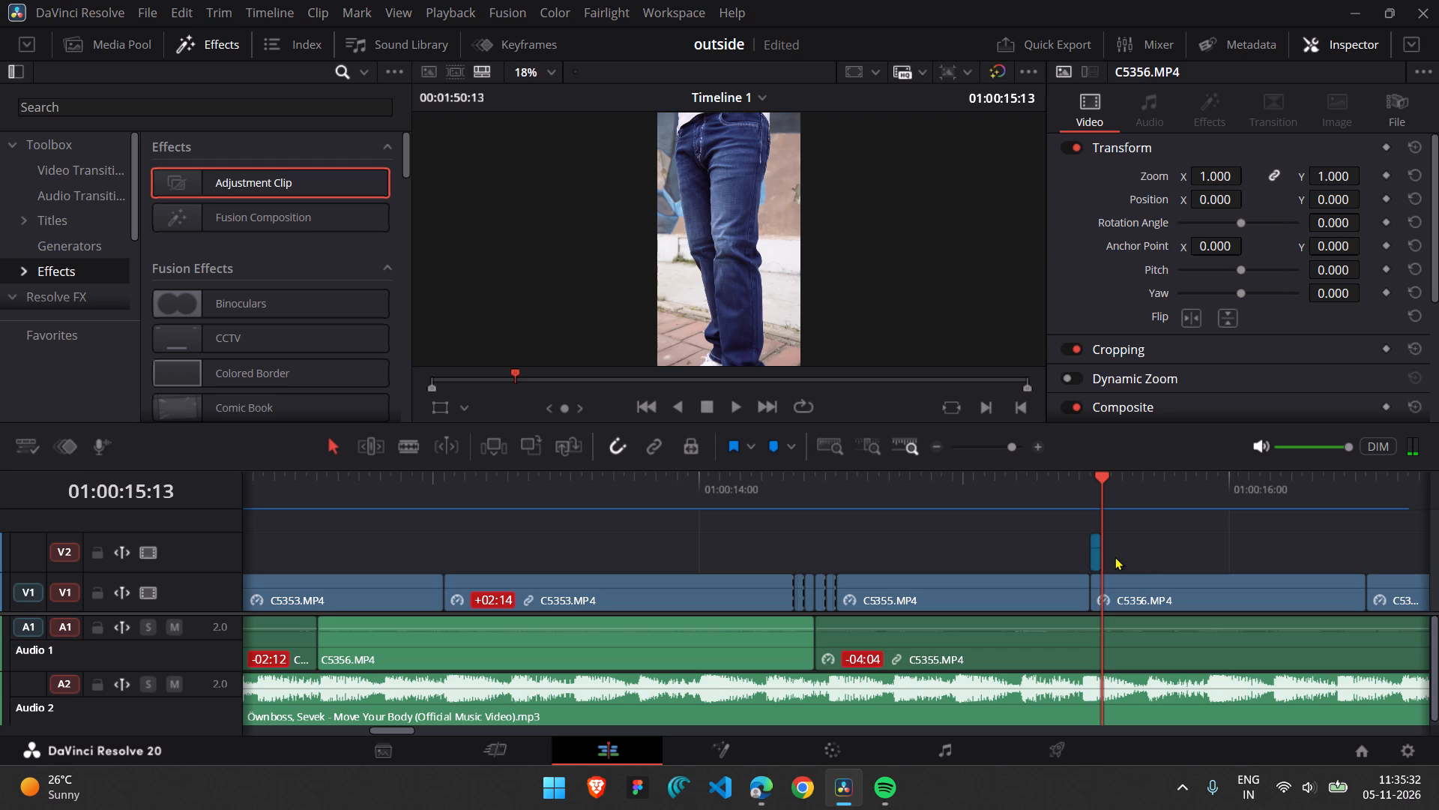
Add a rectangular color-grading window to the one-frame V2 adjustment clip above C5356.MP4.
left_click(1098, 553)
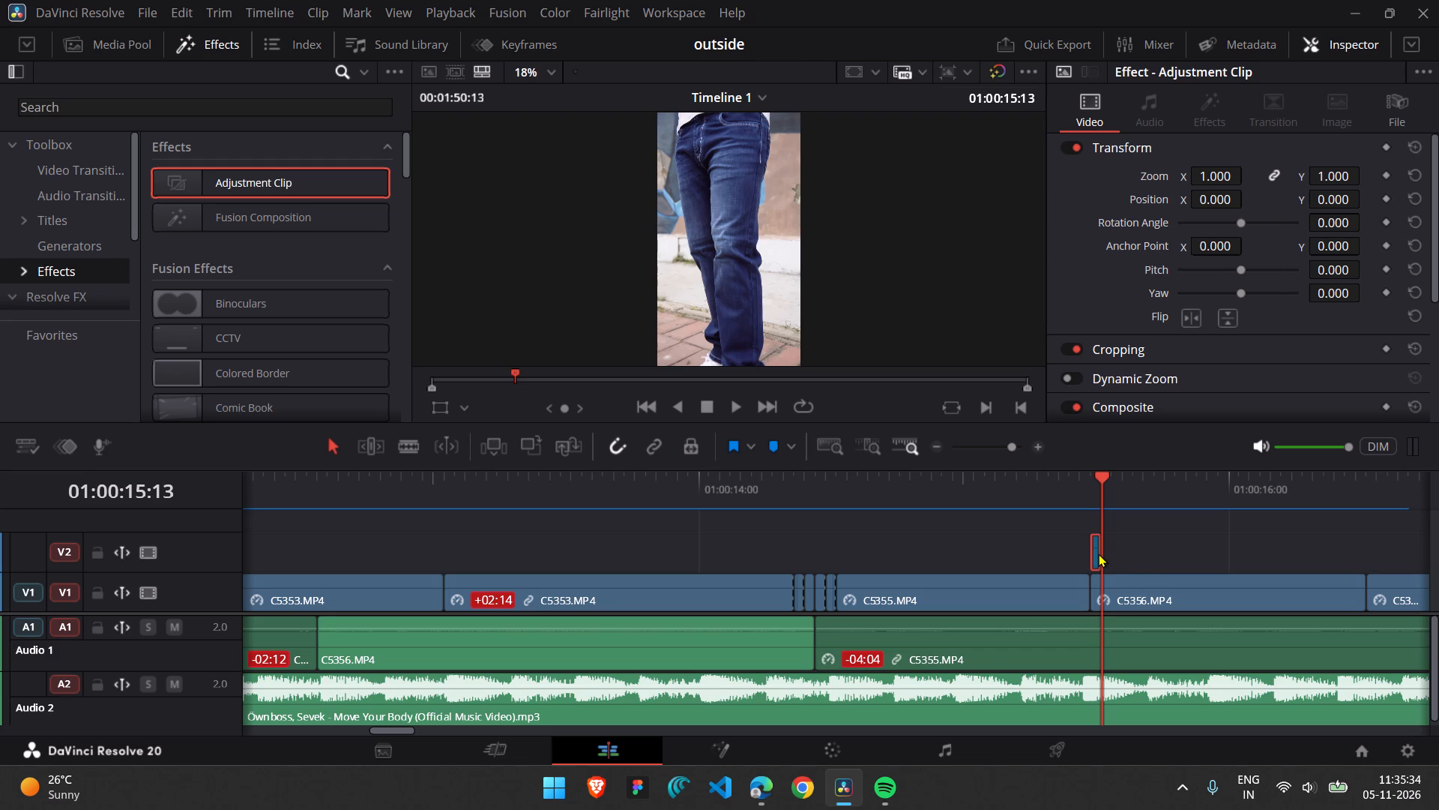
left_click(842, 745)
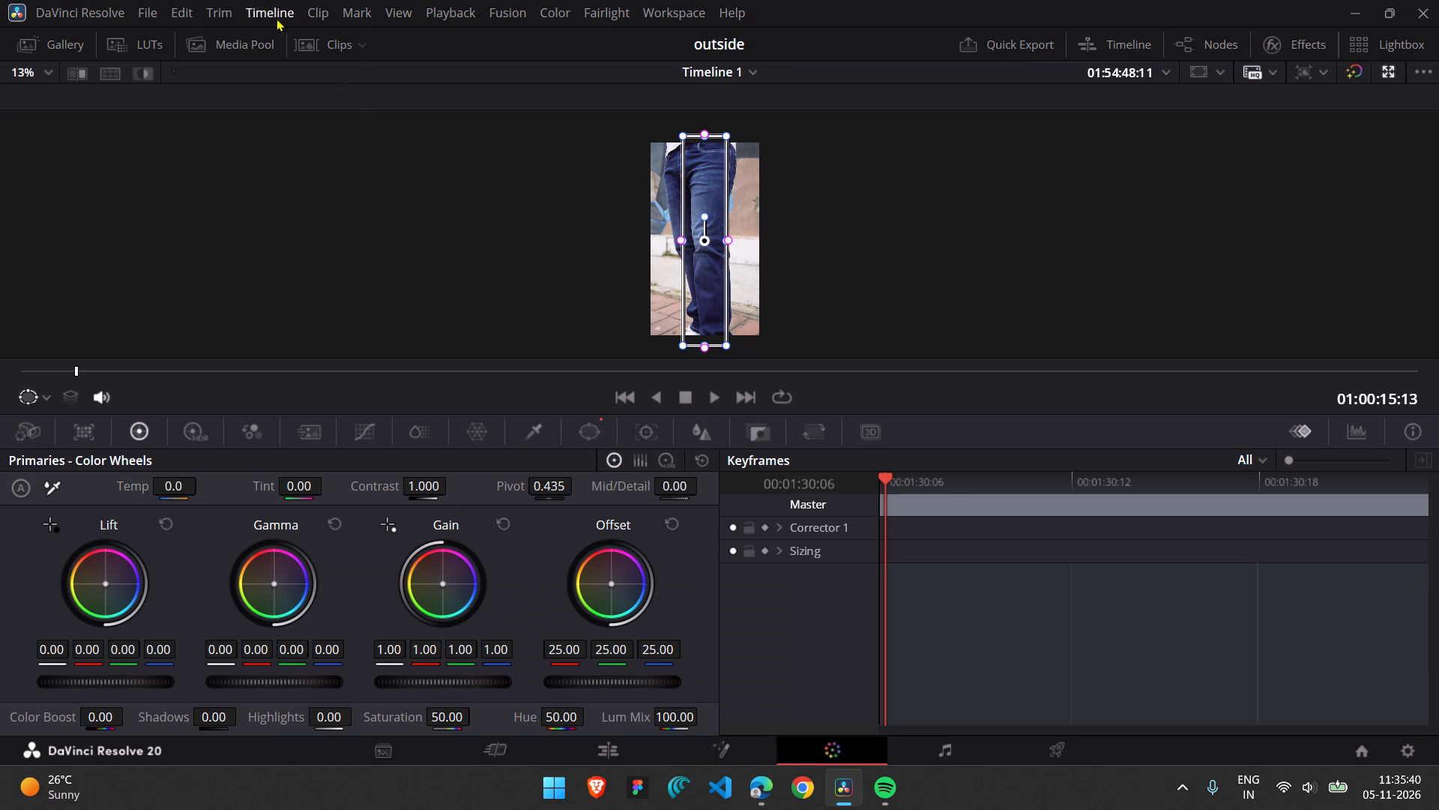
left_click(302, 39)
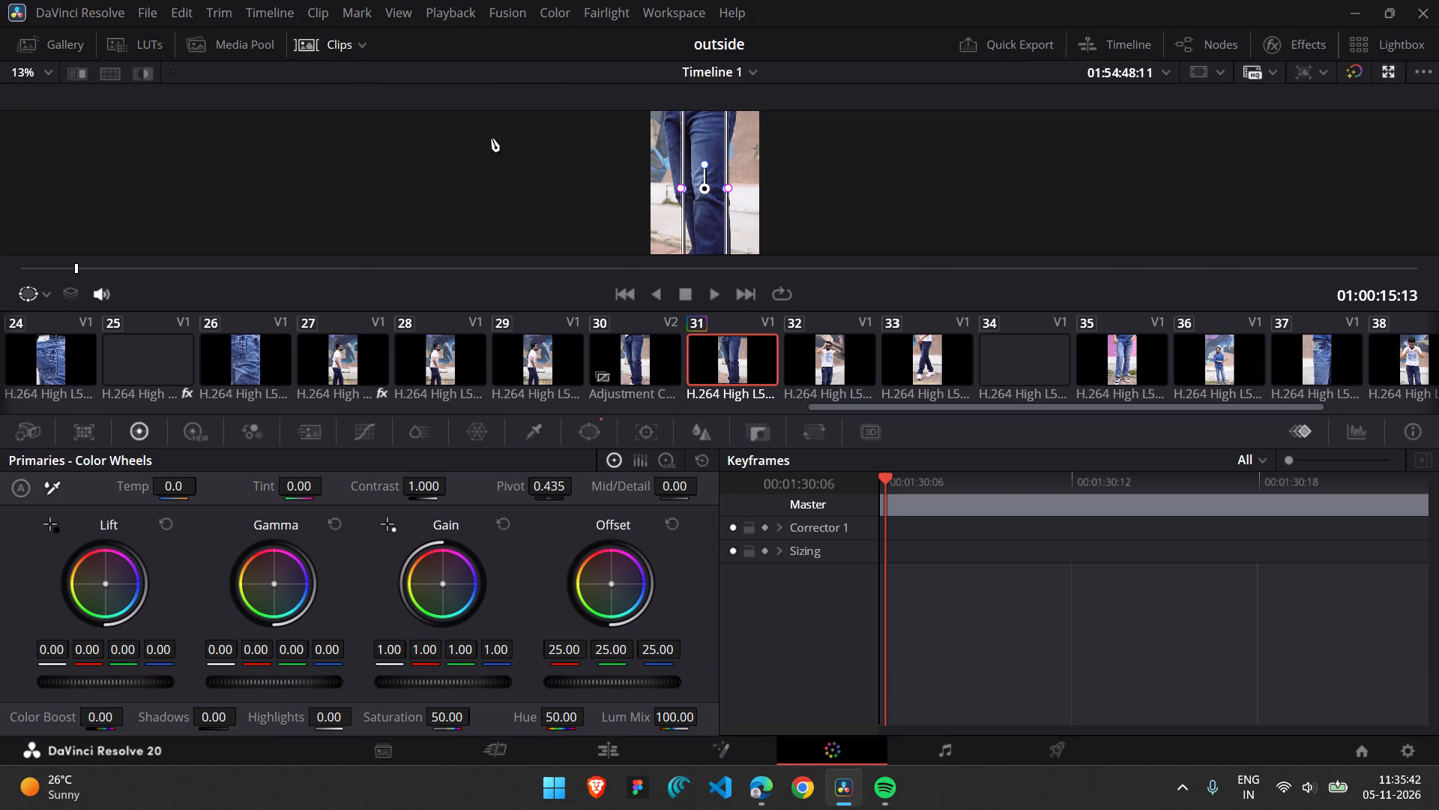
left_click(645, 343)
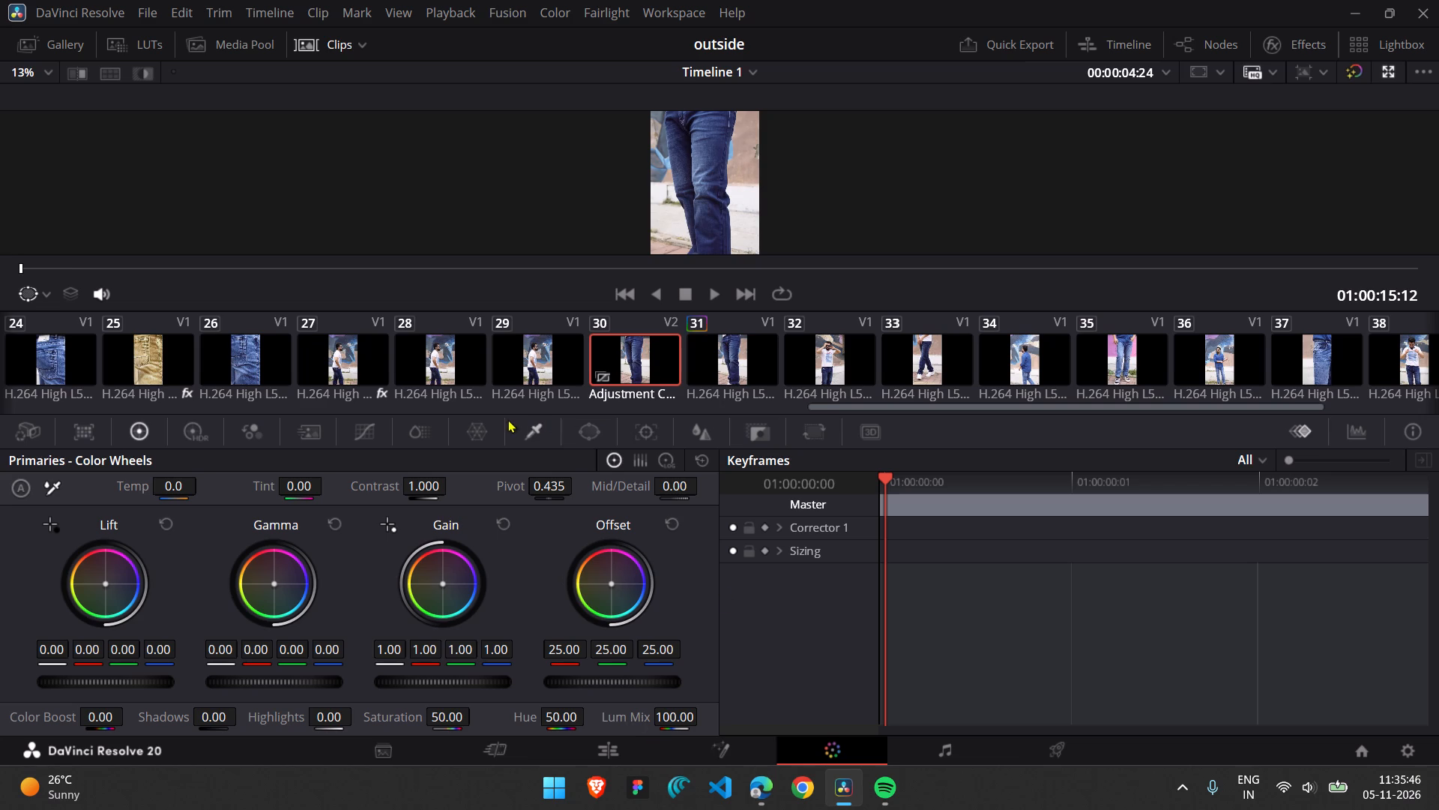
left_click(576, 433)
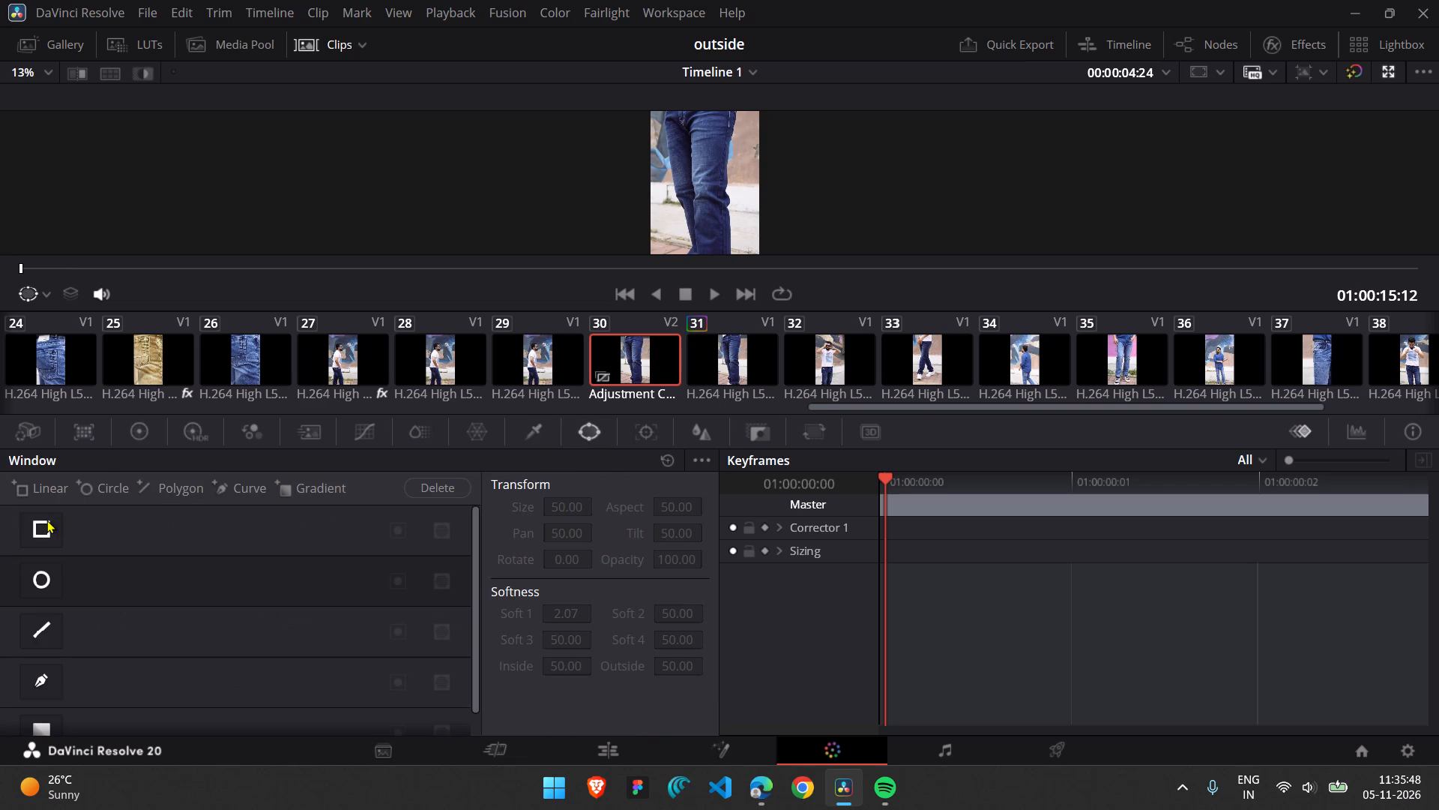
left_click(46, 520)
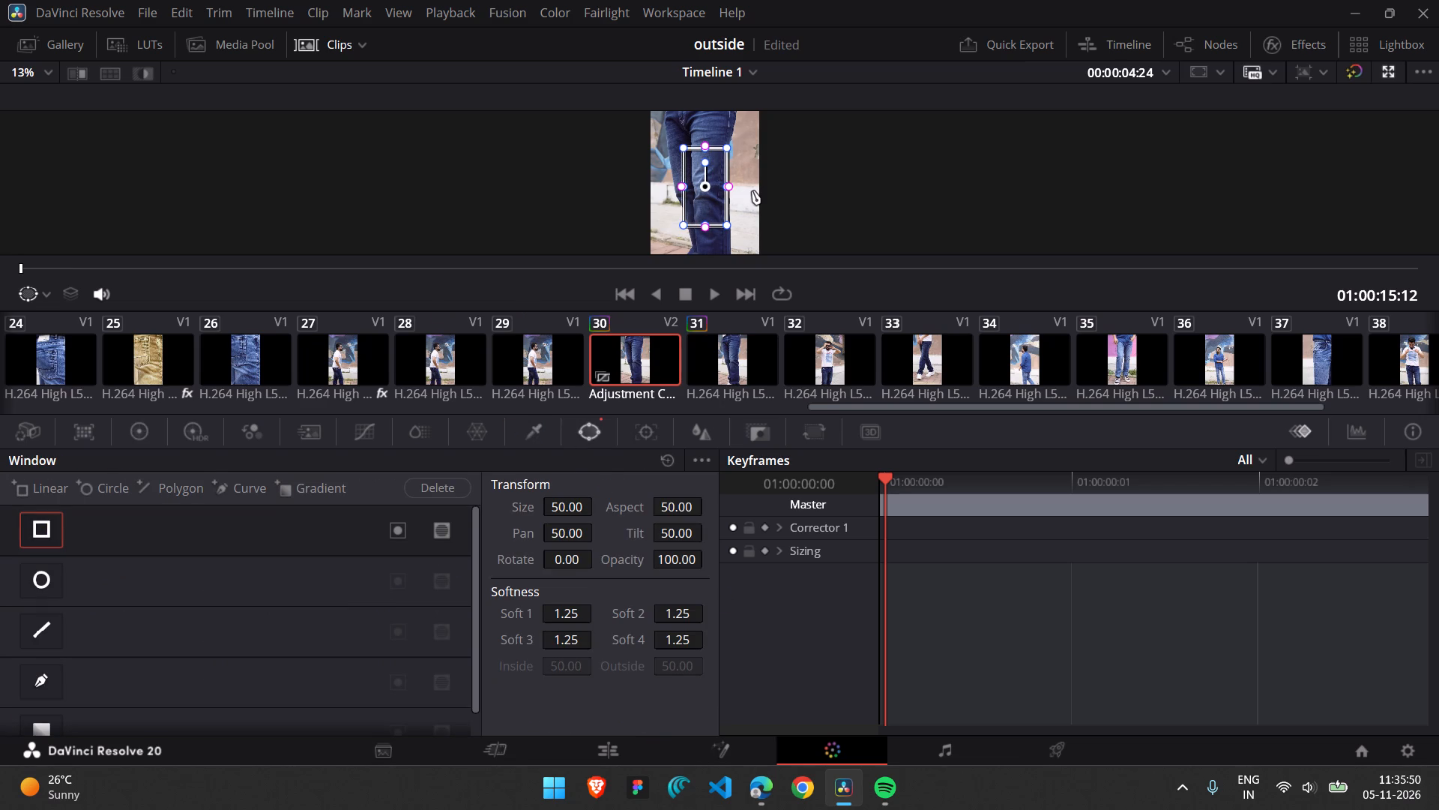
scroll(752, 190, "down", 1)
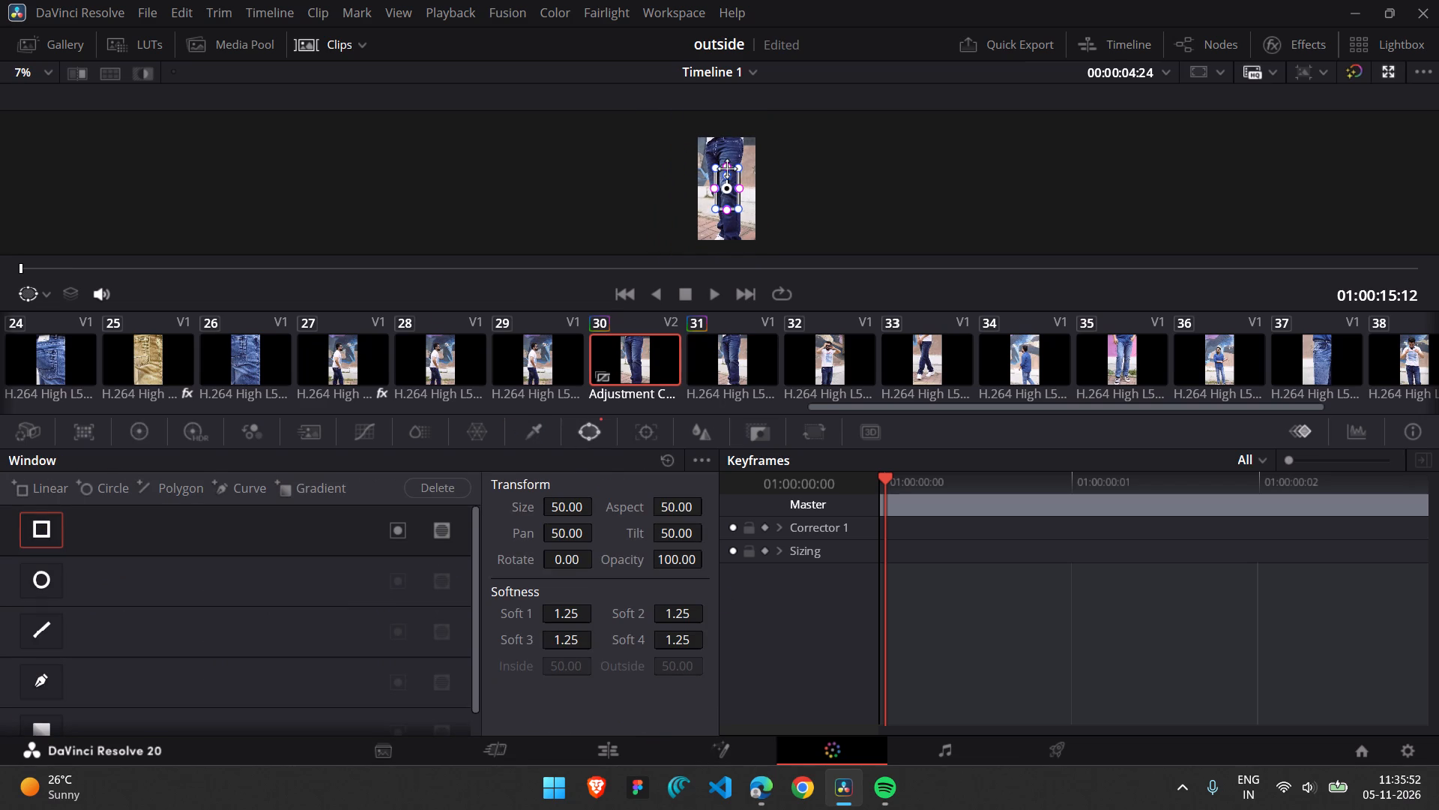
Stretch the V2 adjustment clip's rectangular window vertically past the top and bottom of the frame into a tall central strip.
left_click_drag(727, 168, 728, 131)
left_click_drag(728, 131, 725, 131)
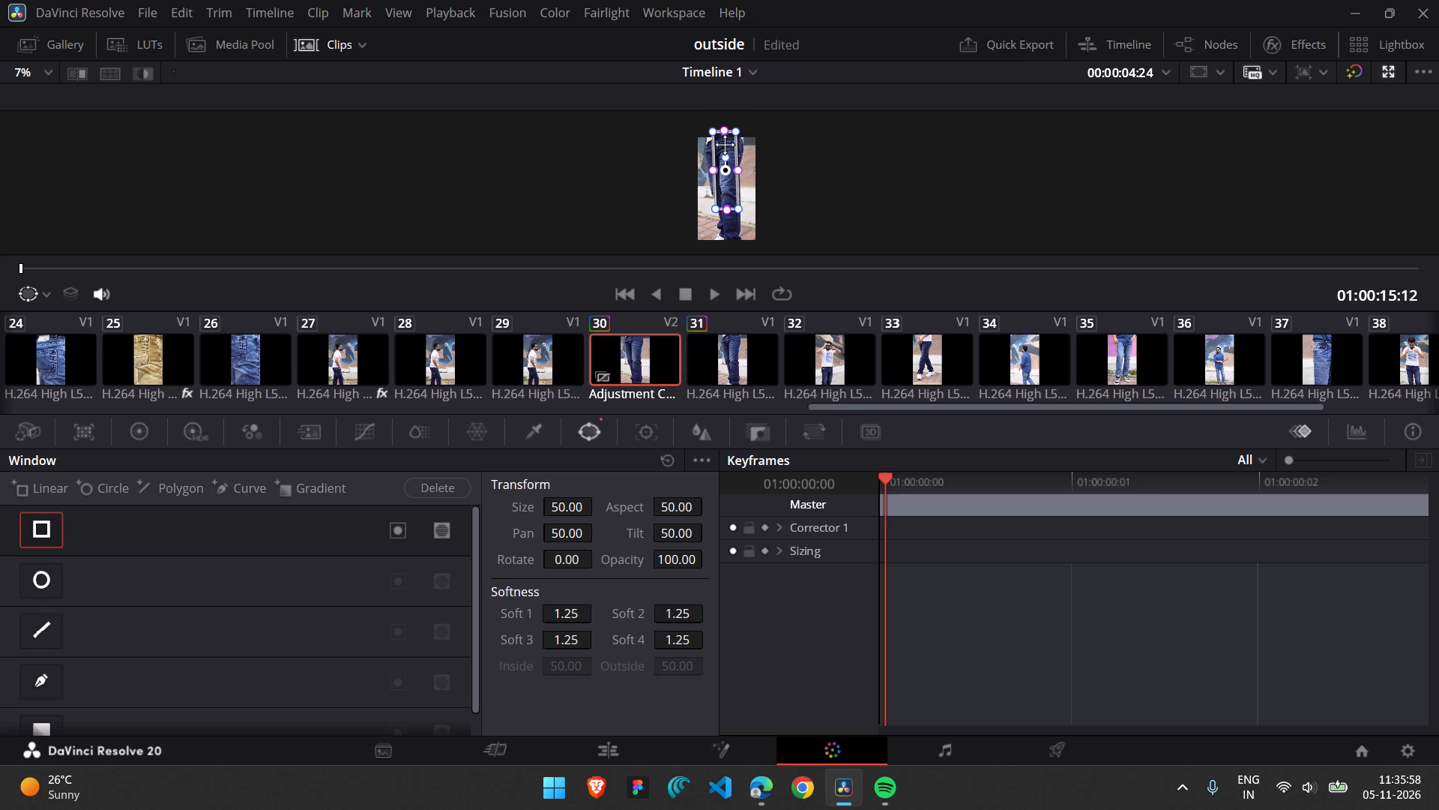
left_click(724, 129)
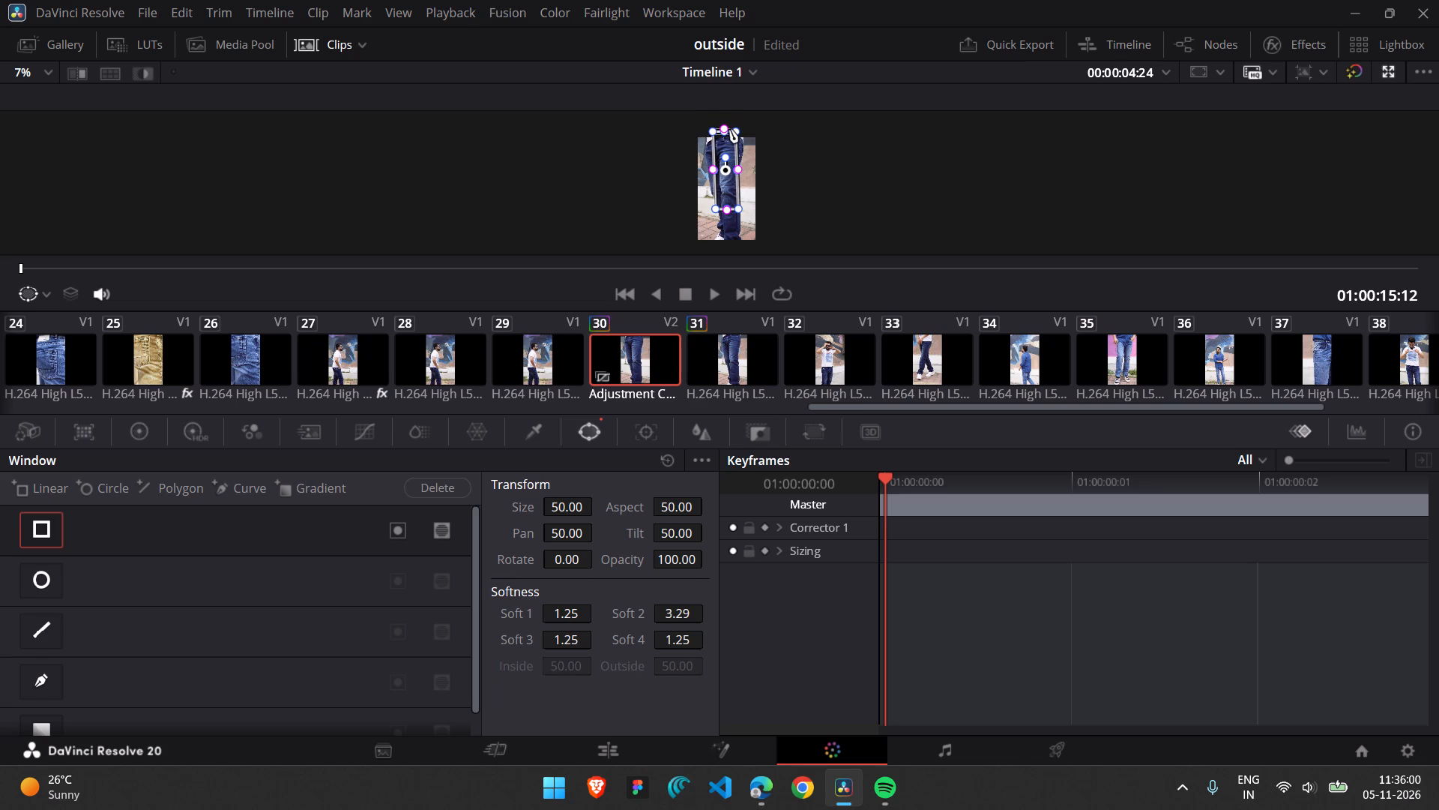
left_click(724, 136)
left_click(726, 210)
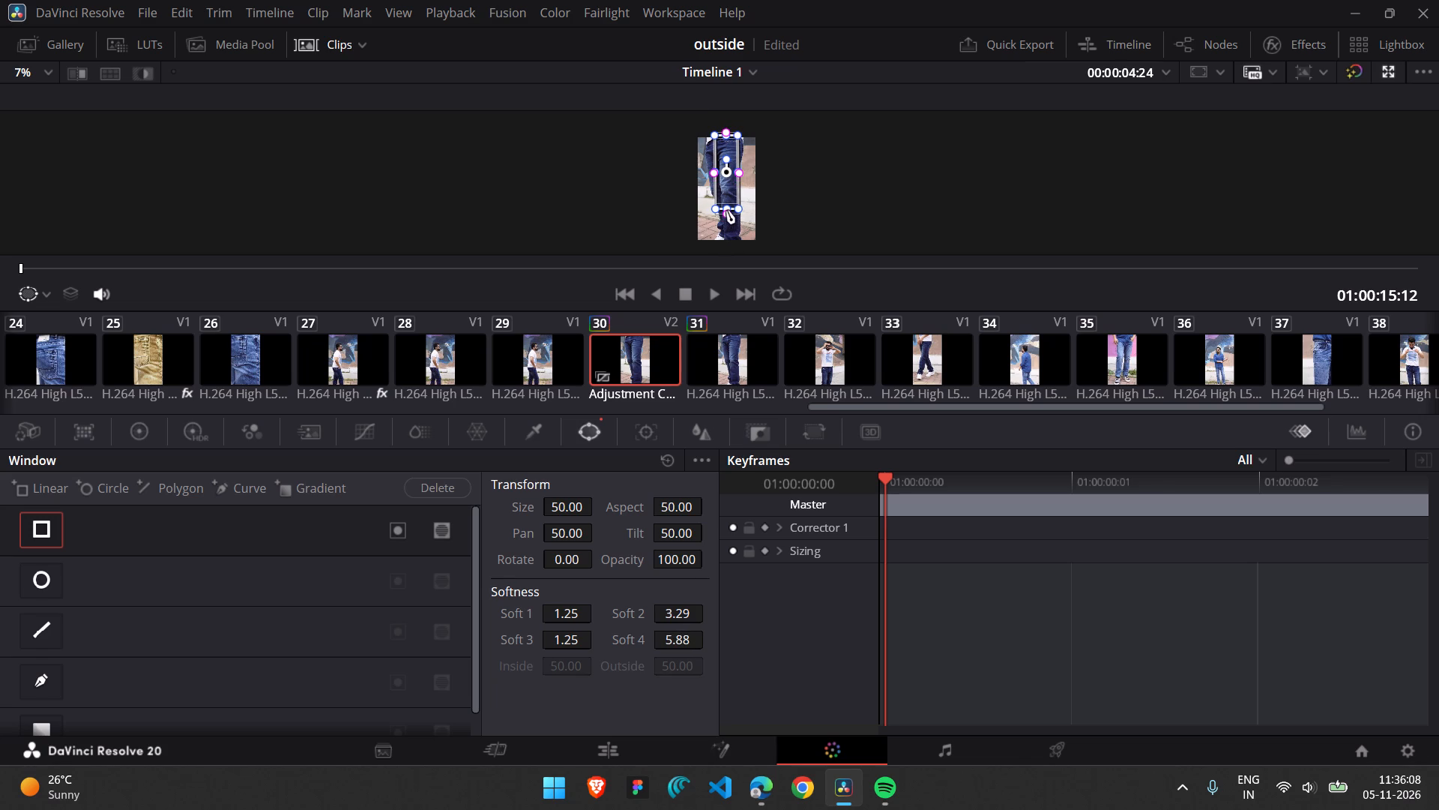
left_click_drag(726, 208, 726, 257)
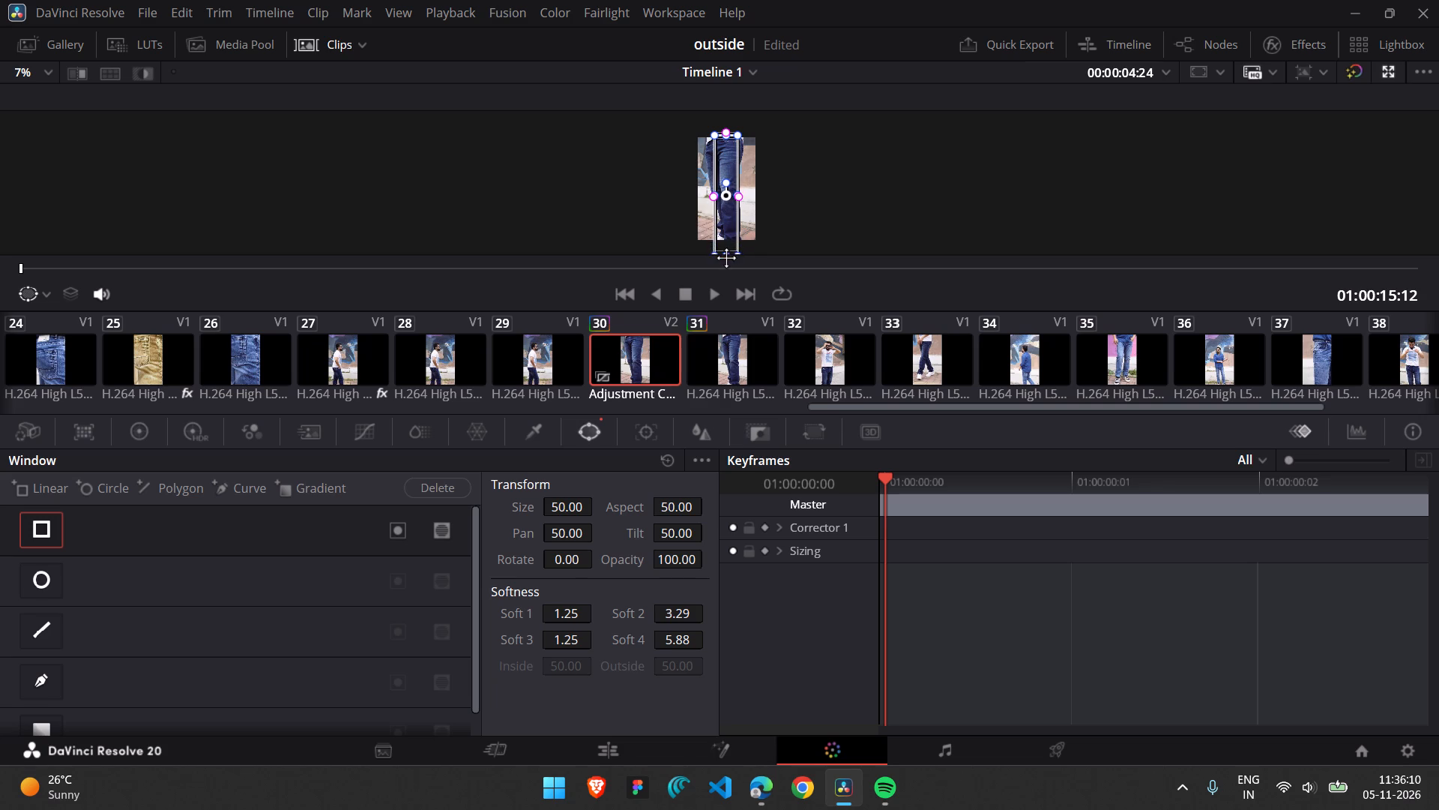
left_click_drag(726, 257, 727, 249)
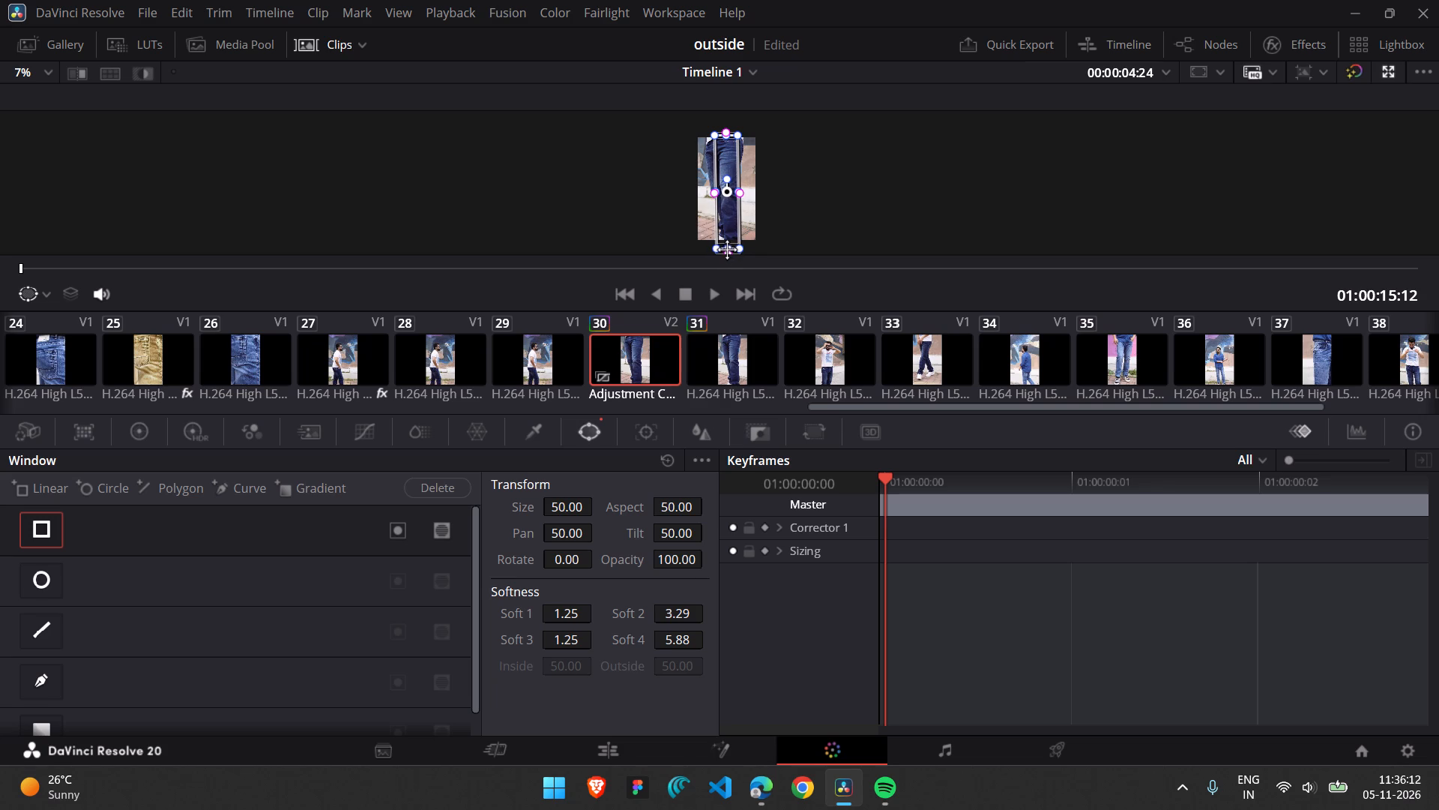
left_click_drag(727, 249, 728, 251)
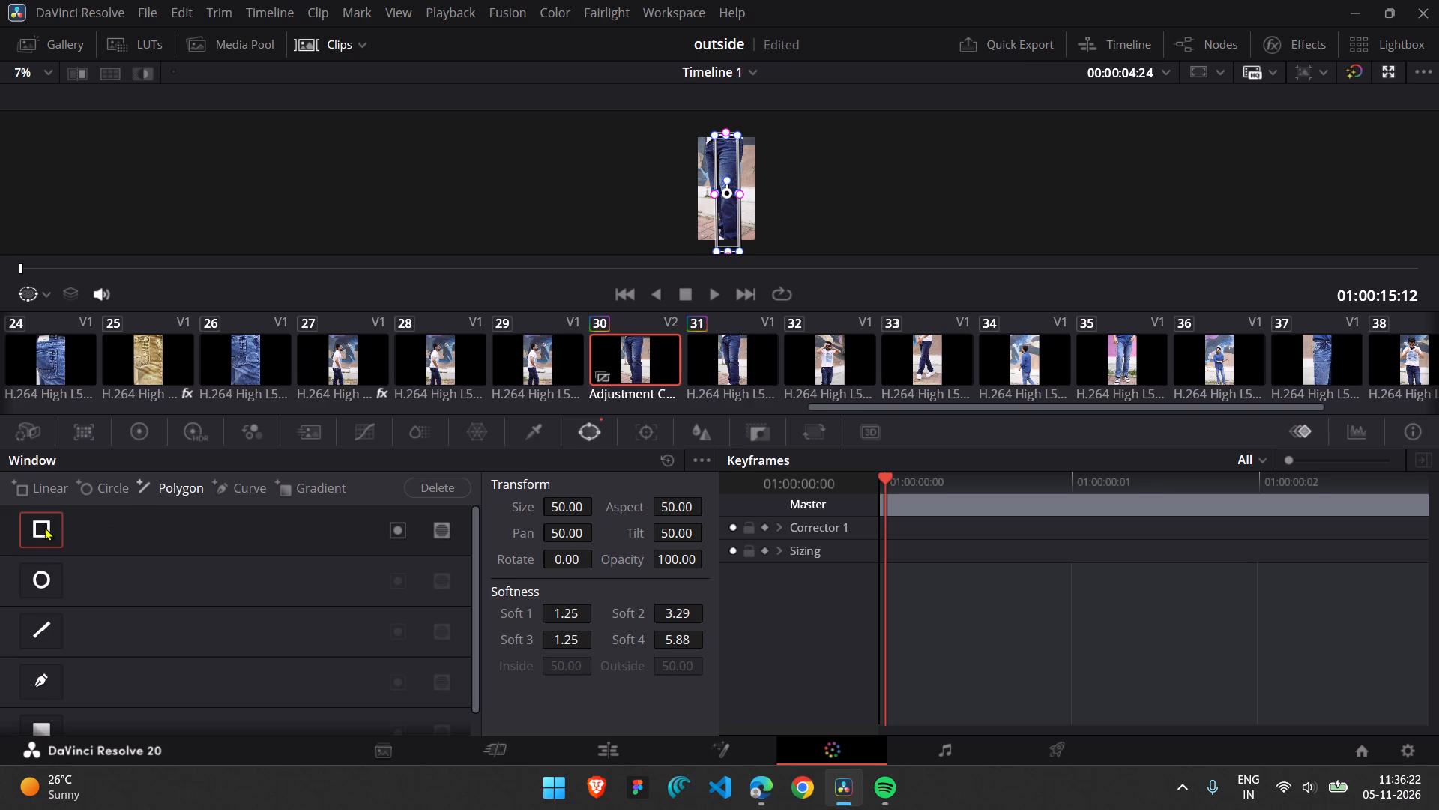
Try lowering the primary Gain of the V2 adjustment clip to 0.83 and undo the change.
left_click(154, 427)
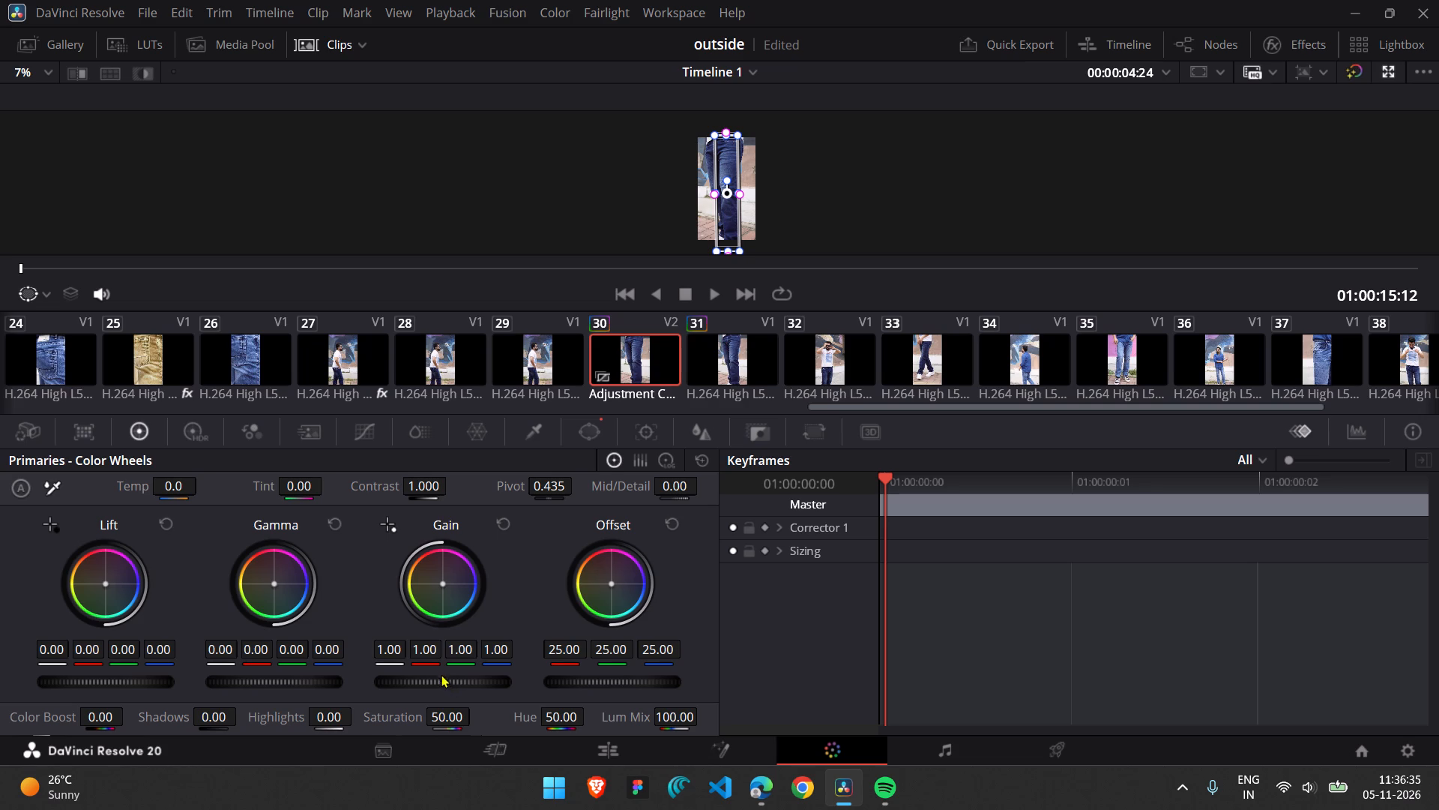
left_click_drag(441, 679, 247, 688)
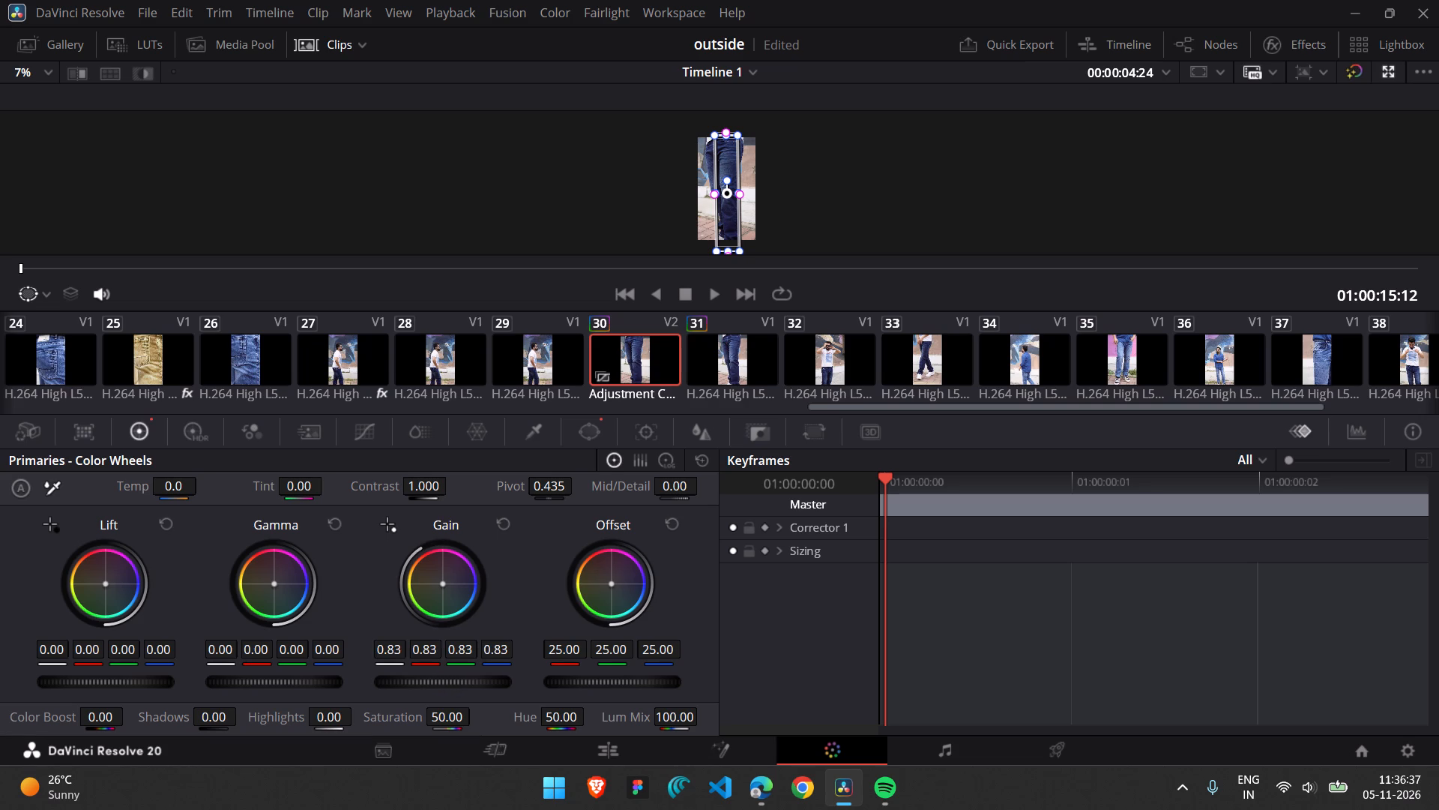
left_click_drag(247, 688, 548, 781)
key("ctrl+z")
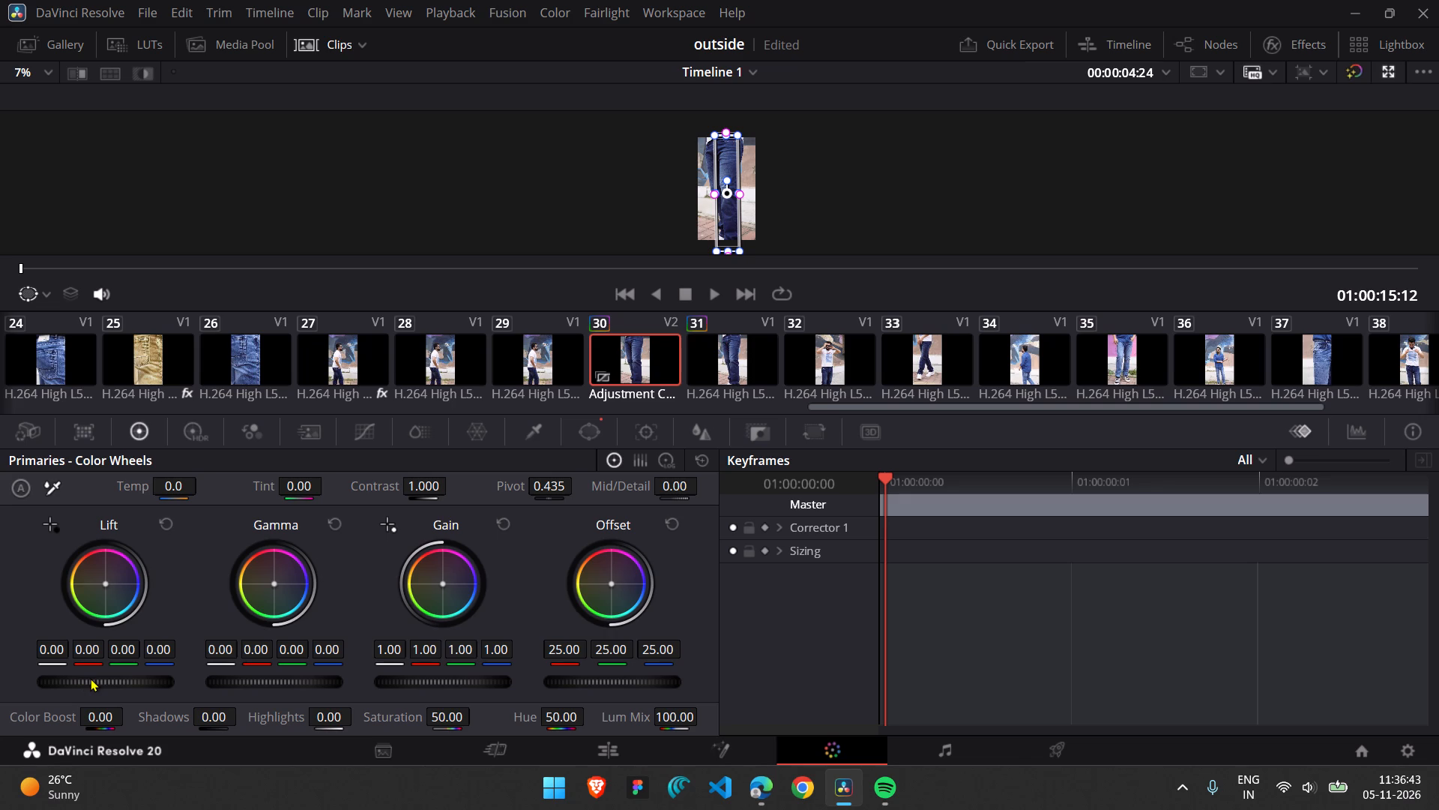
Brighten the windowed strip on the V2 adjustment clip with Lift at 0.26 and Contrast at 1.302.
left_click_drag(90, 678, 440, 753)
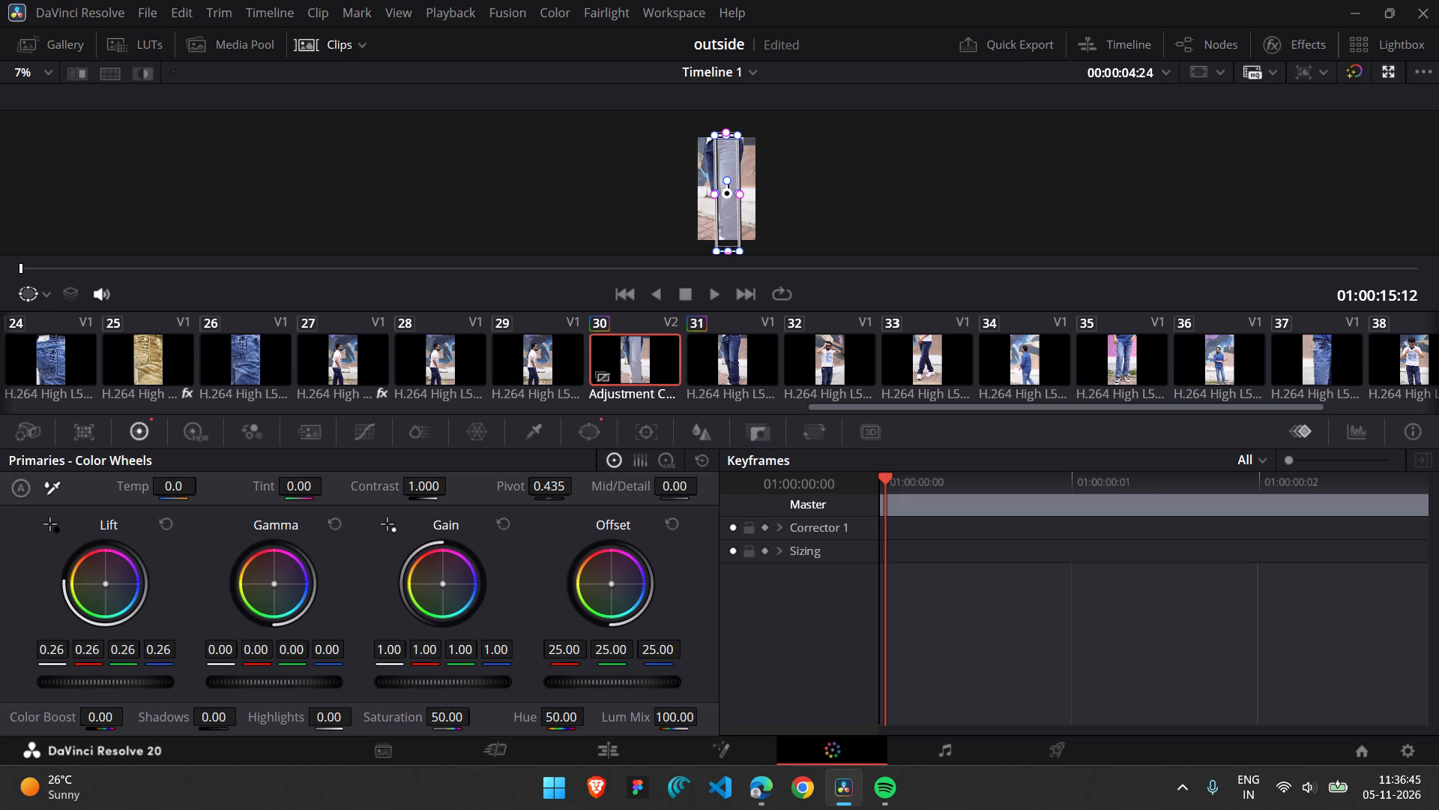
left_click_drag(440, 753, 438, 748)
left_click_drag(430, 487, 283, 484)
left_click_drag(283, 484, 572, 492)
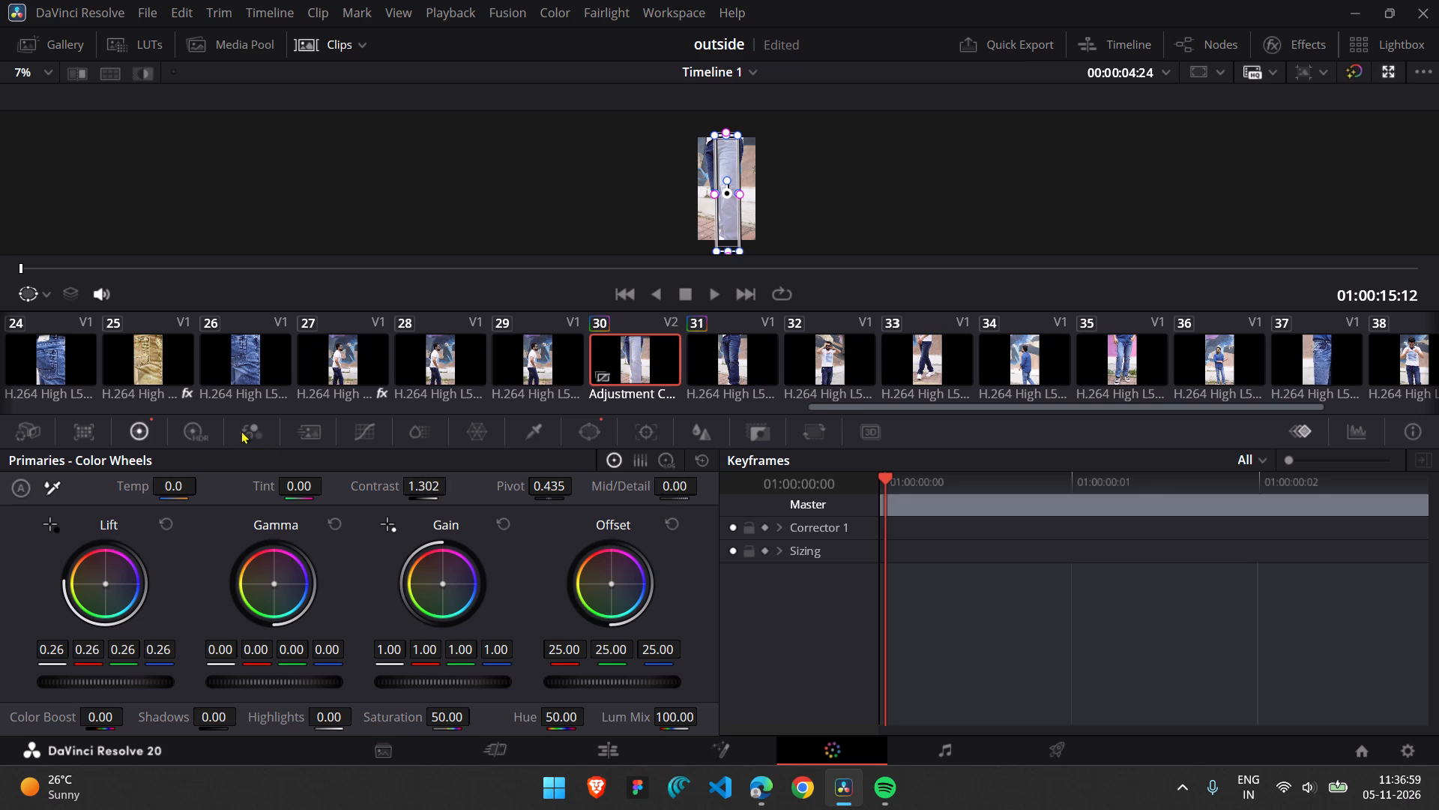
Add a midpoint to the adjustment clip's custom curve, try pulling it down, and bring it back onto the diagonal.
left_click(360, 433)
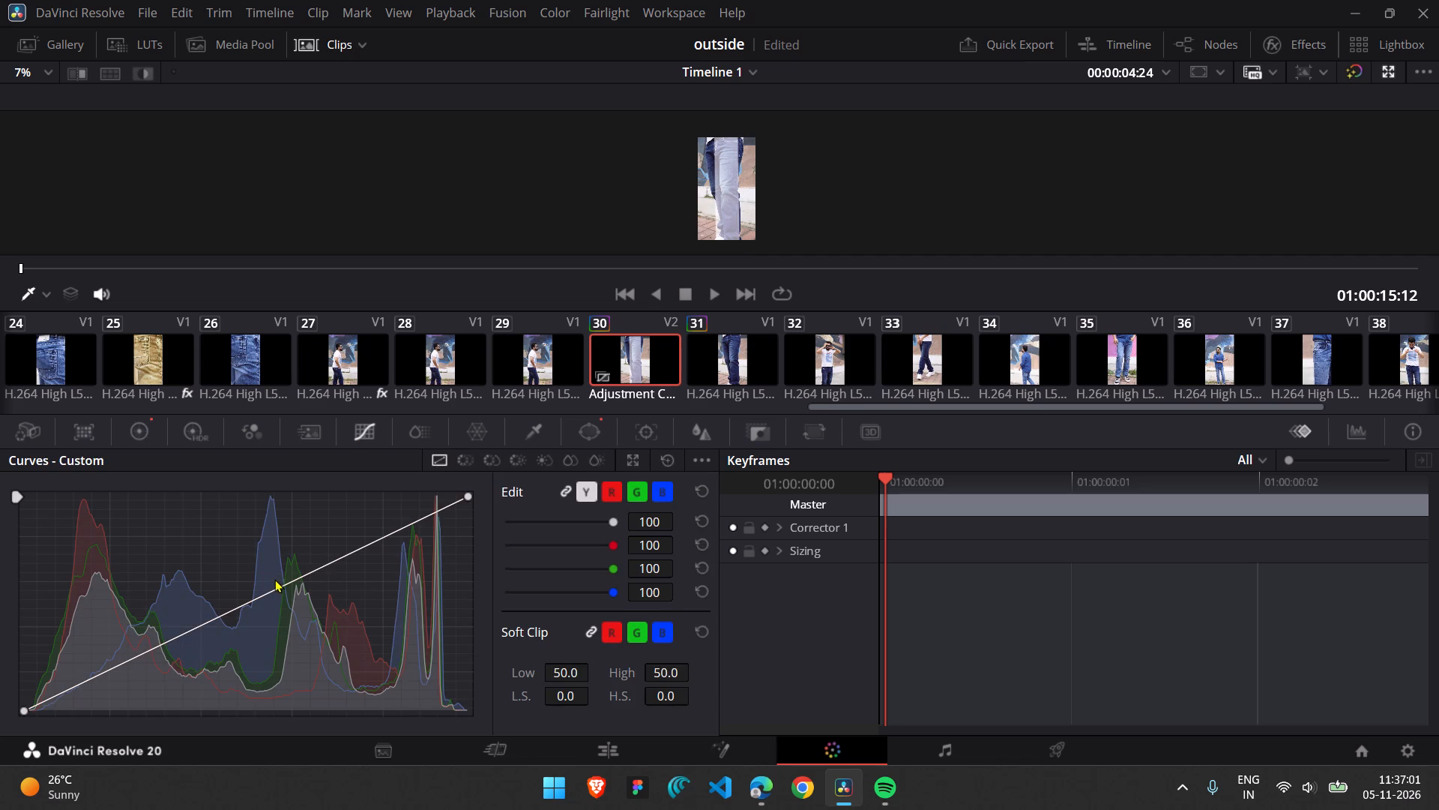
left_click_drag(263, 595, 268, 616)
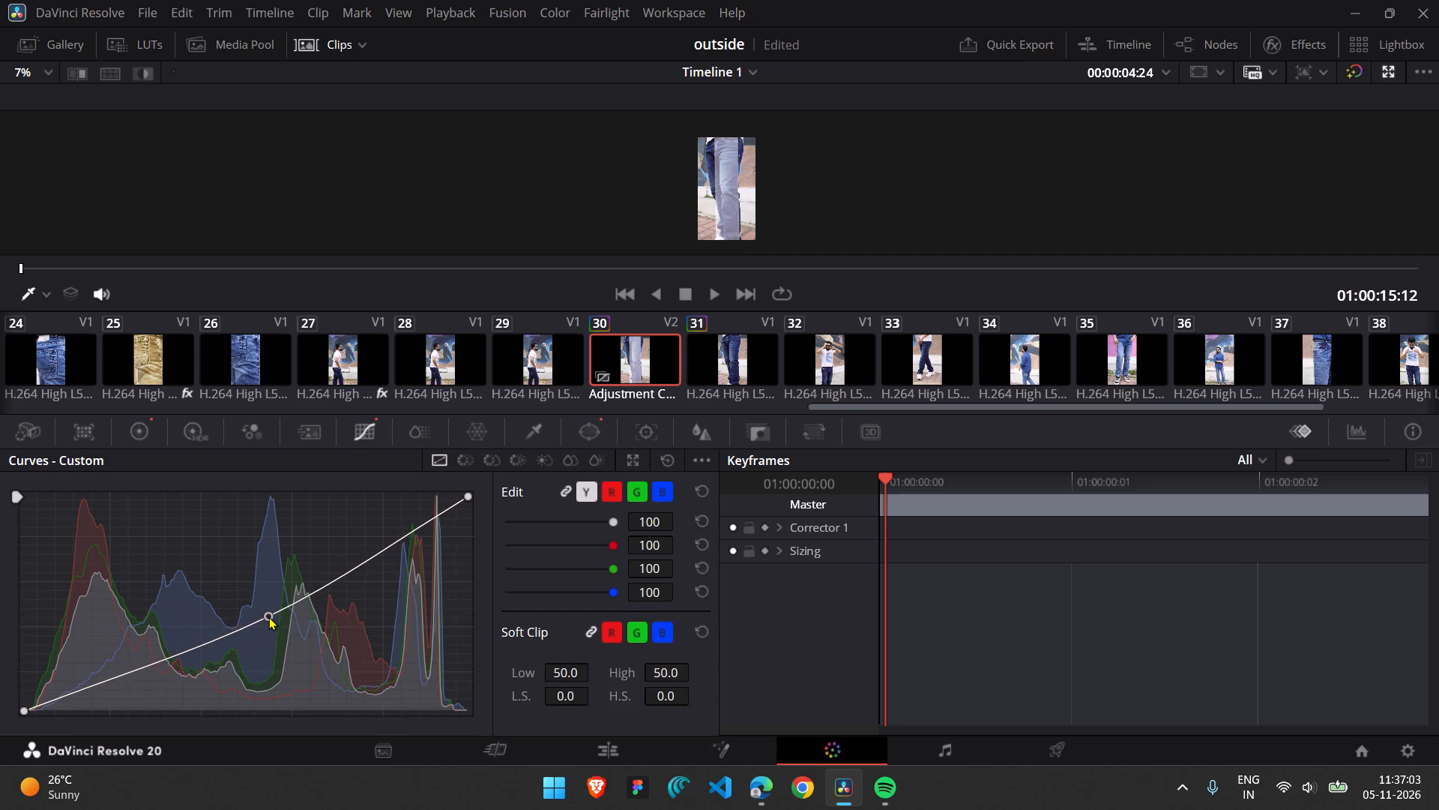
left_click_drag(268, 616, 256, 601)
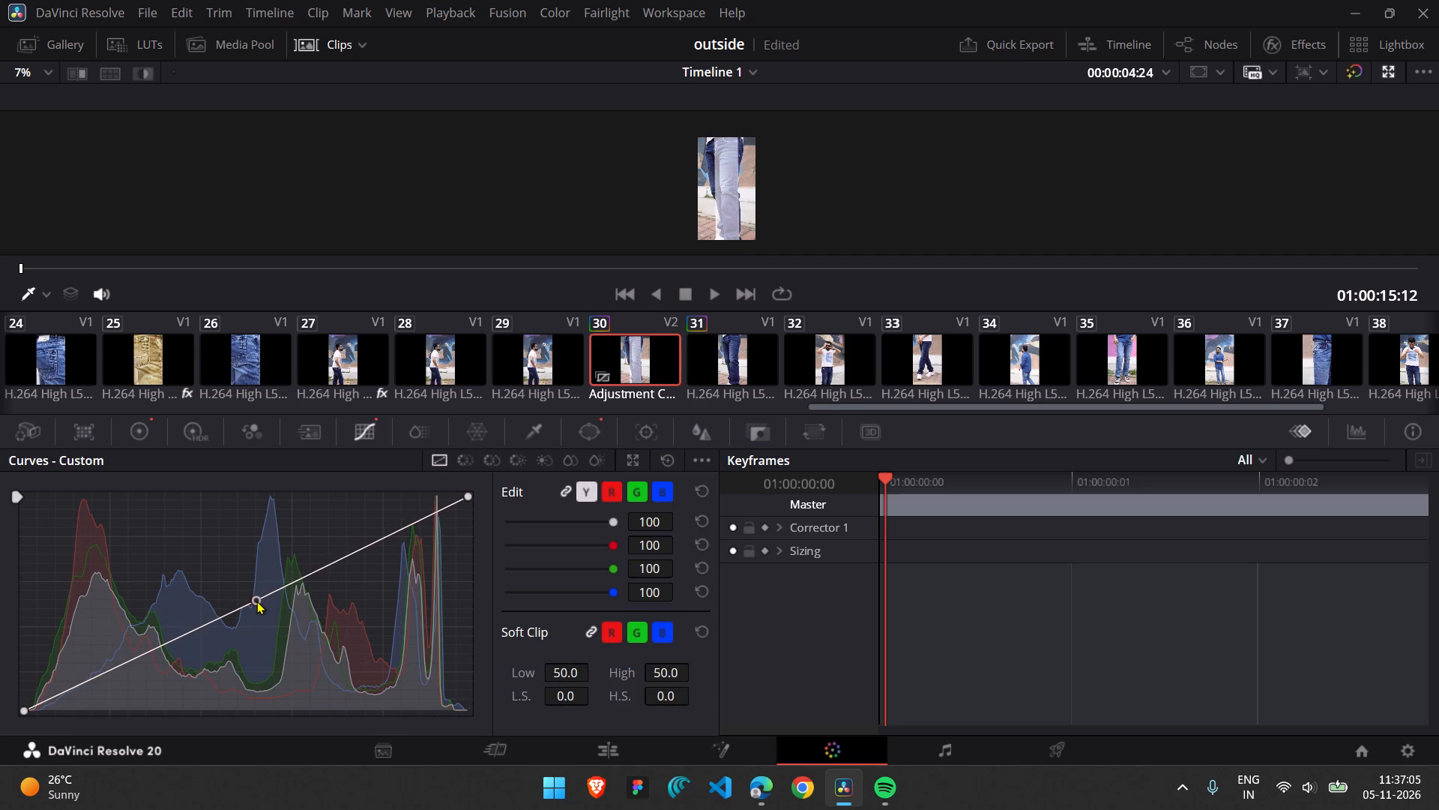
left_click_drag(256, 601, 255, 601)
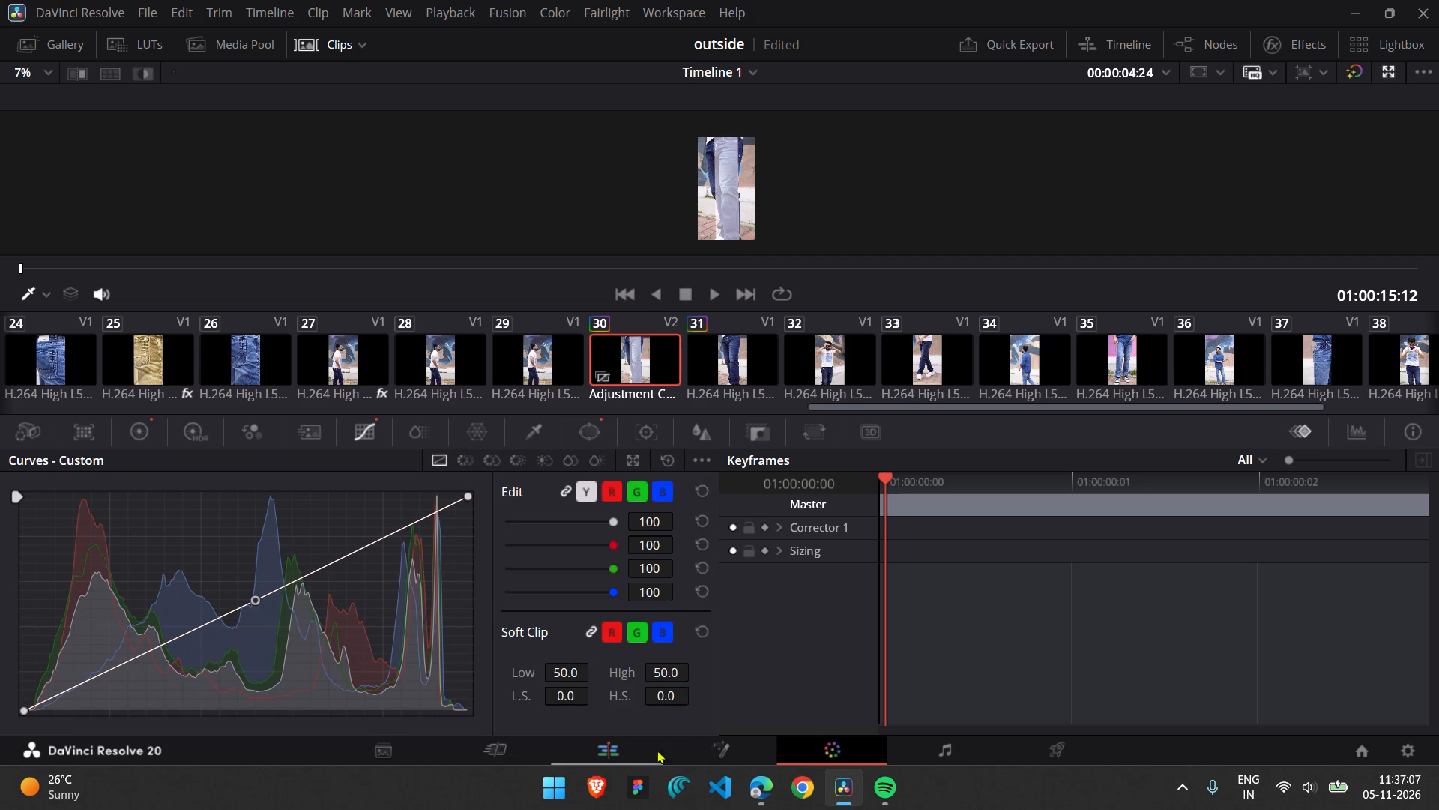
Duplicate the one-frame V2 adjustment clip twice before and twice after itself, making five back-to-back frames around the C5355/C5356 cut.
left_click(621, 755)
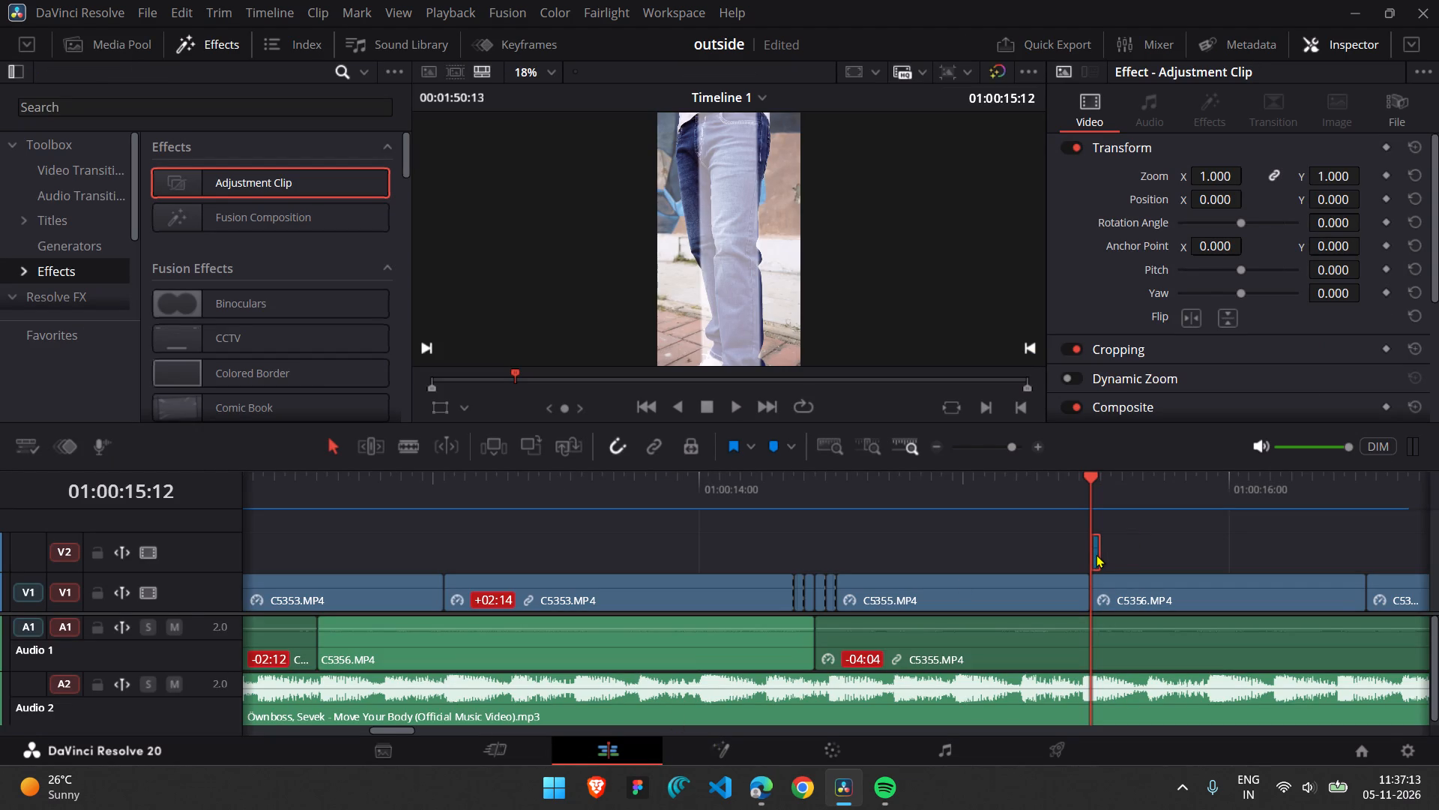
left_click_drag(1096, 554, 1124, 560, "ctrl")
left_click(1096, 551)
left_click_drag(1096, 551, 1112, 550, "alt")
left_click(1096, 550, "alt")
left_click_drag(1096, 550, 1093, 550, "alt")
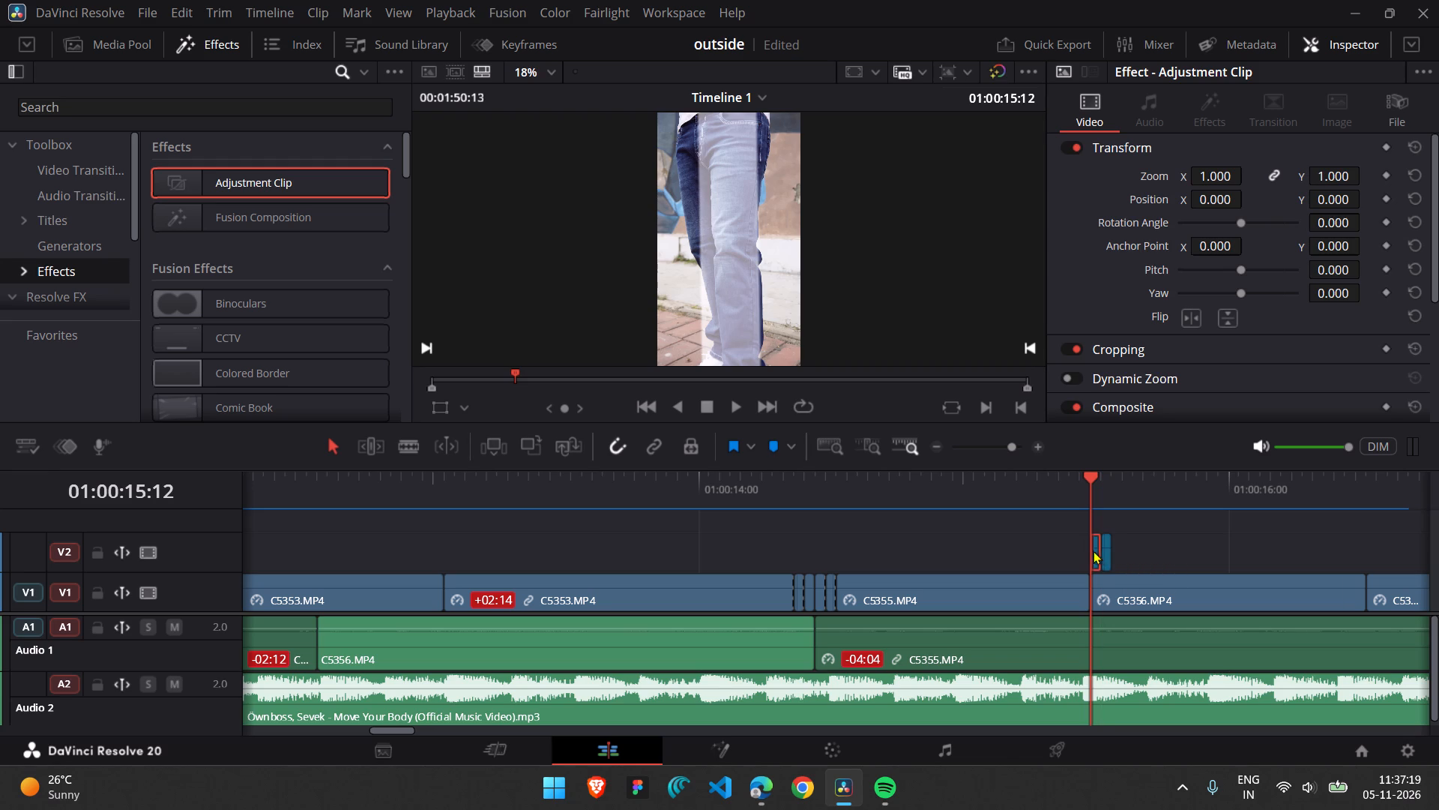
left_click_drag(1093, 550, 1075, 548, "alt")
left_click_drag(1094, 550, 1079, 550, "alt")
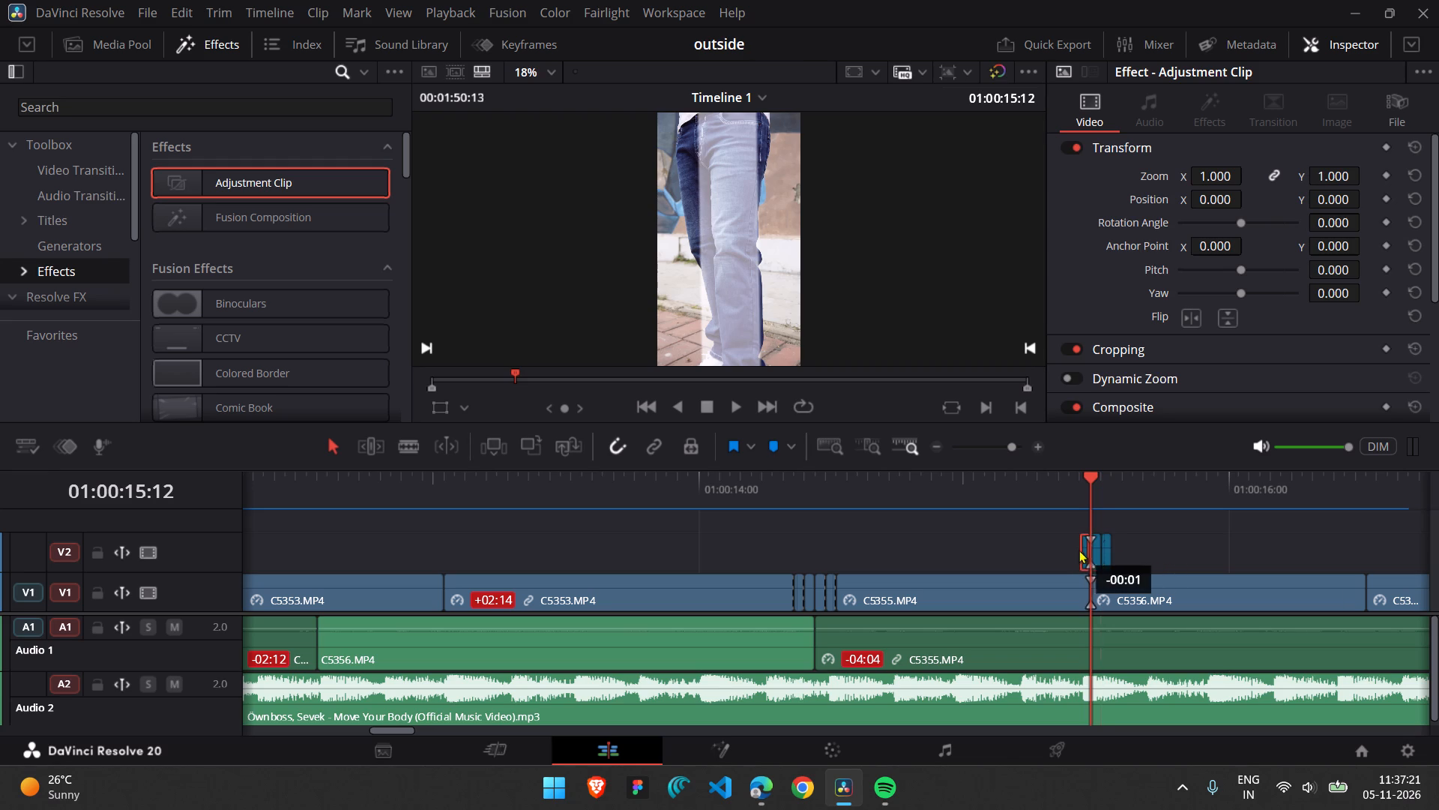
left_click_drag(1079, 550, 1077, 550, "alt")
left_click_drag(1107, 553, 1075, 553, "alt")
left_click_drag(1105, 553, 1117, 553, "alt")
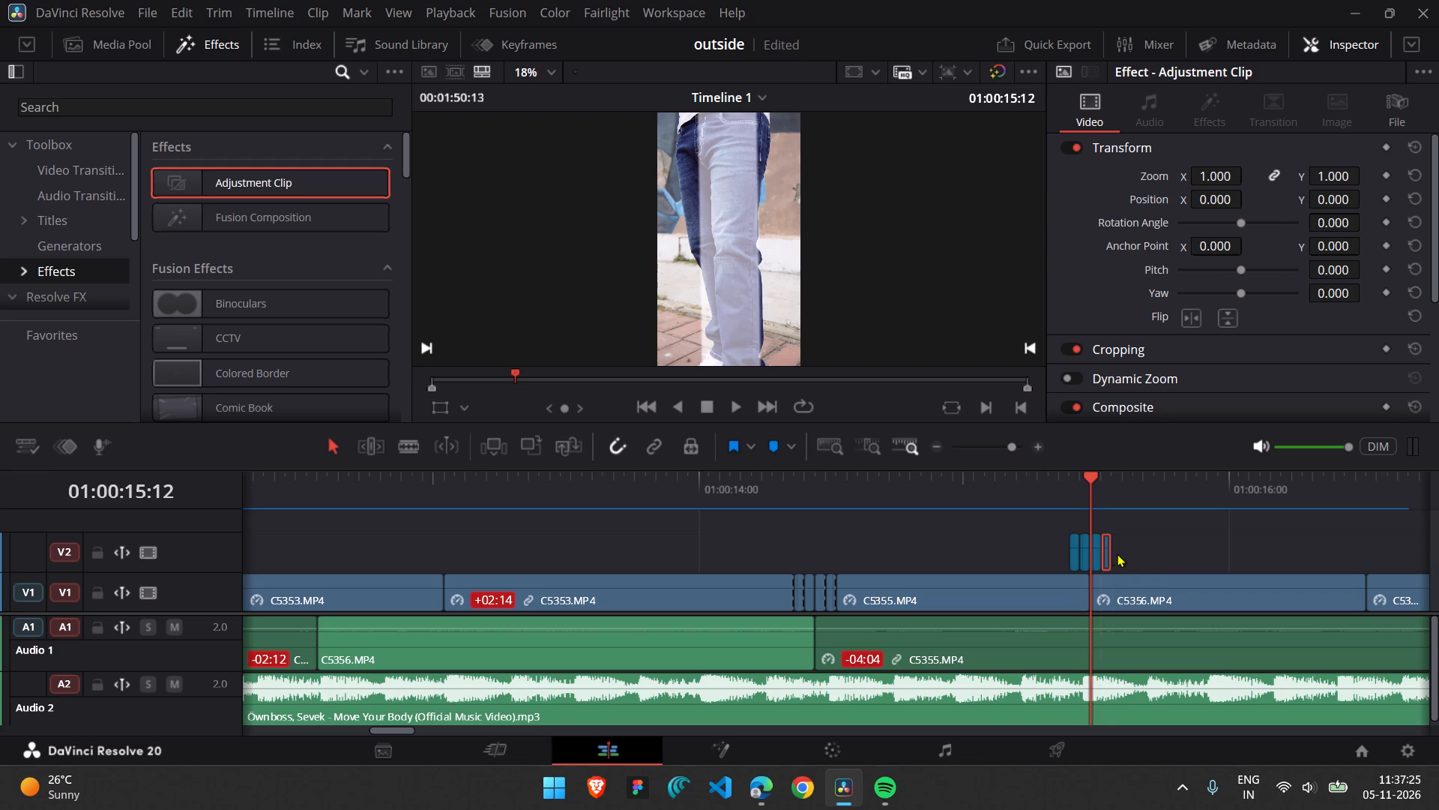
left_click_drag(1117, 553, 1119, 554, "alt")
Move the window of the first V2 adjustment clip, at 01:00:15:10, to the frame's left edge, about Pan 45.93 and Tilt 50.43.
left_click(1078, 544)
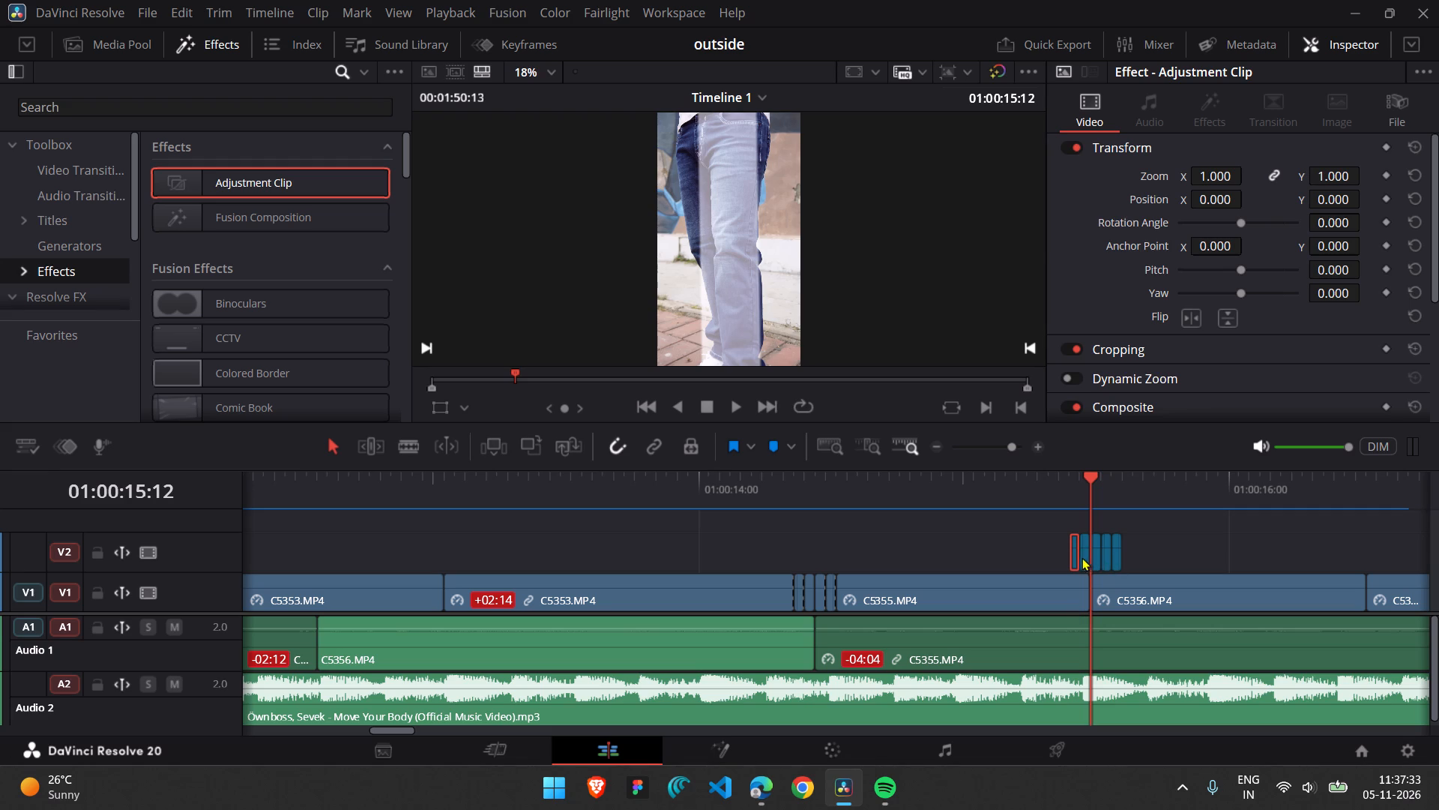
left_click(824, 757)
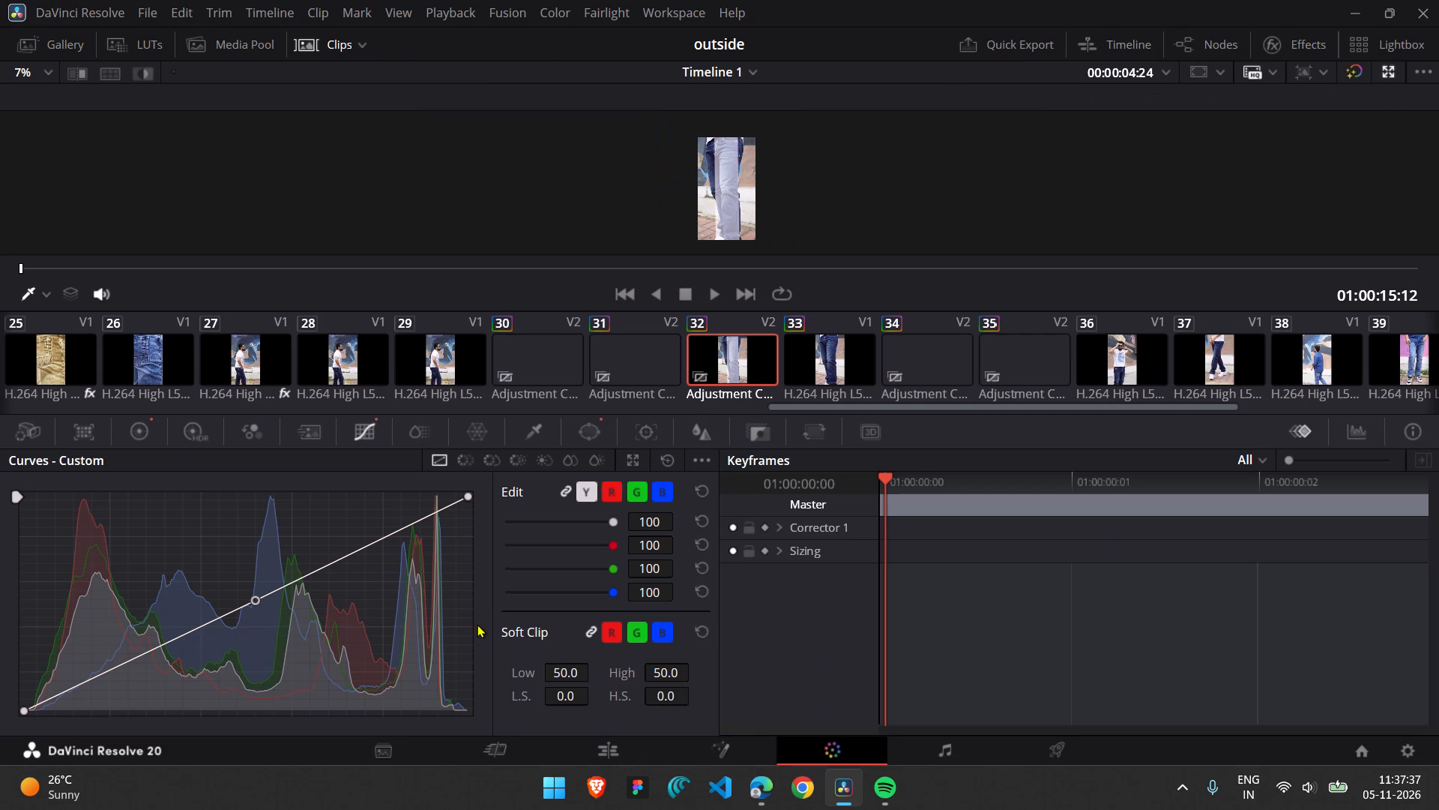
left_click(558, 352)
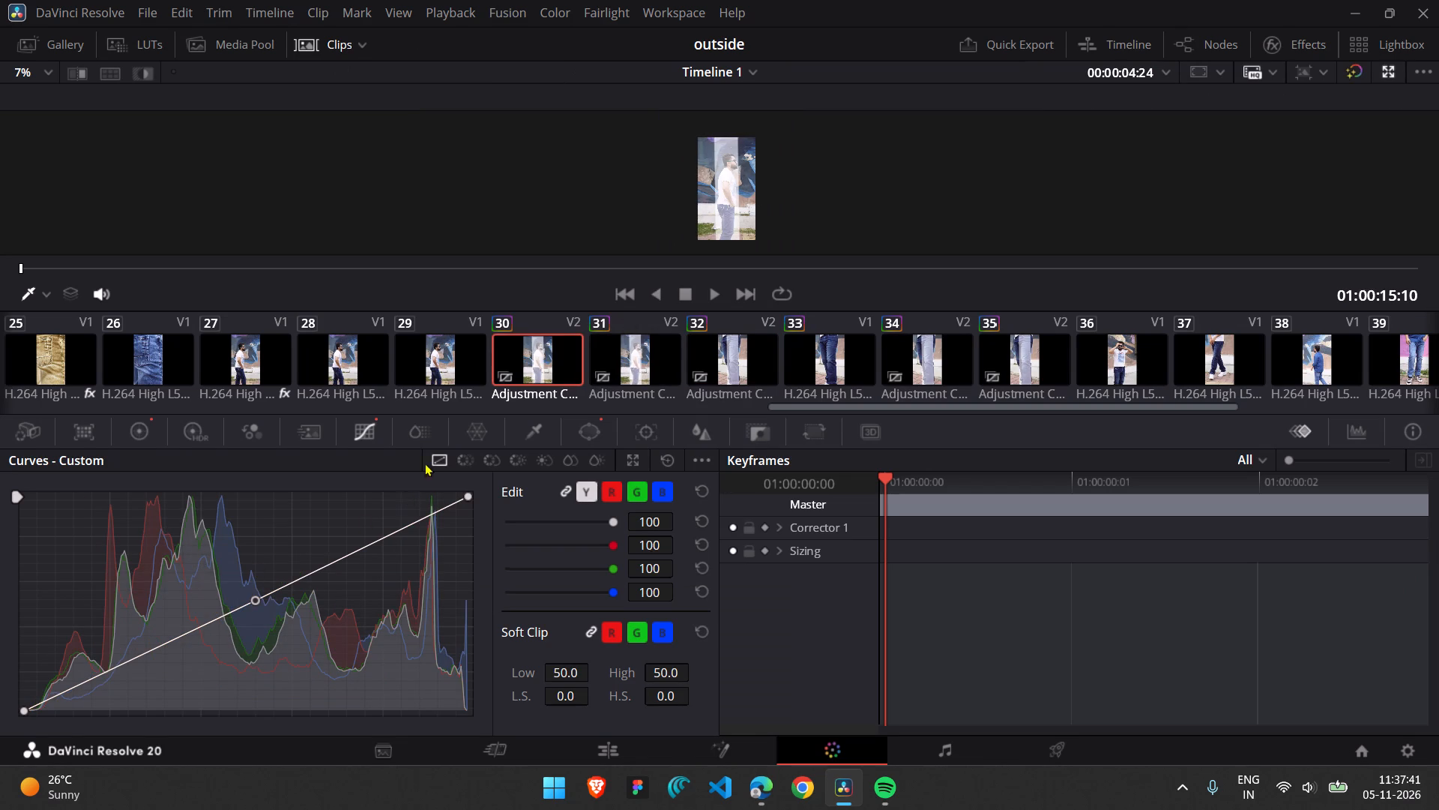
left_click(597, 433)
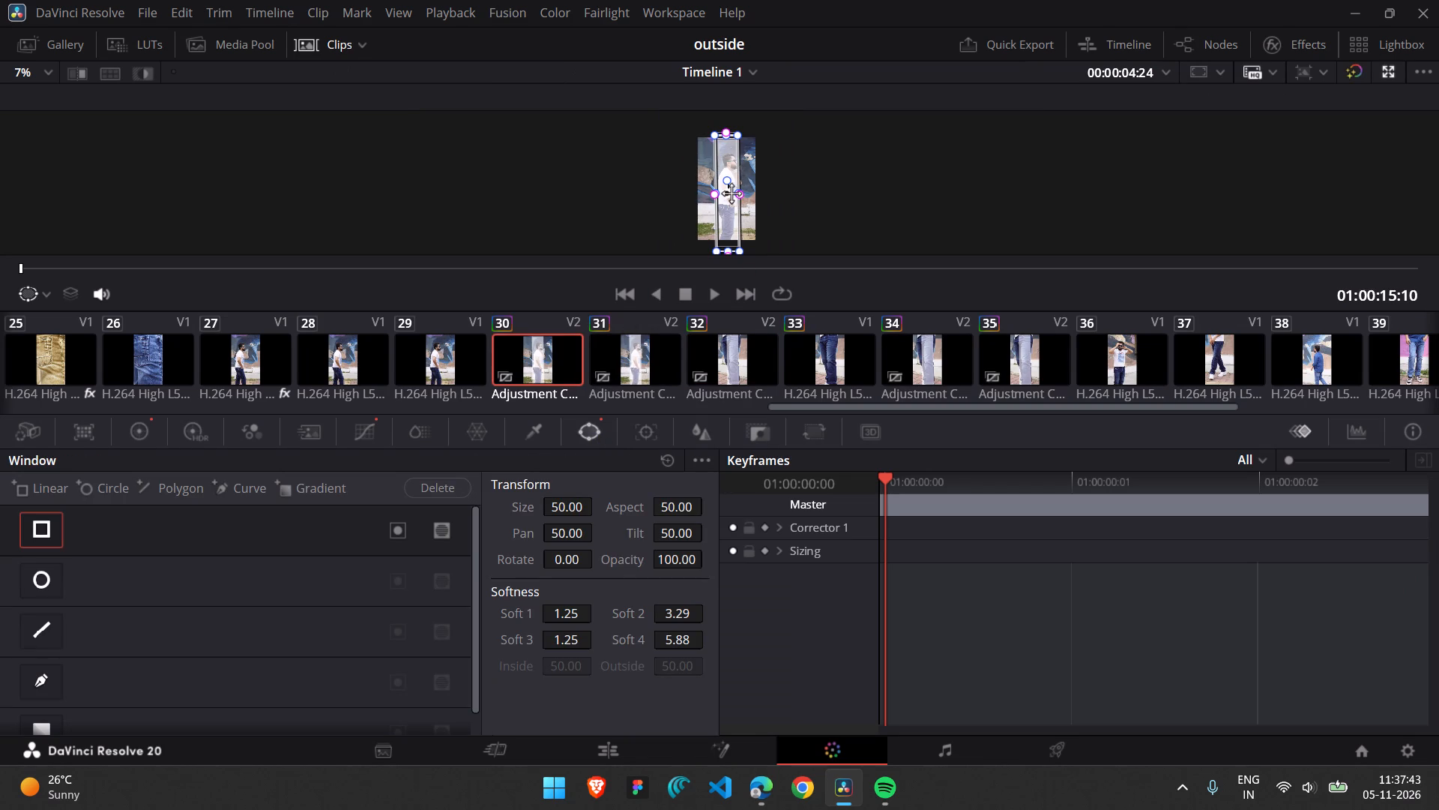
left_click_drag(729, 194, 710, 191)
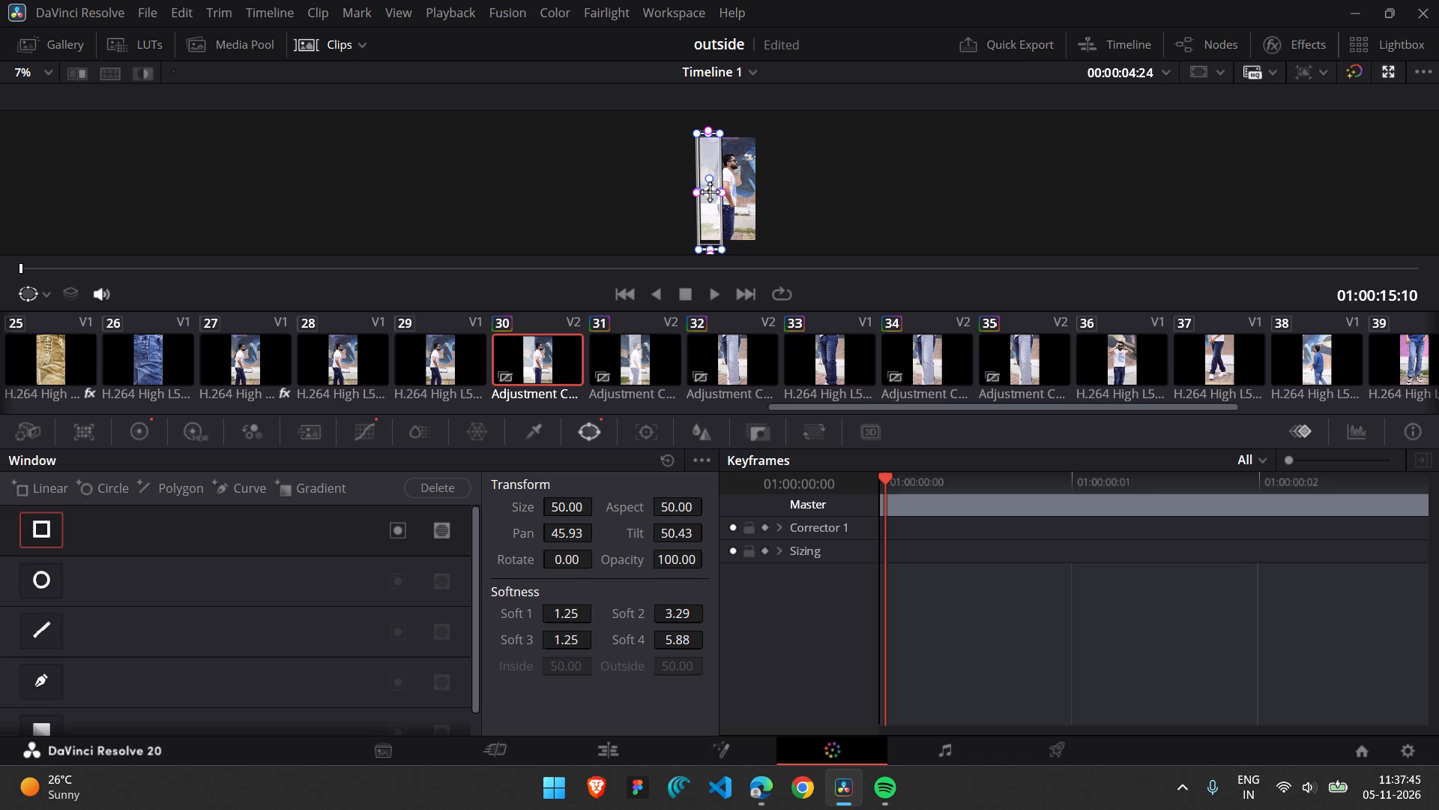
Shift the window of the V2 adjustment clip at 01:00:15:12 toward the right side of the frame.
left_click(617, 361)
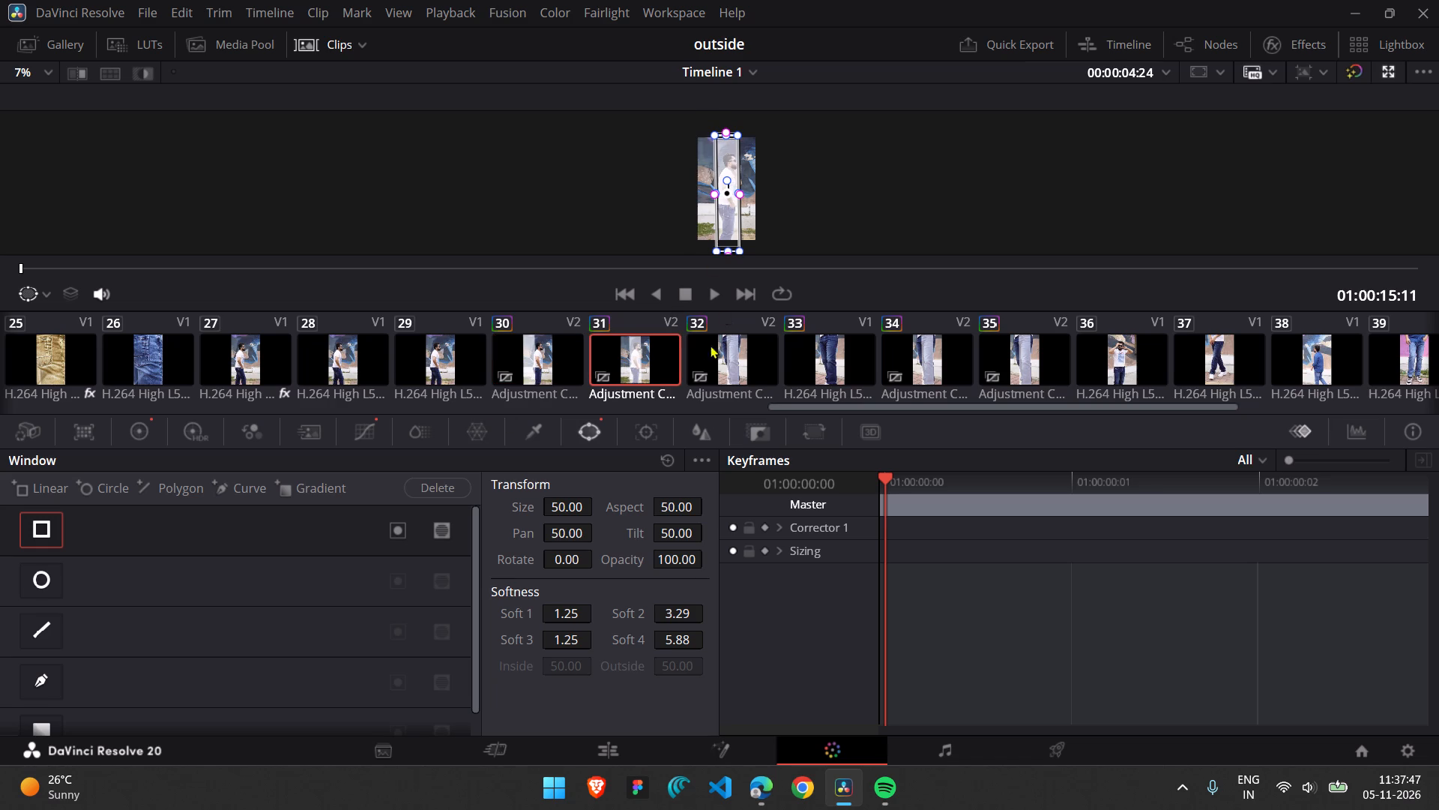
left_click(713, 358)
left_click_drag(728, 192, 748, 187)
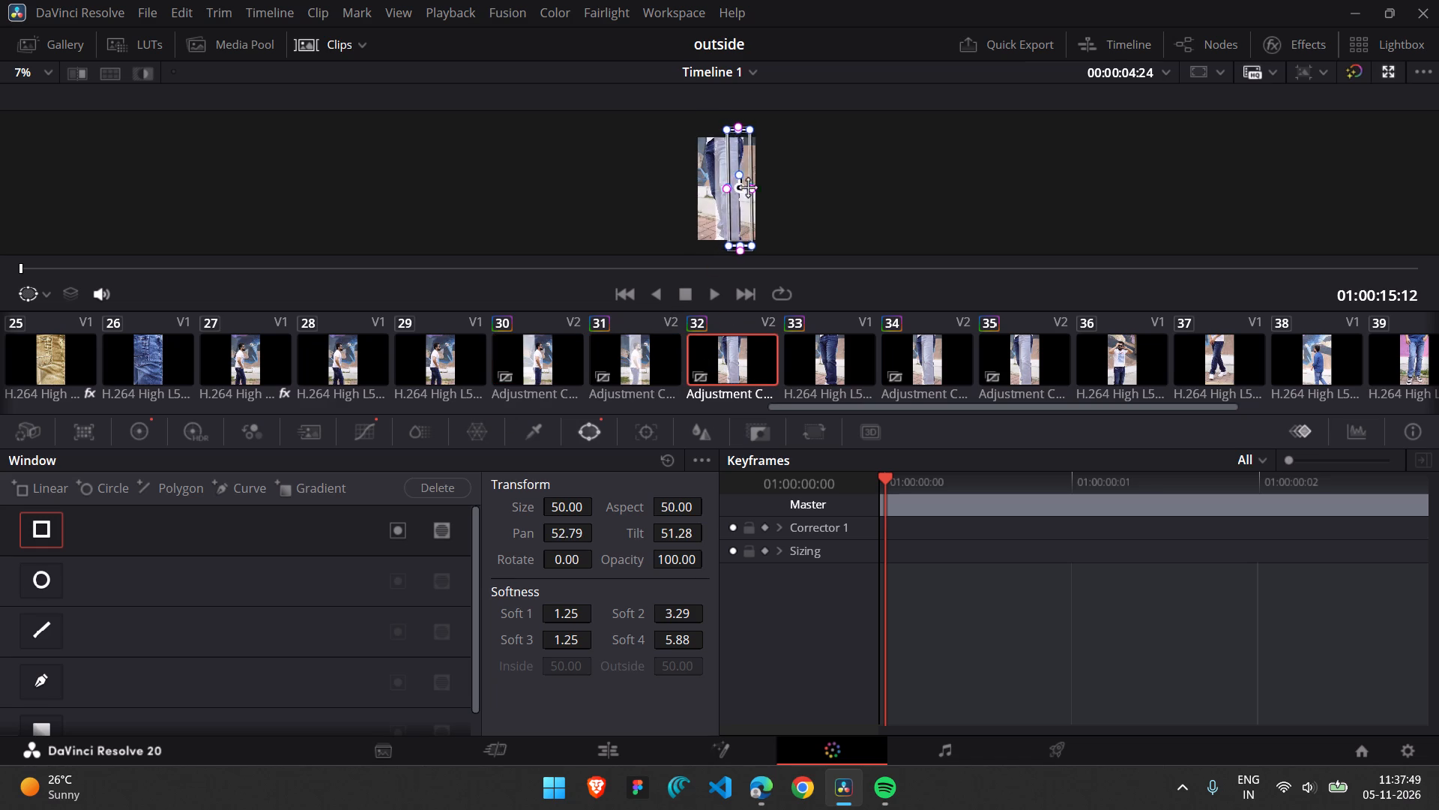
left_click_drag(748, 187, 743, 187)
Move the window of the V1 clip C5356.MP4 to the frame's left edge, about Pan 45.18 and Tilt 50.20.
left_click(803, 340)
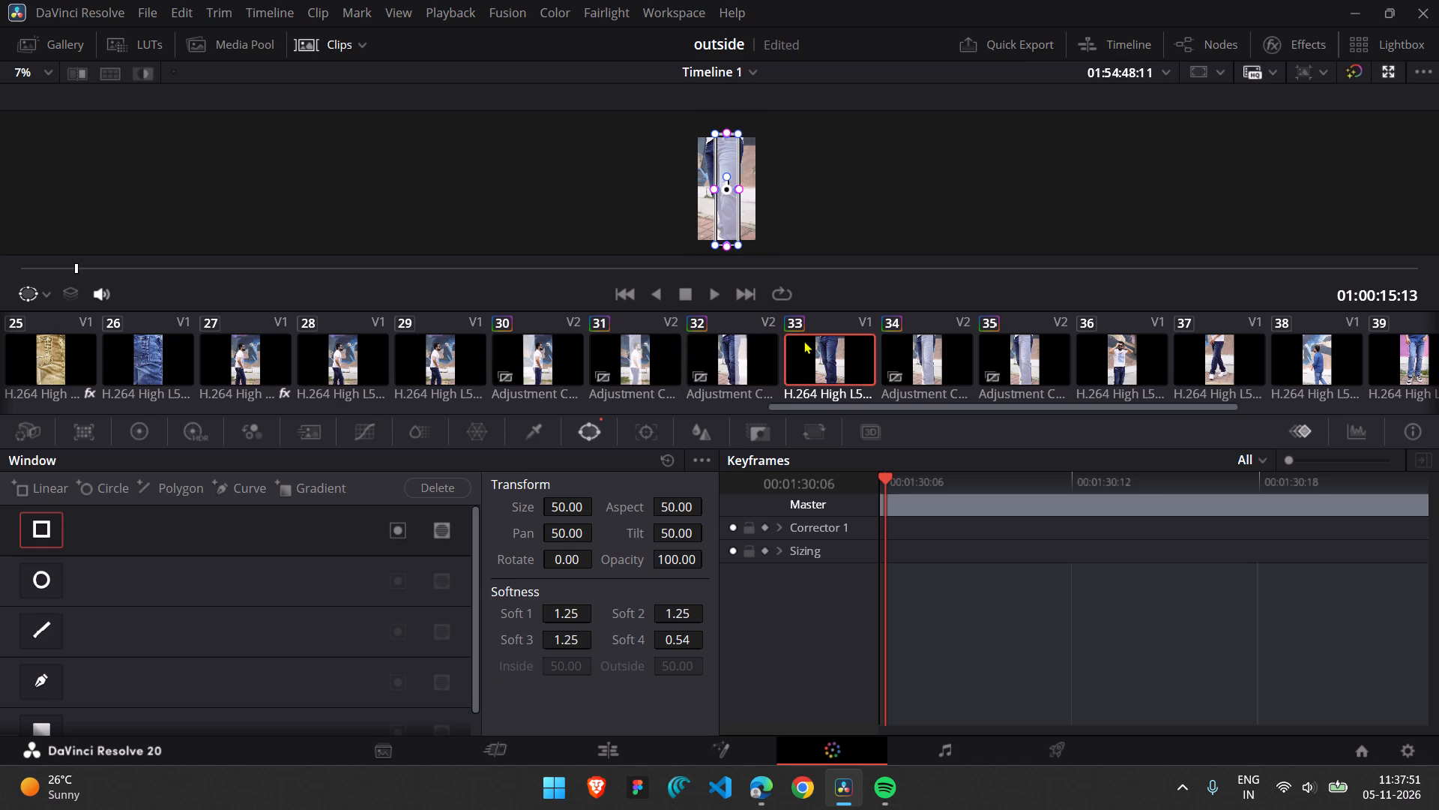
left_click_drag(727, 190, 705, 189)
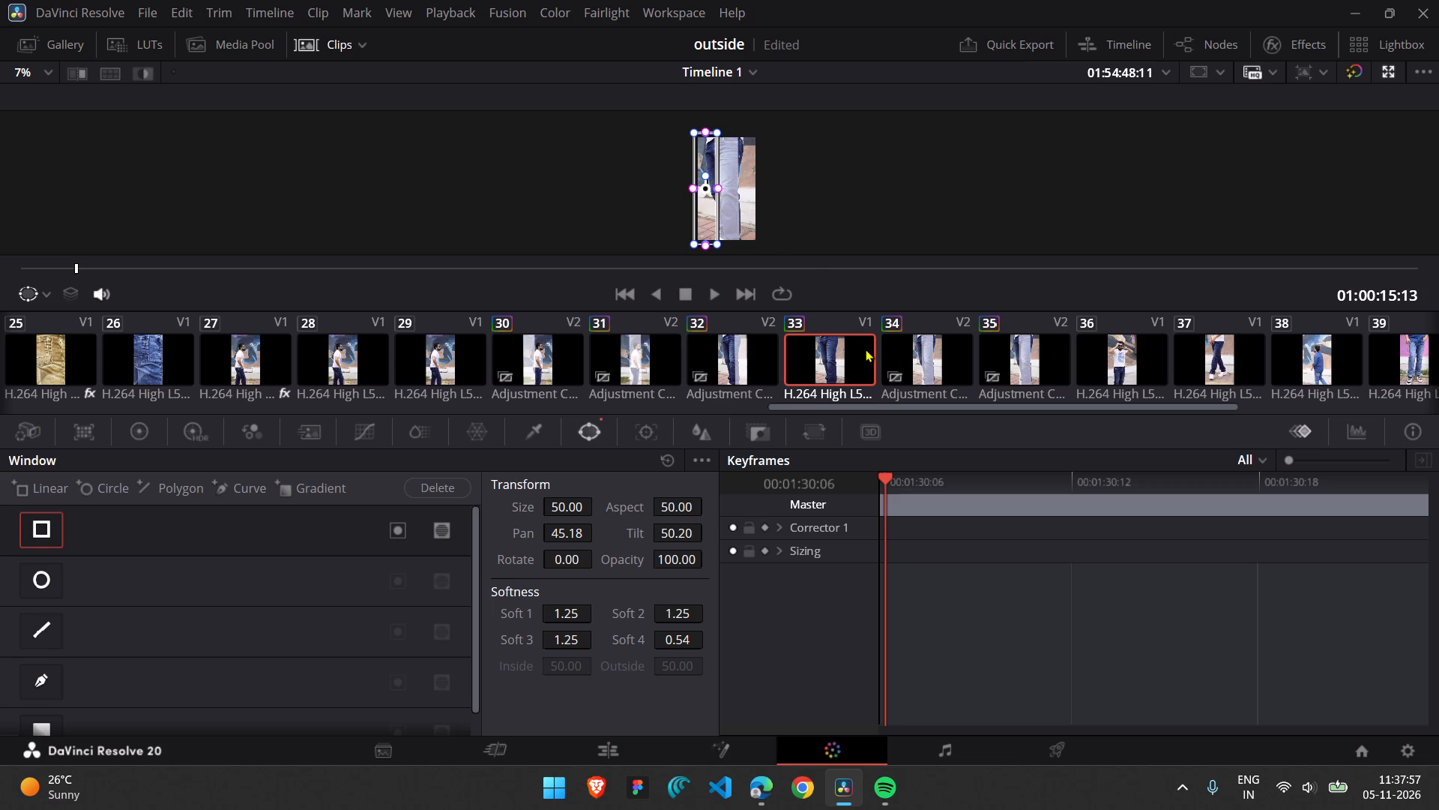
Shift the window of the V2 adjustment clip at 01:00:15:13 left of centre, about Pan 48.71 and Tilt 50.43.
left_click(914, 354)
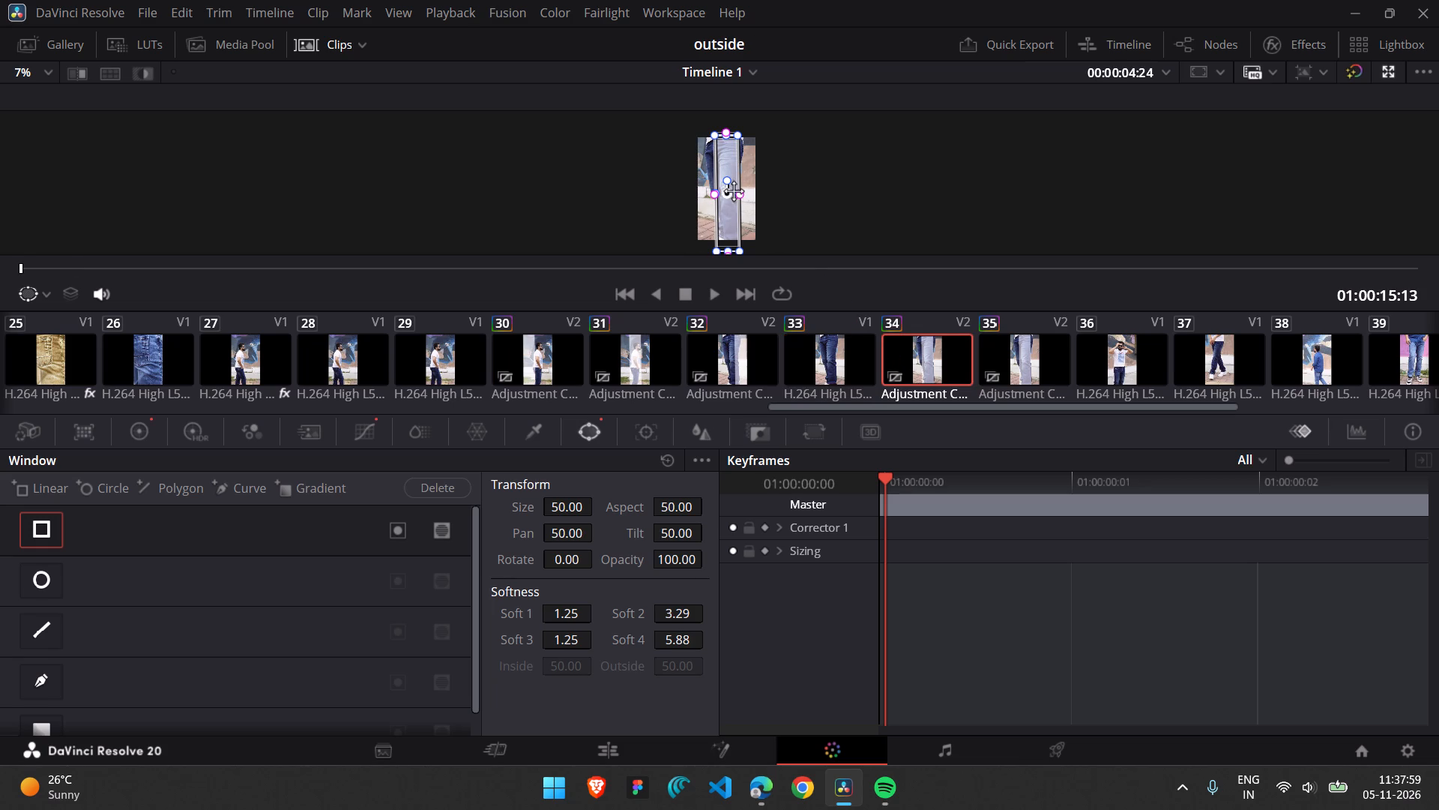
left_click_drag(730, 191, 717, 190)
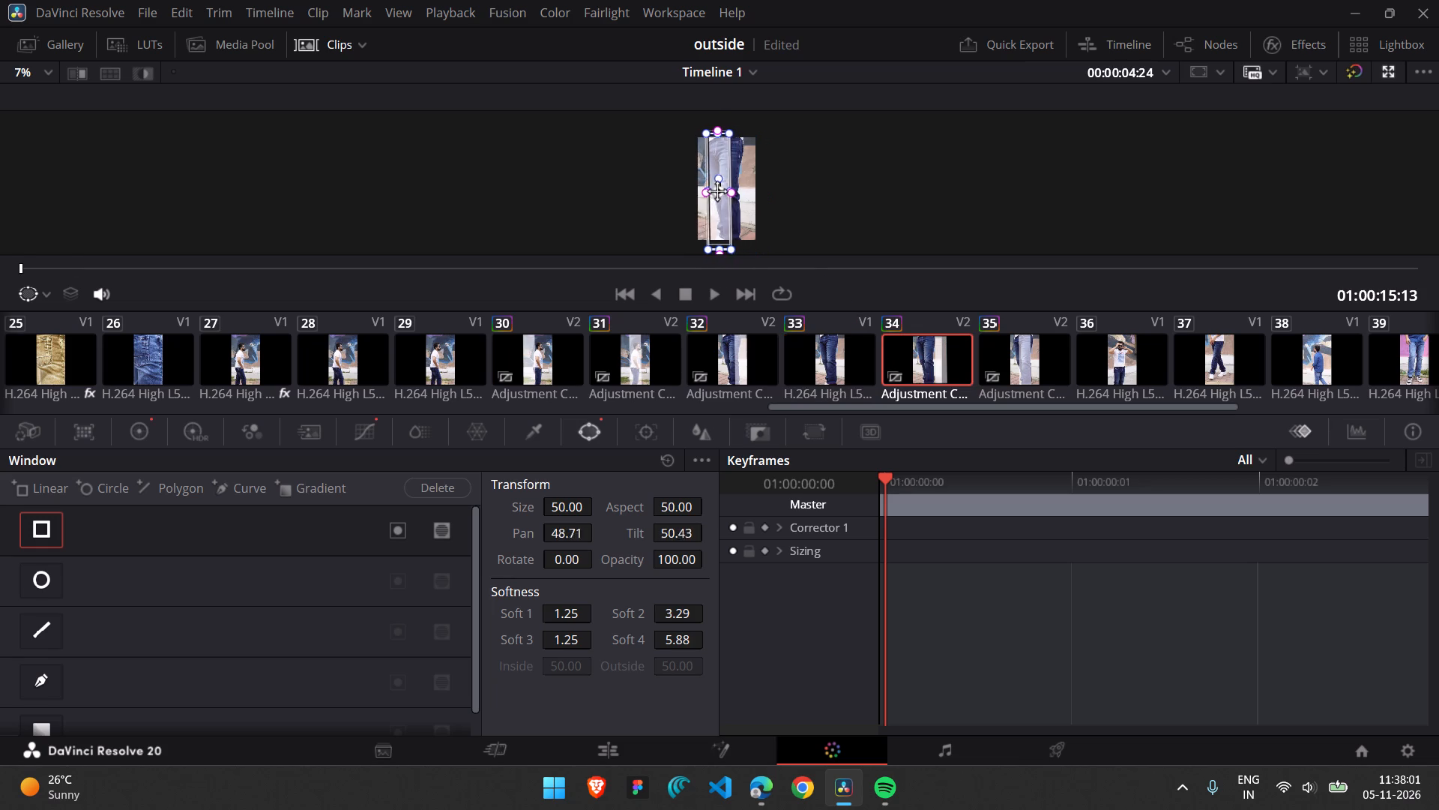
Move the window of the V2 adjustment clip at 01:00:15:13 further toward the frame's left edge.
left_click_drag(717, 190, 708, 188)
left_click(999, 344)
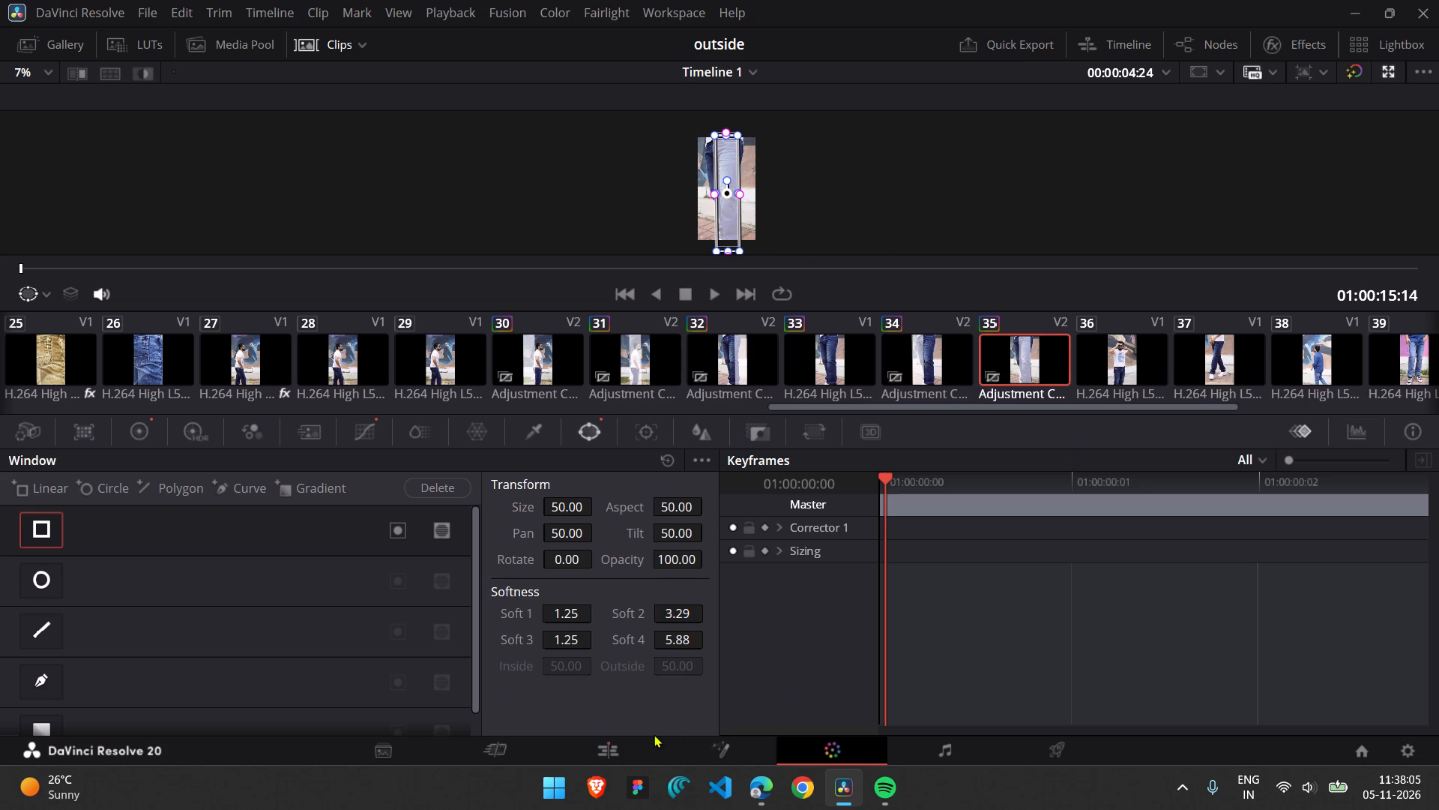
Return to the Edit page and play back the C5355/C5356 cut several times to review the shifting strip effect.
left_click(626, 742)
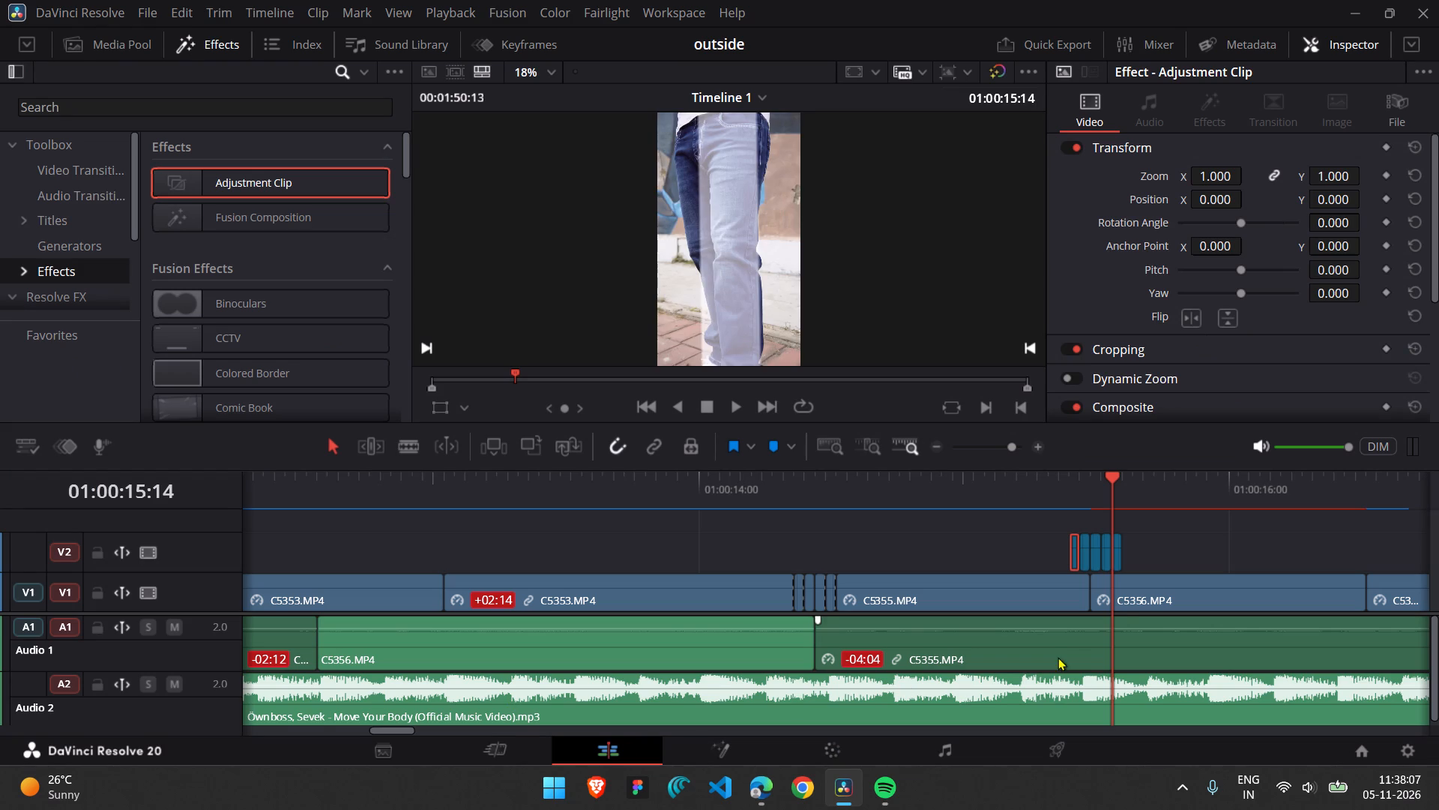
left_click(1067, 494)
left_click(1017, 493)
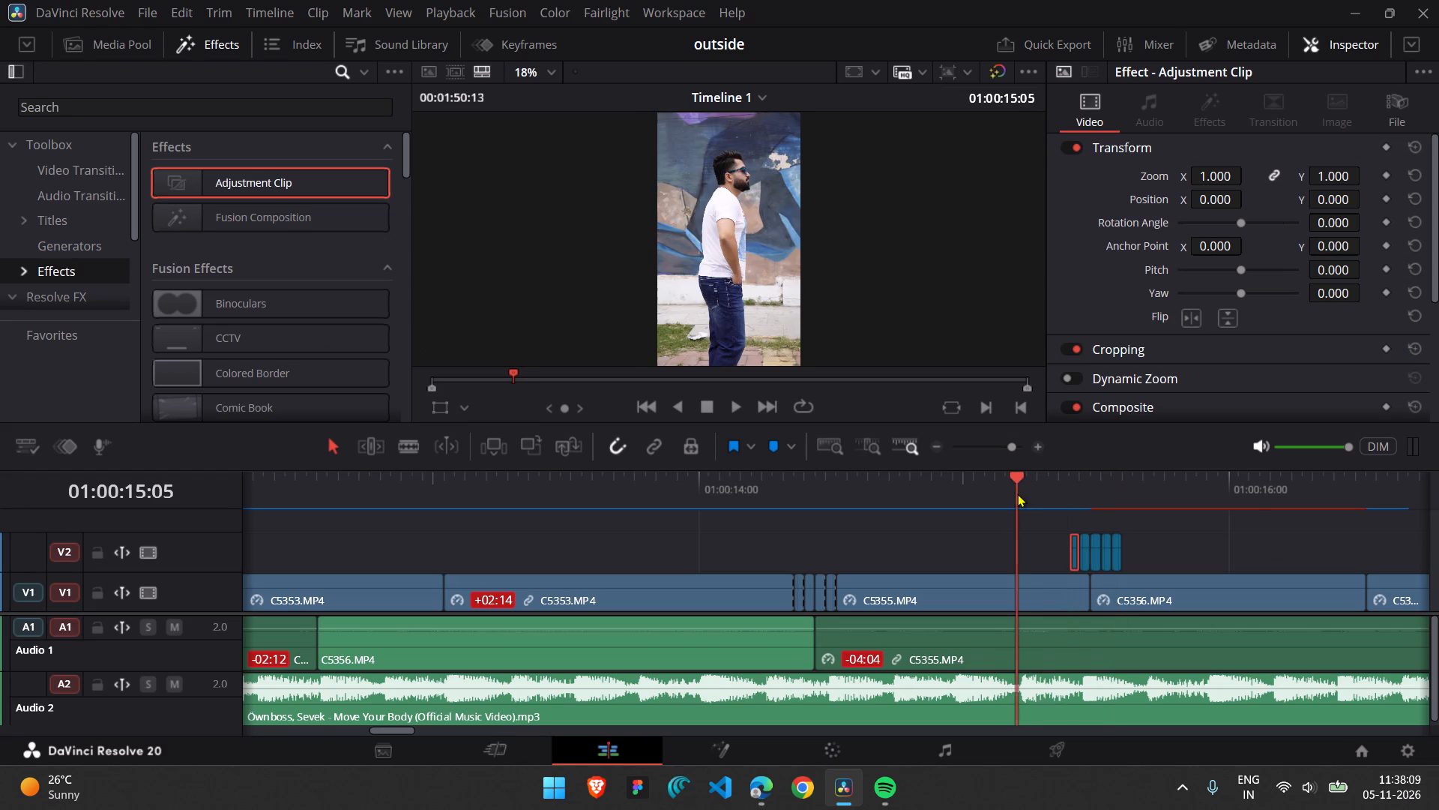
key("space")
key("space")
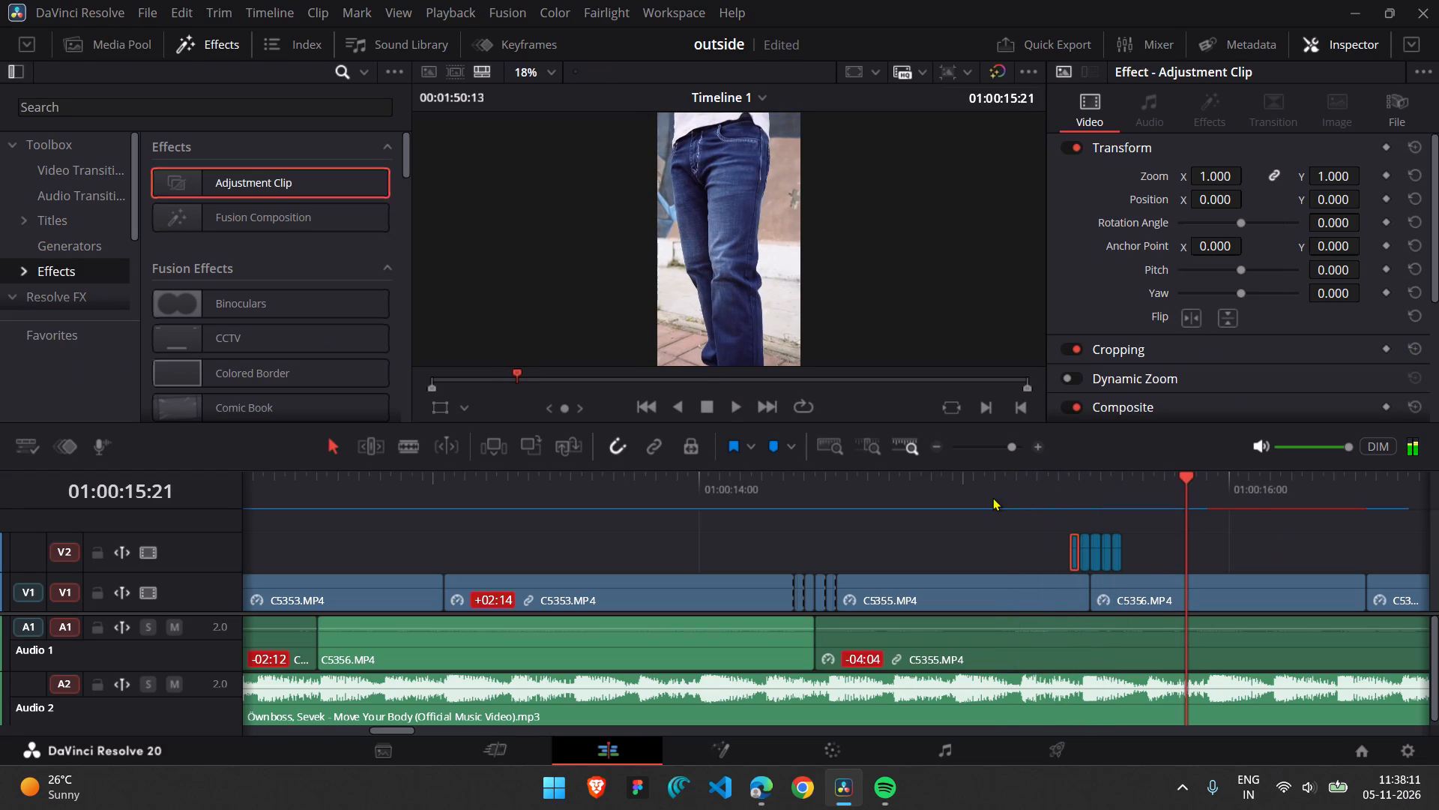
left_click(992, 497)
key("space")
key("space")
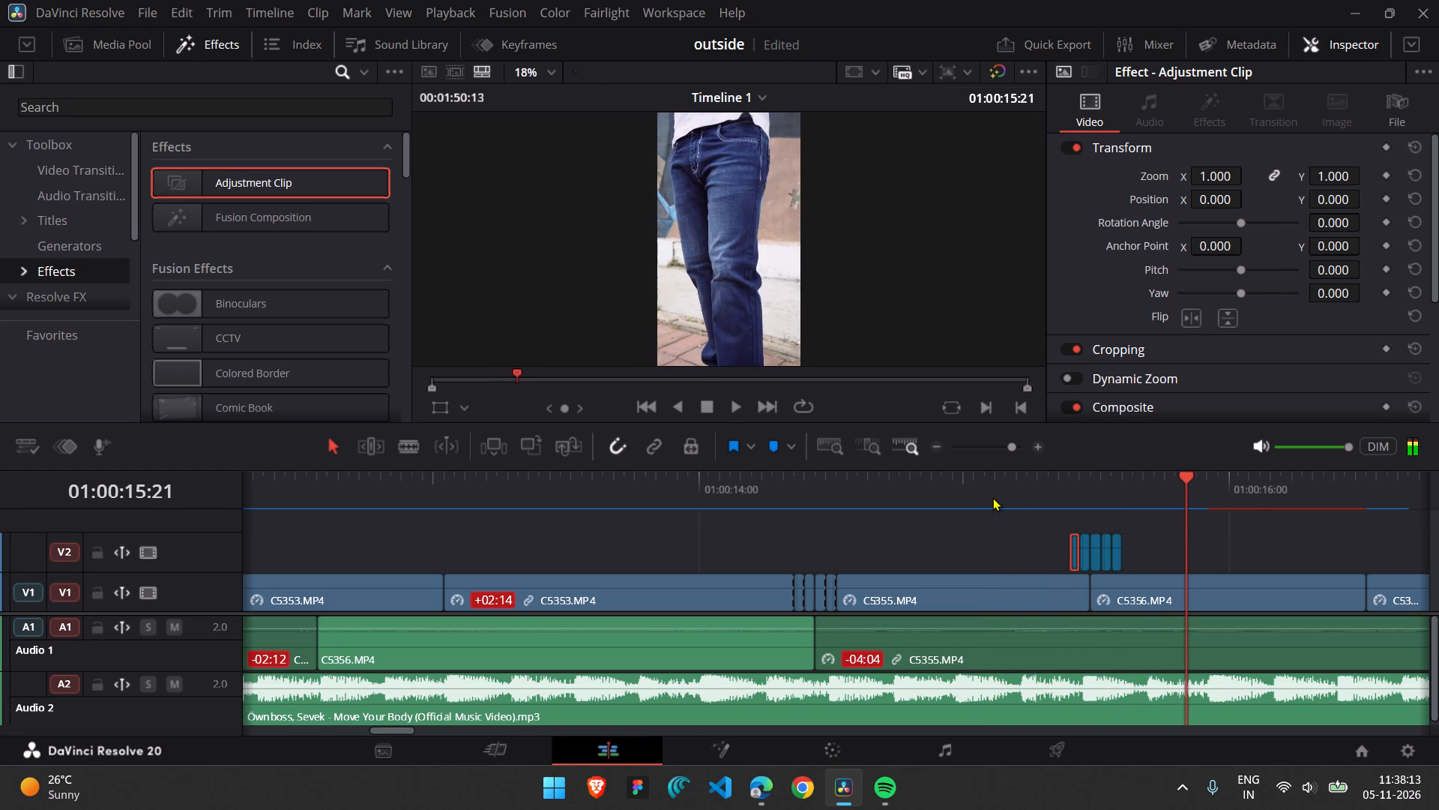
left_click(992, 497)
key("space")
key("space")
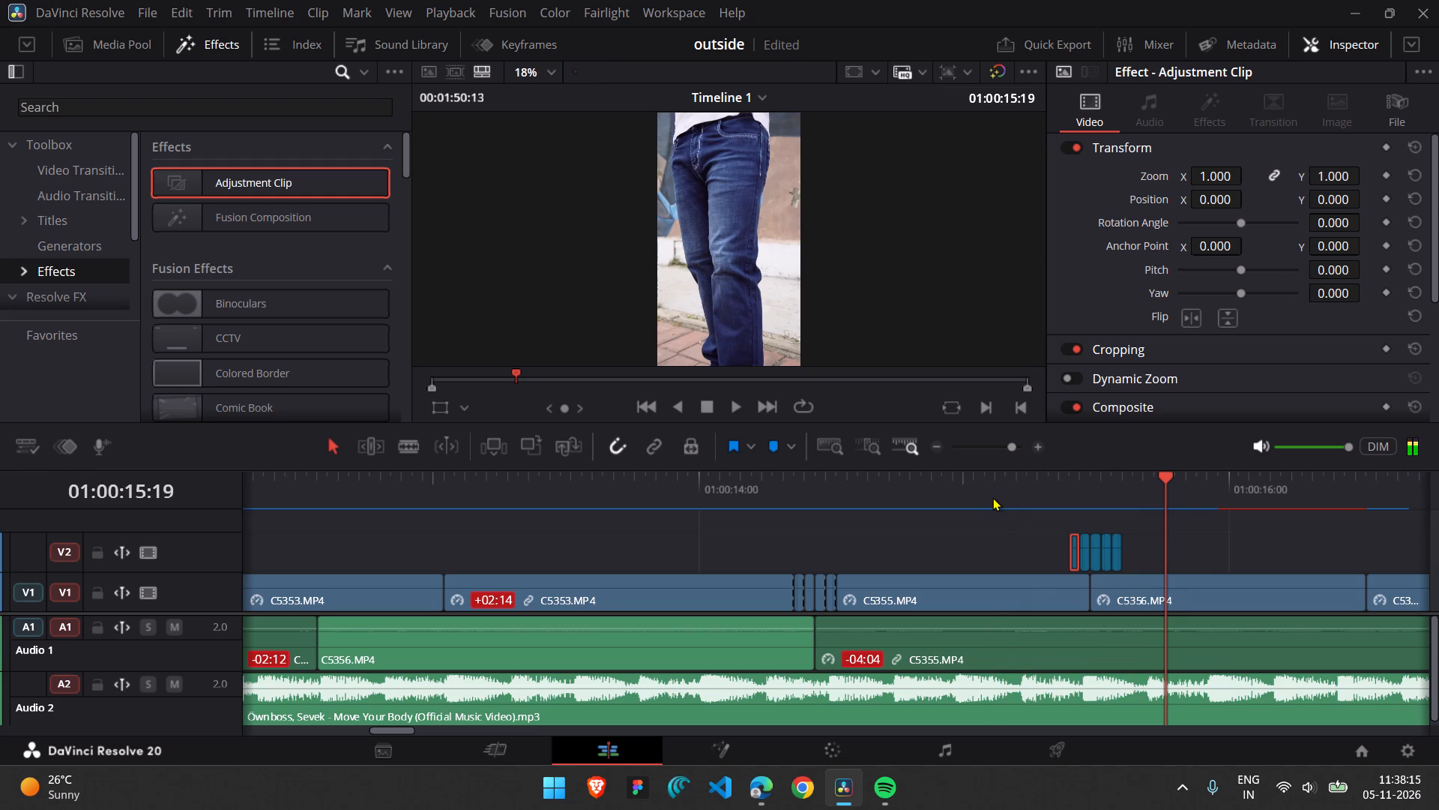
left_click(992, 497)
key("space")
key("space")
double_click(992, 497)
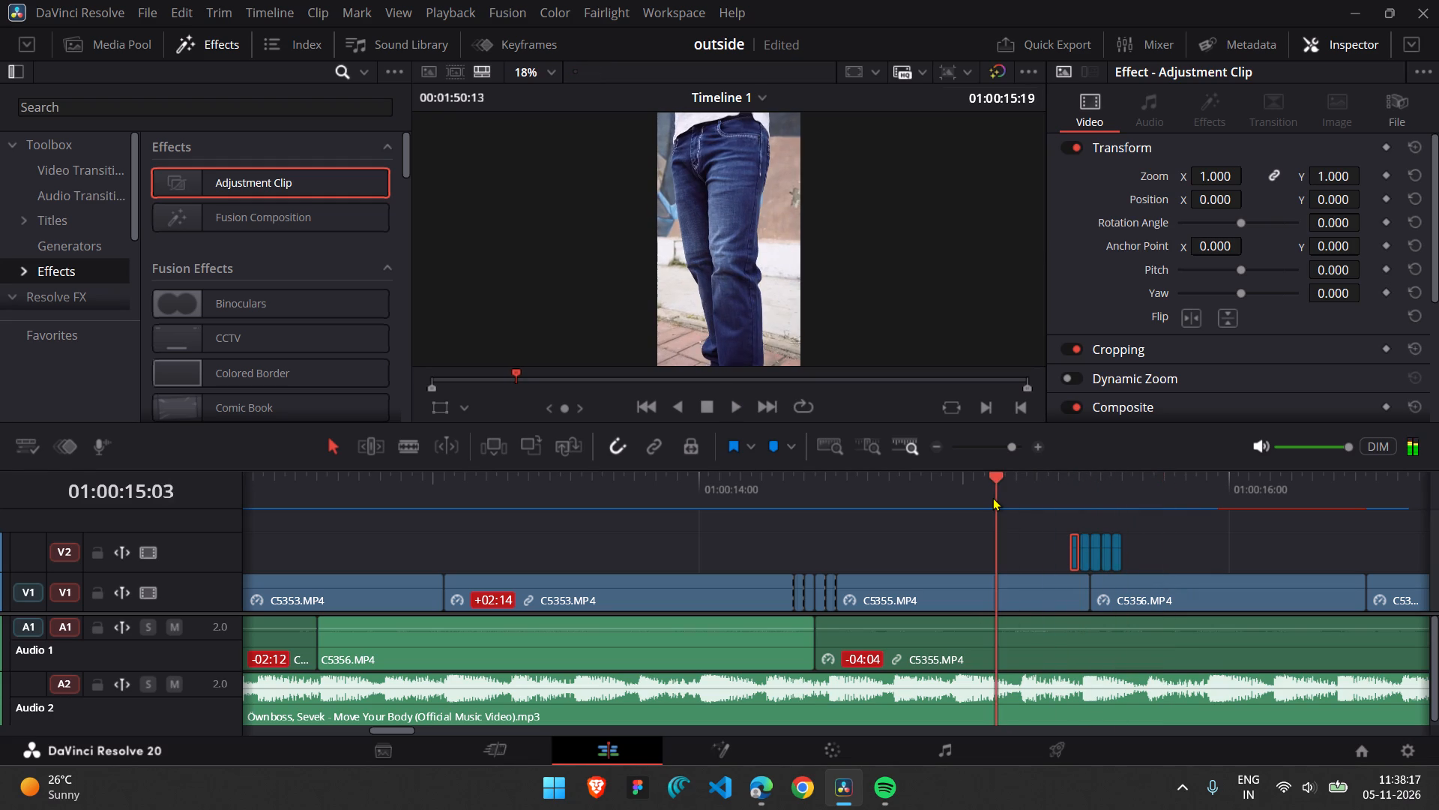
key("space")
key("space")
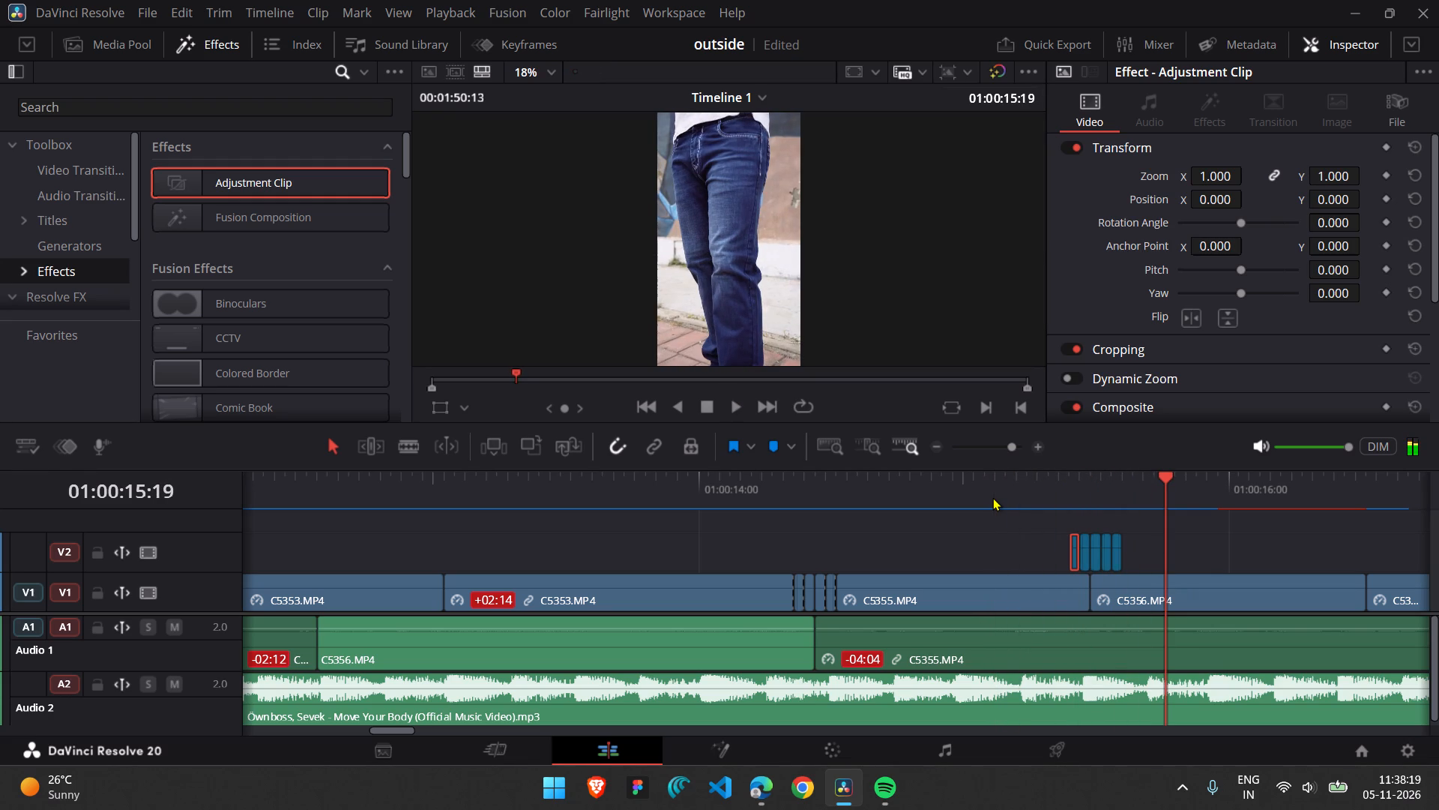
left_click(992, 497)
key("space")
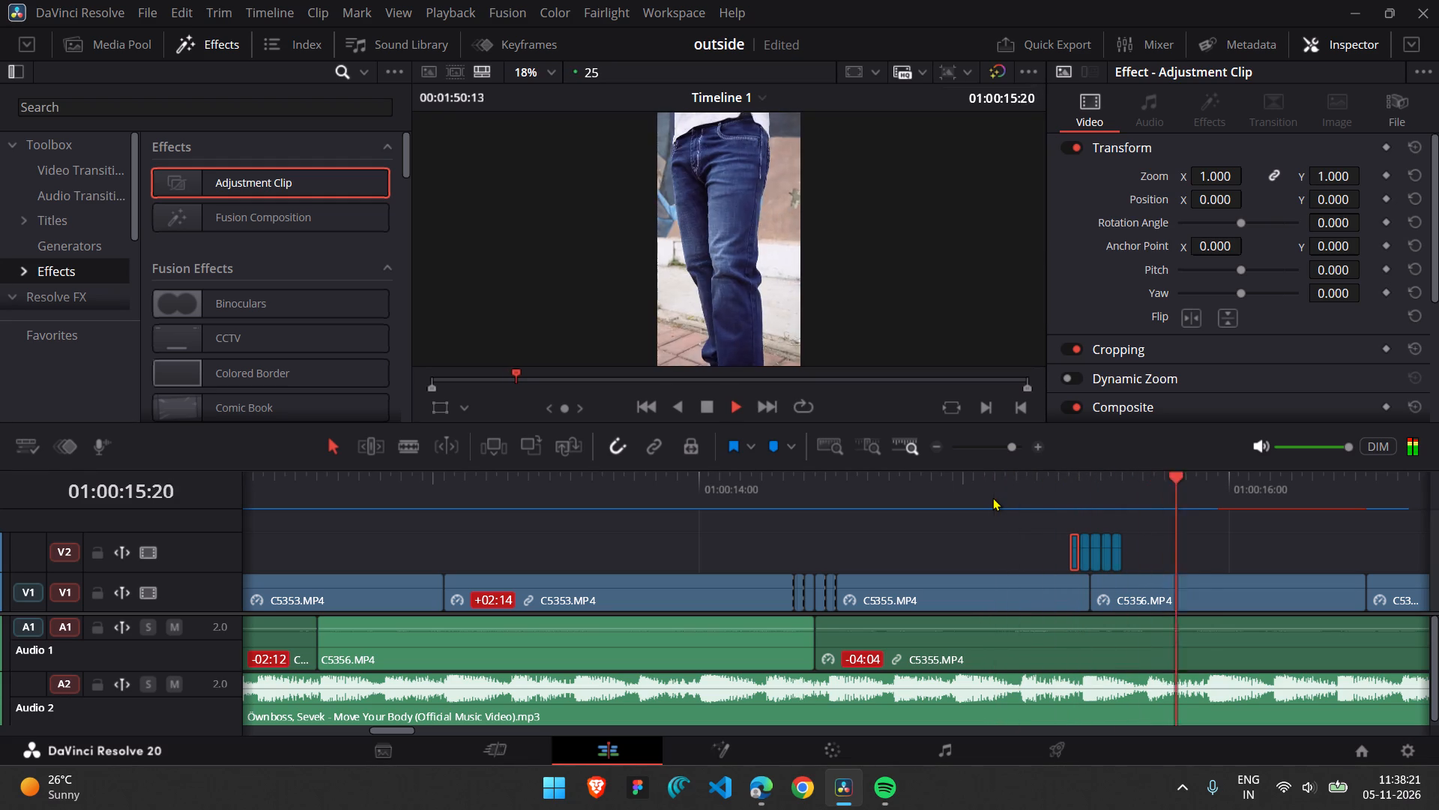
key("space")
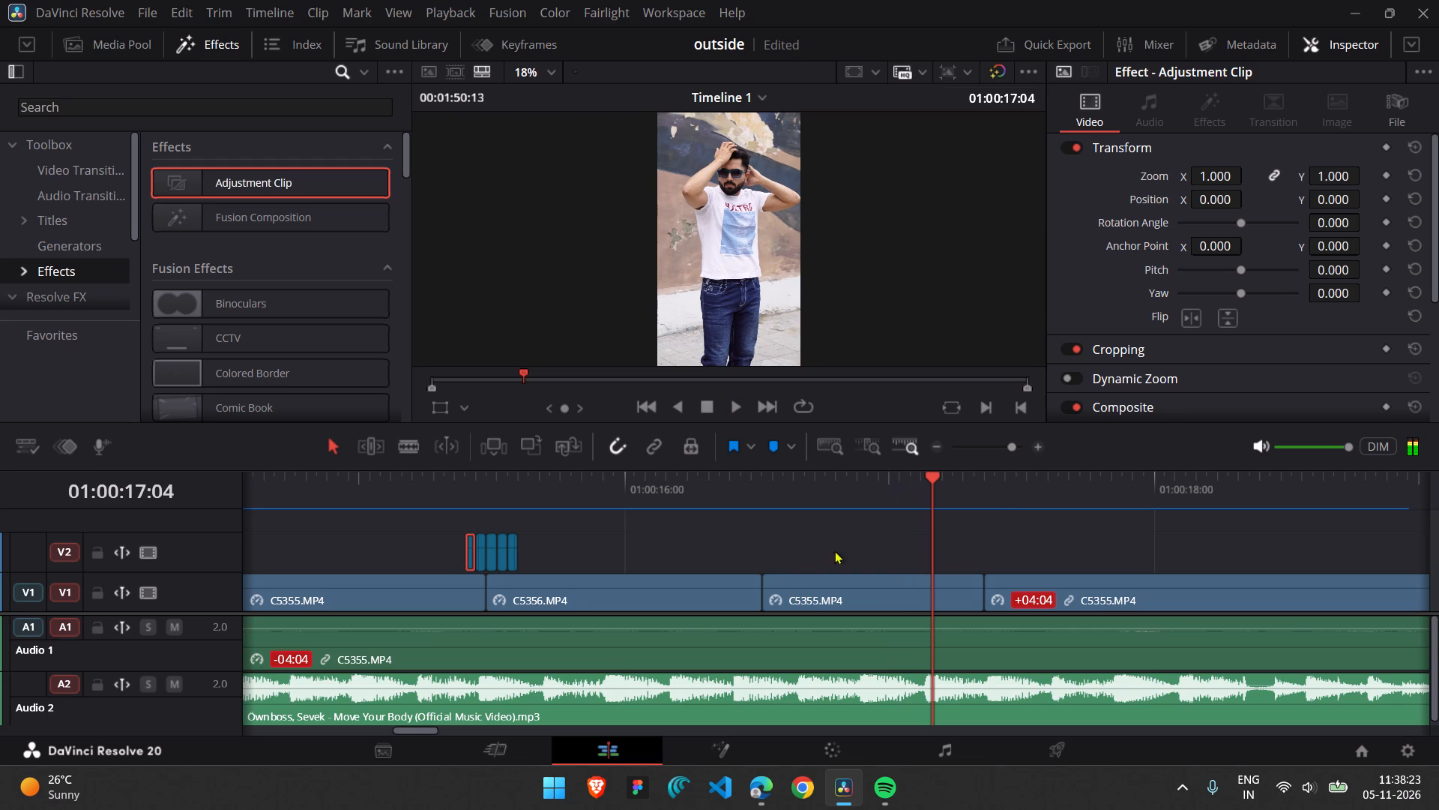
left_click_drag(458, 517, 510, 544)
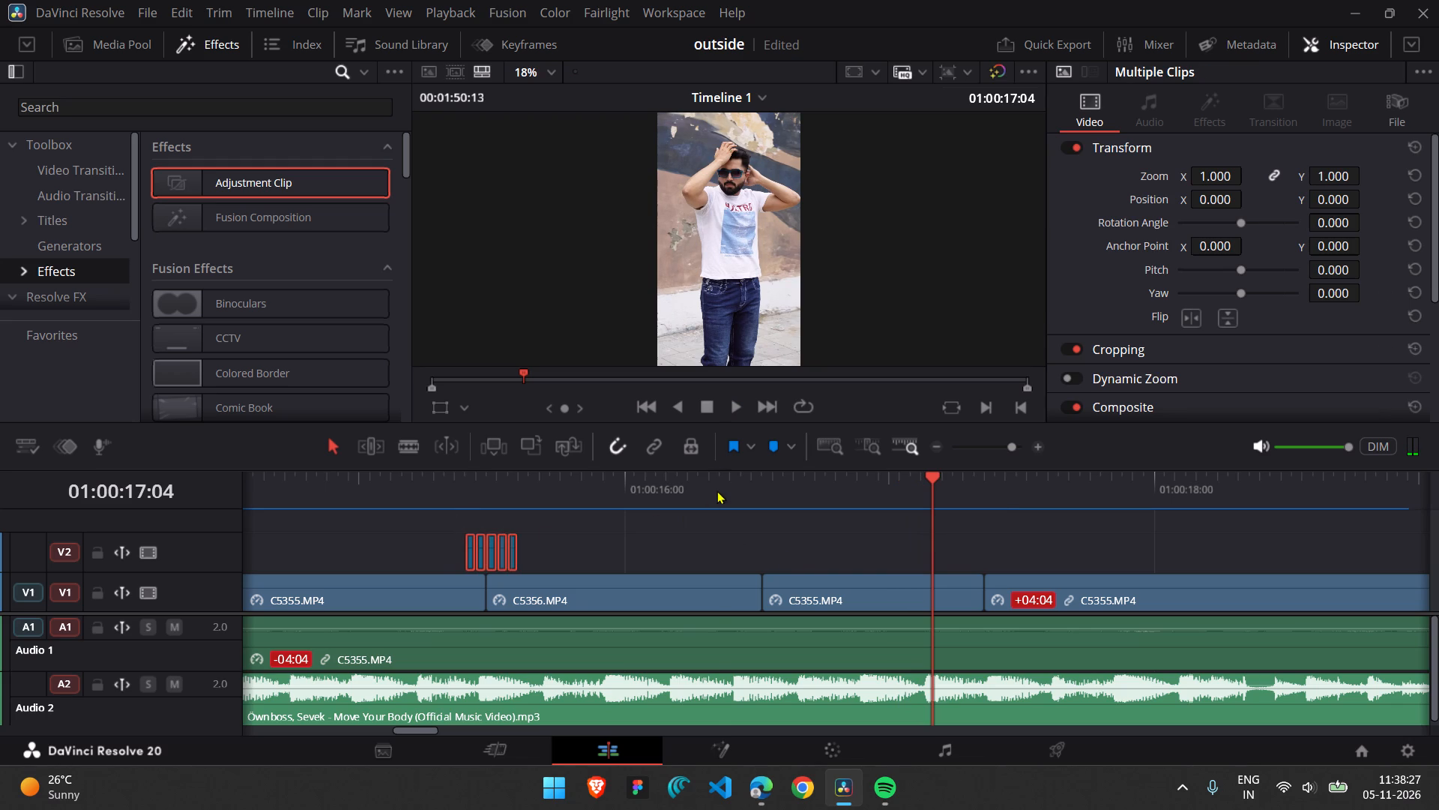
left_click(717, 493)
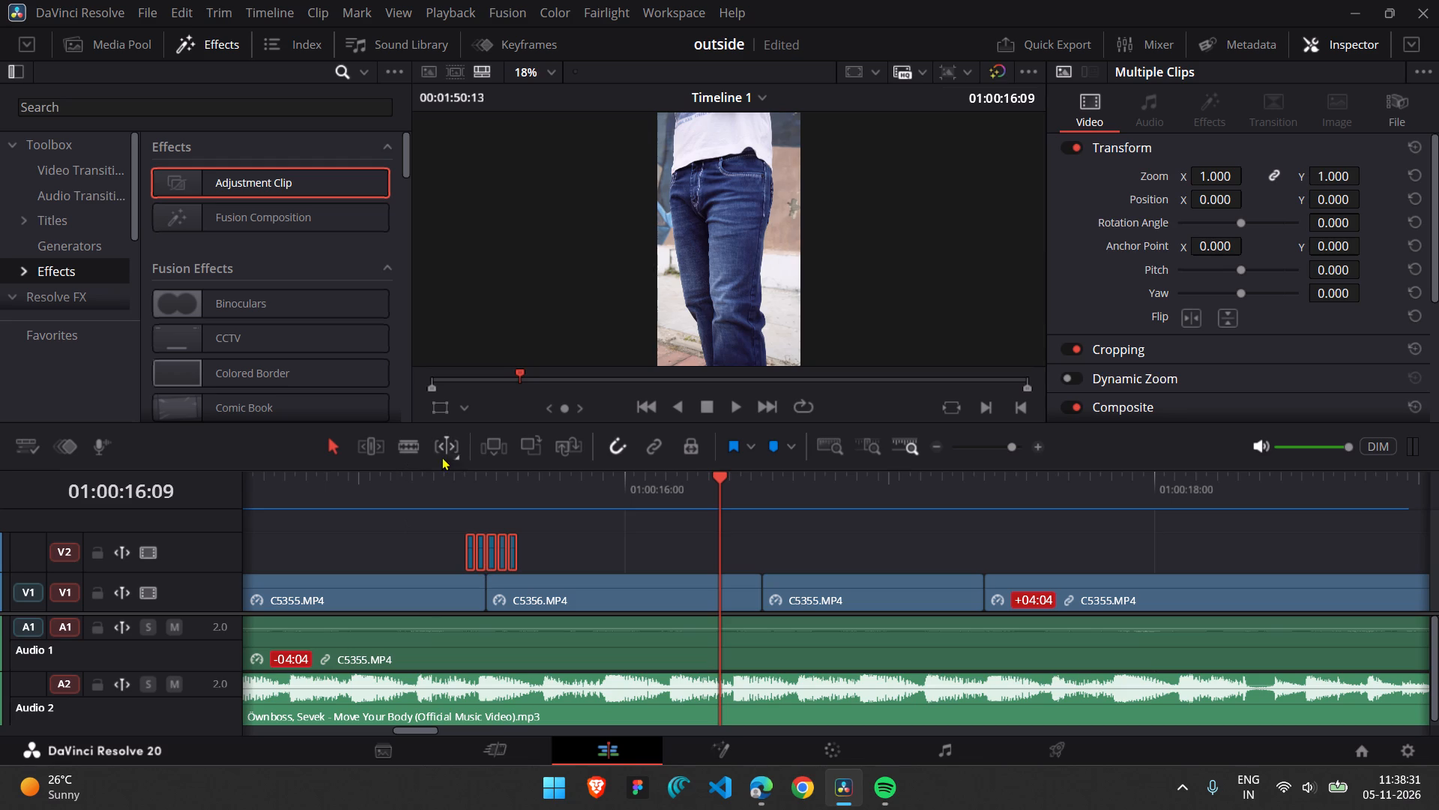
Isolate one frame on each side of the C5355/C5356 cut by splitting C5356.MP4 at 01:00:15:13 and C5355.MP4 at 01:00:15:11.
left_click(485, 485)
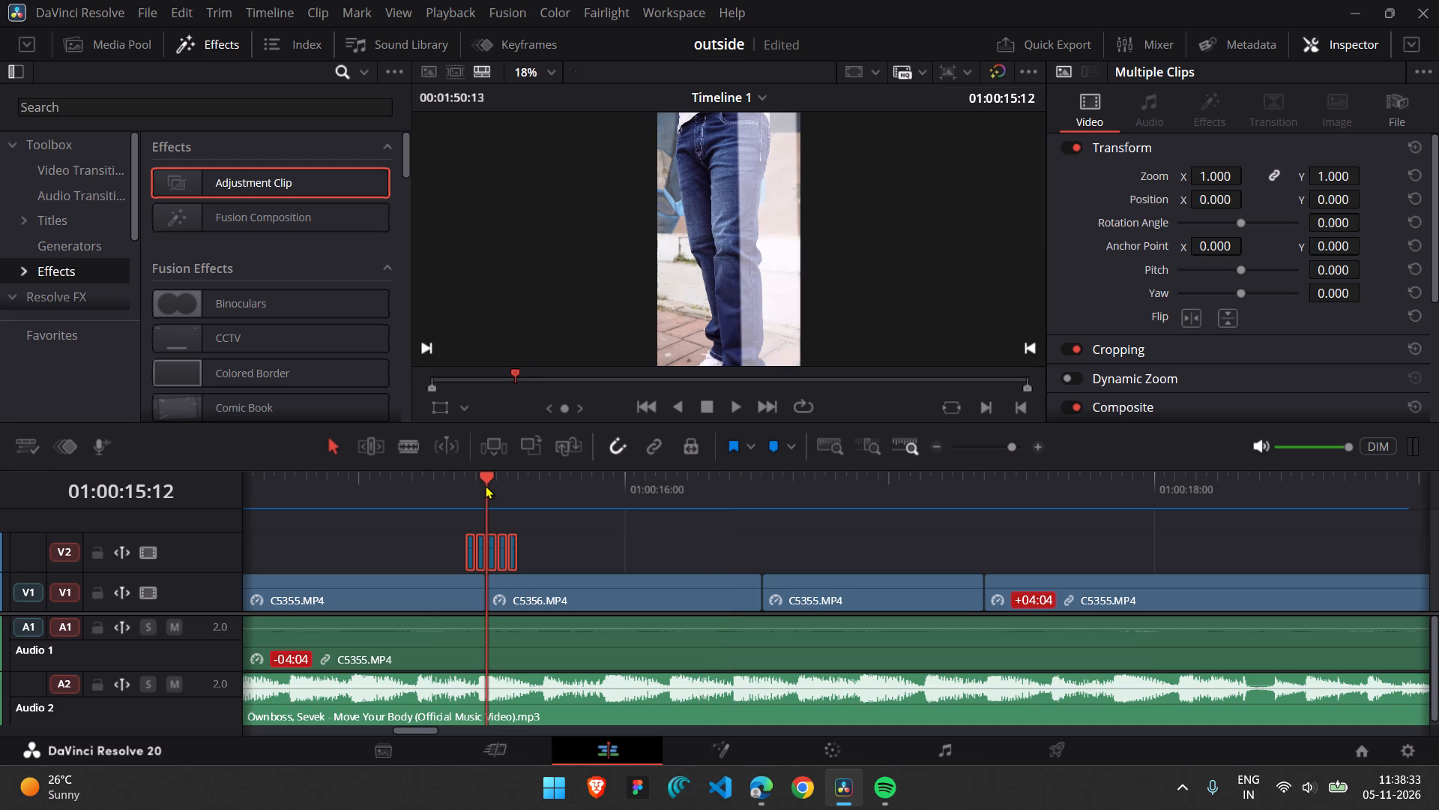
key("Right")
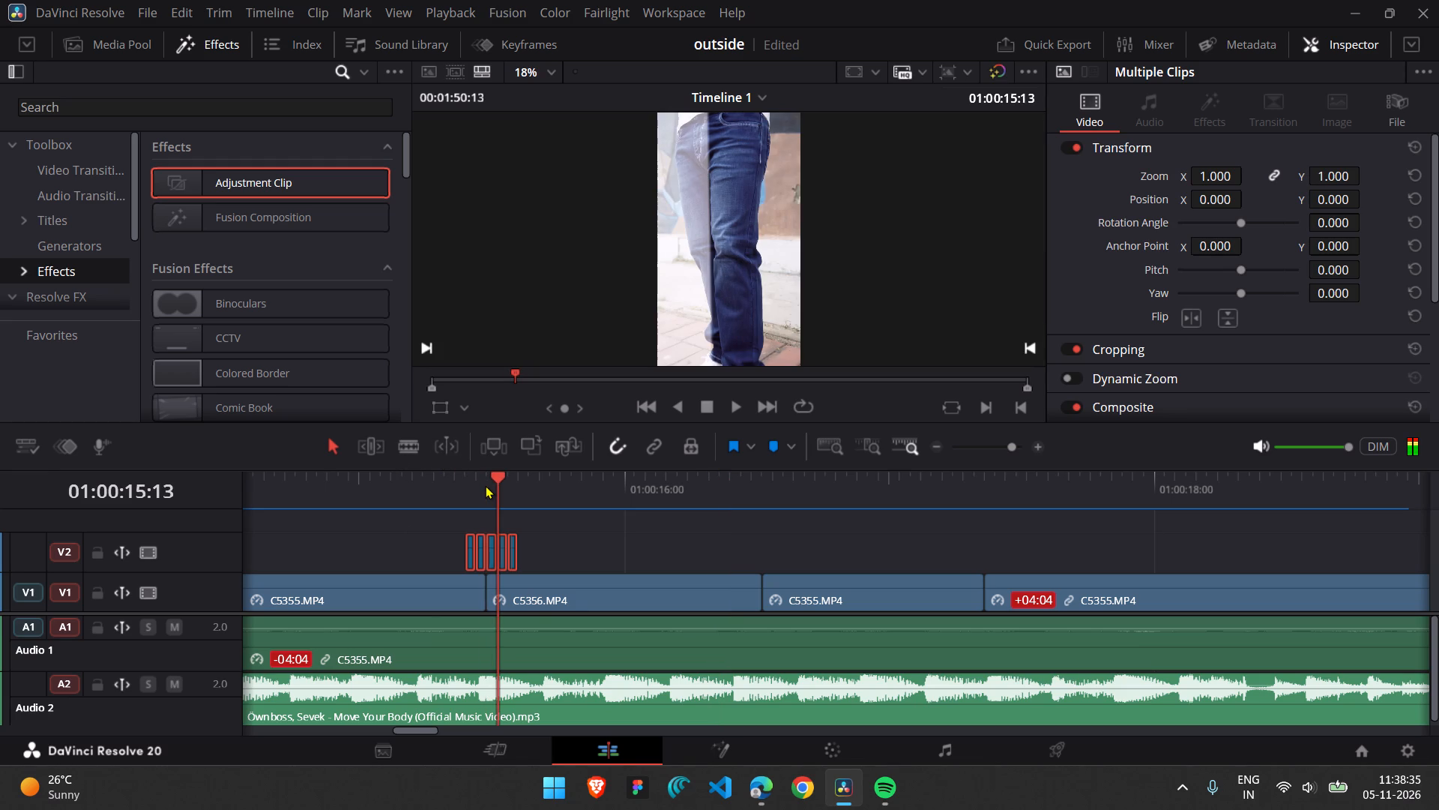
left_click(543, 609)
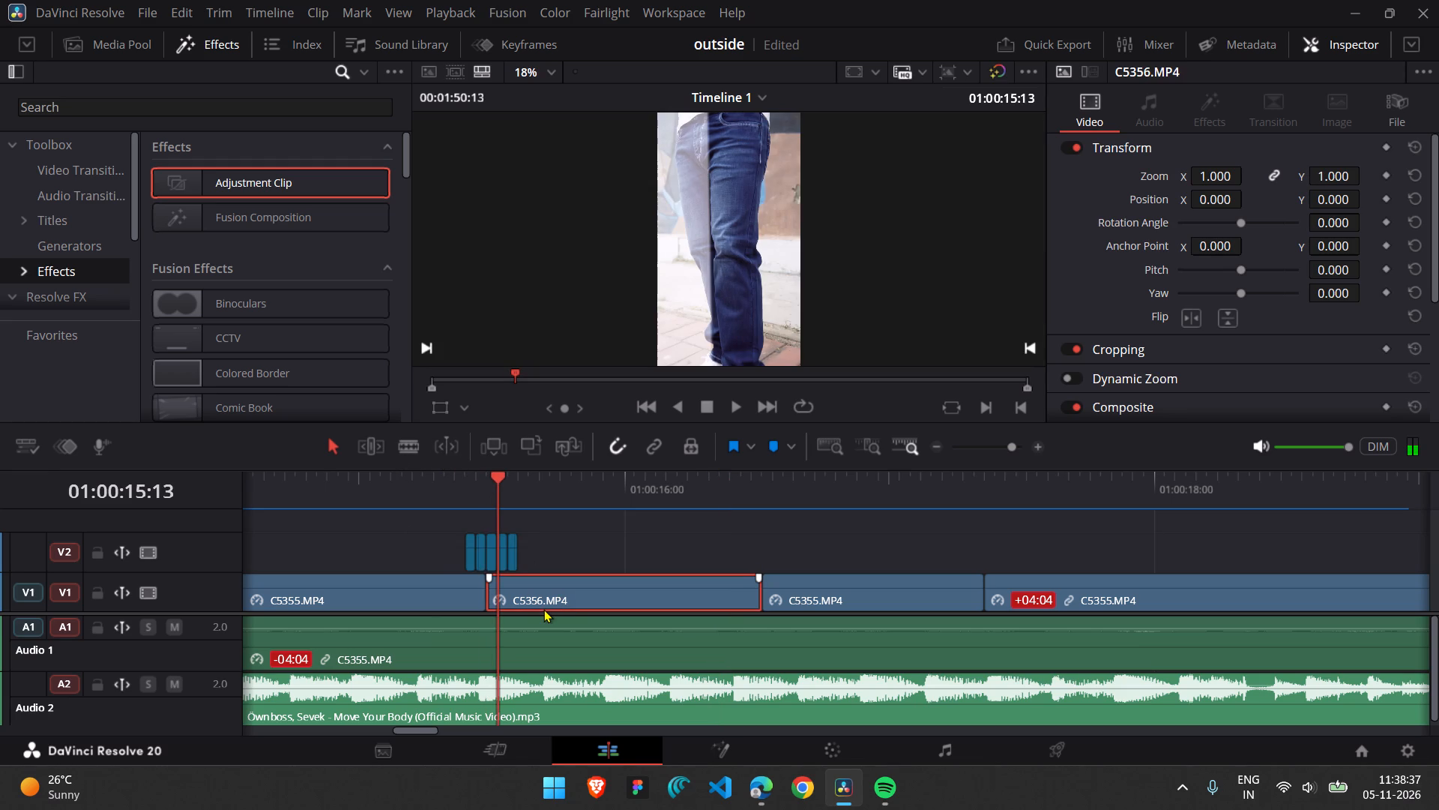
key("ctrl+b")
key("Left")
key("Left")
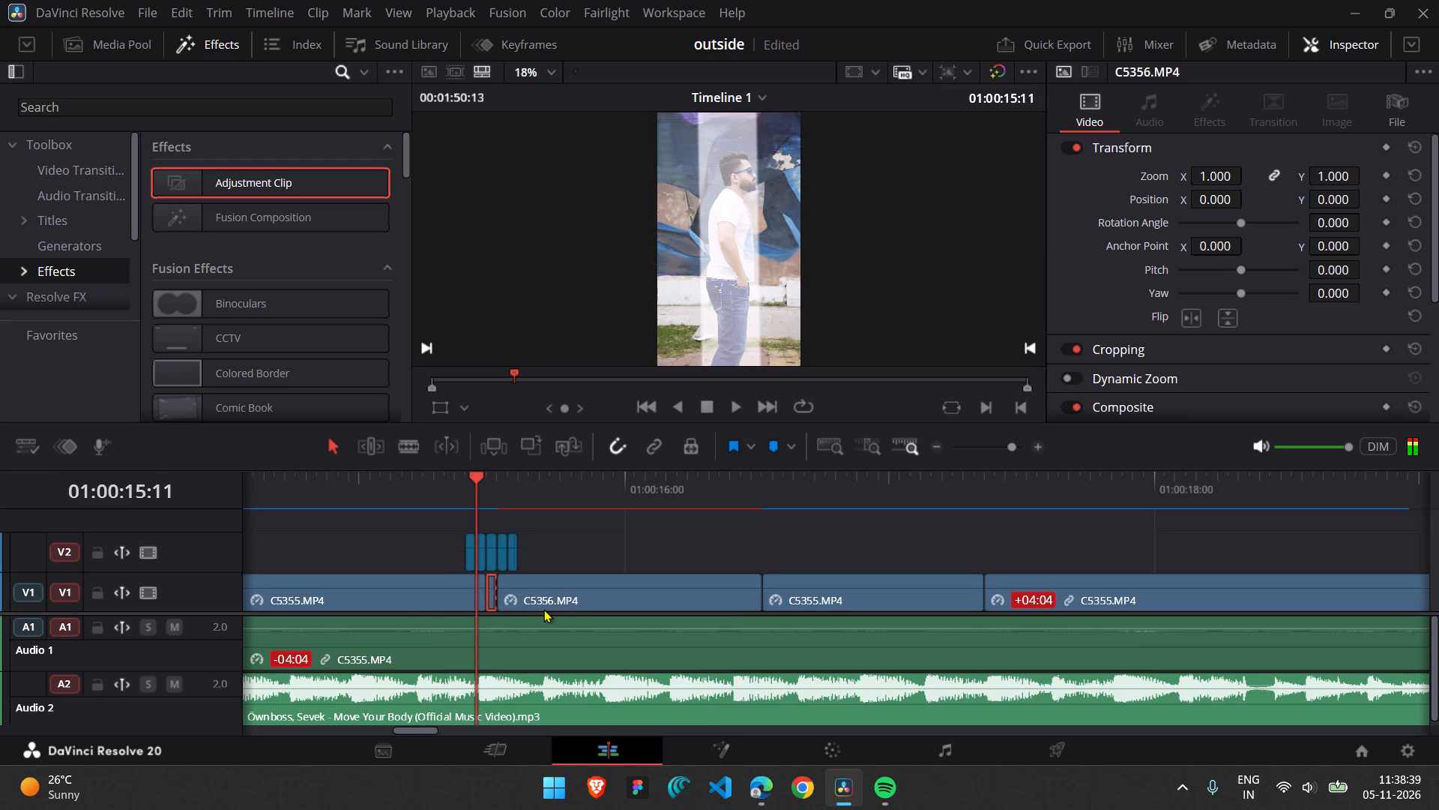
left_click(396, 610)
key("ctrl+b")
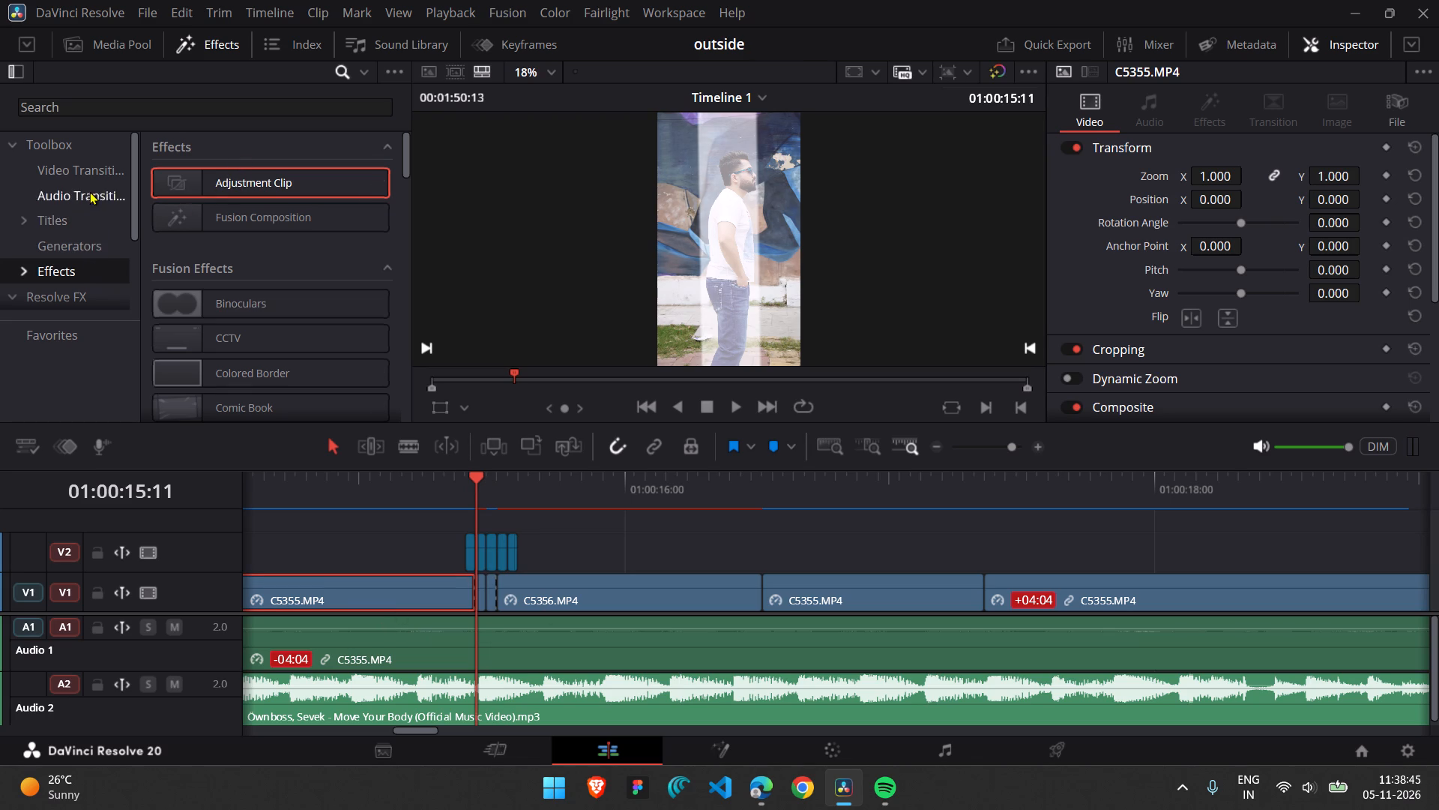
Search the Resolve FX filters for "in" and apply Invert Color to both one-frame V1 pieces around the C5355/C5356 cut.
scroll(82, 278, "down", 1)
left_click(79, 268)
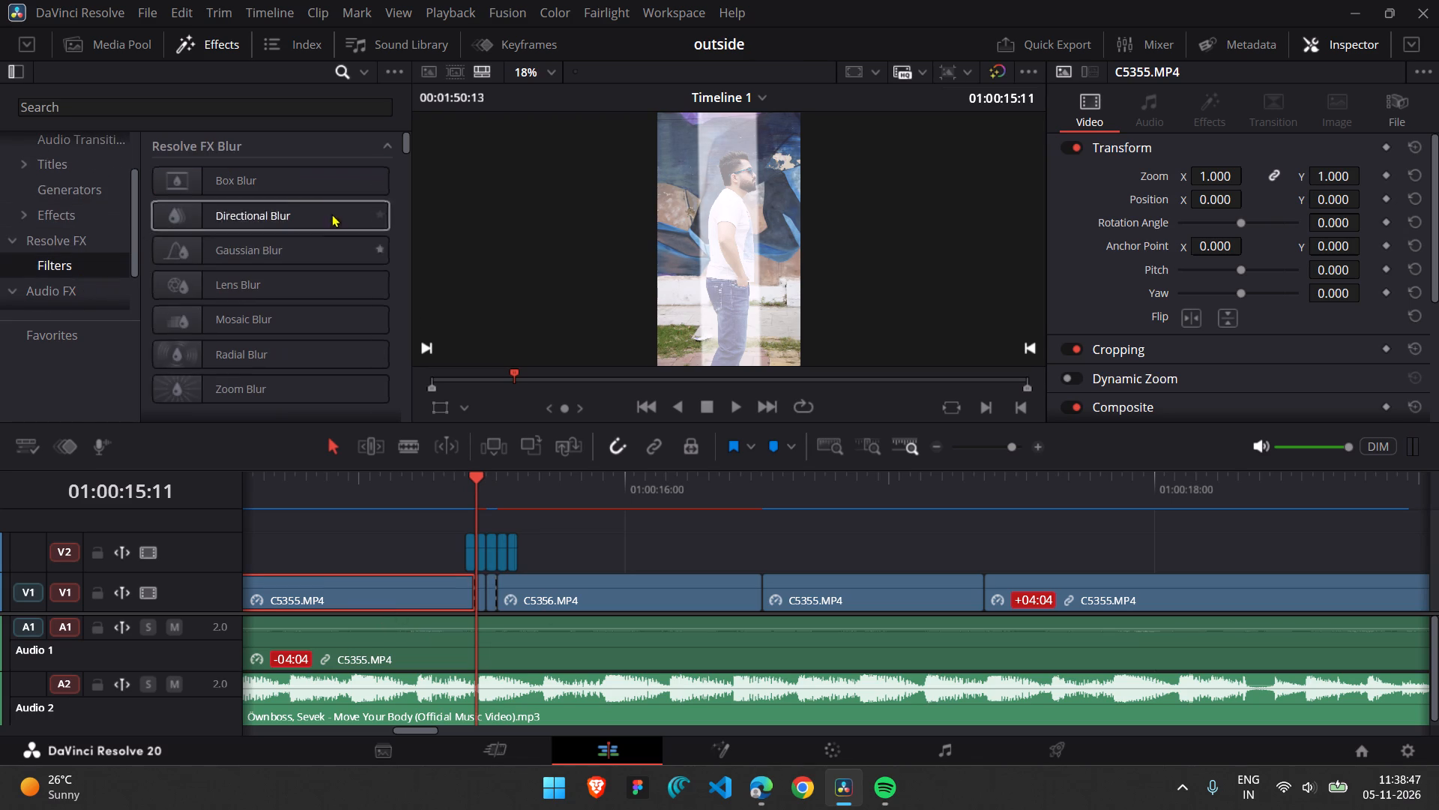
left_click(348, 108)
type("in")
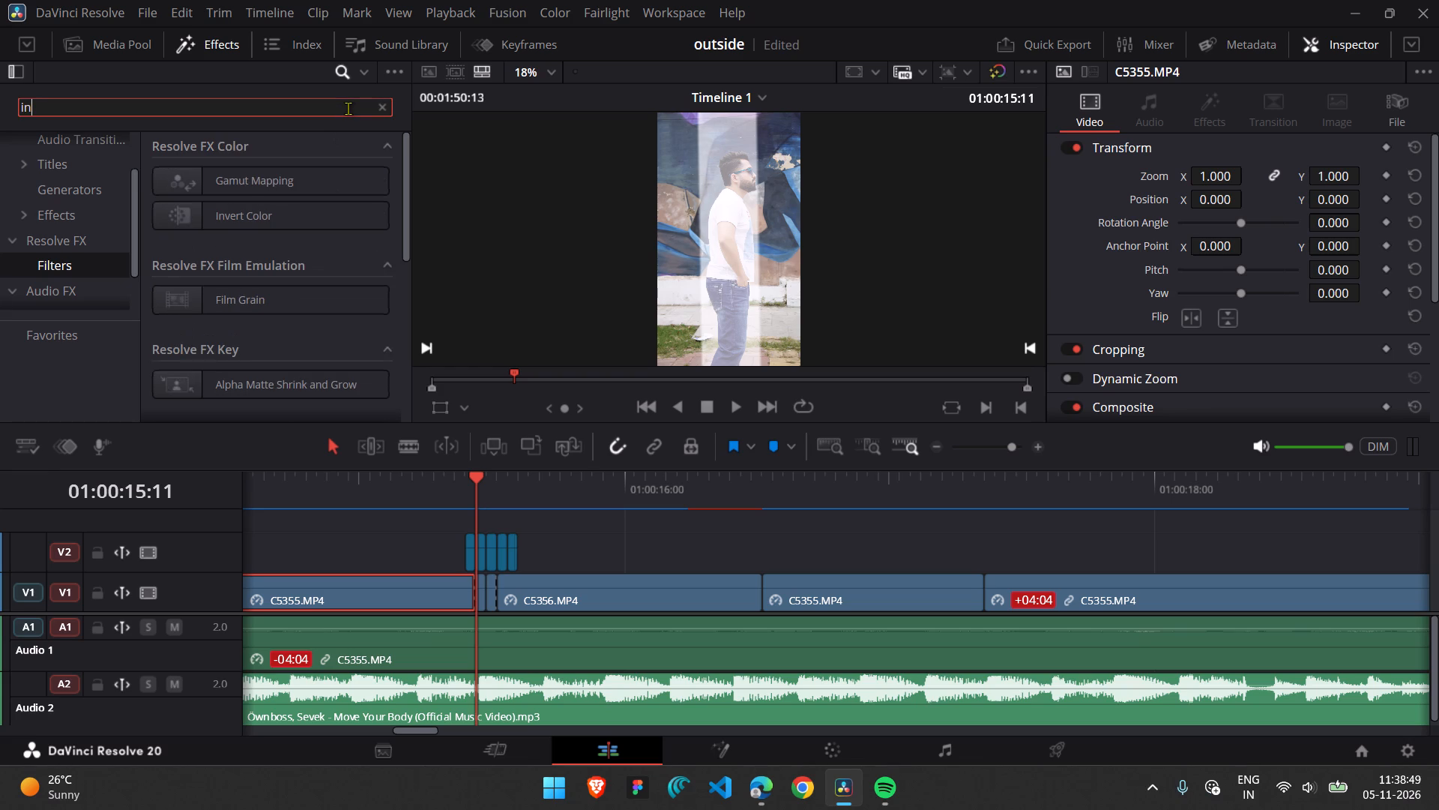
left_click_drag(308, 208, 482, 584)
left_click_drag(325, 217, 538, 535)
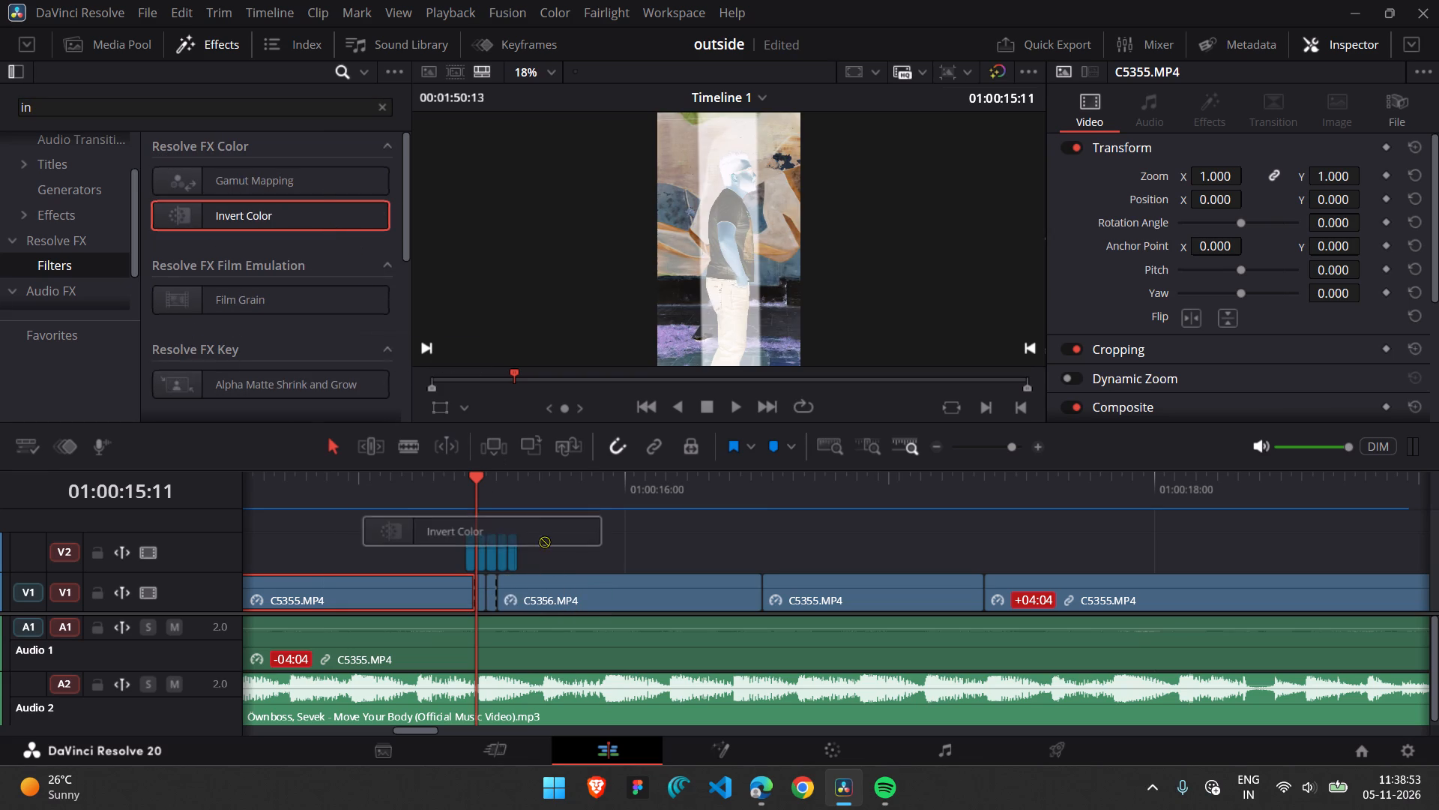
left_click_drag(538, 535, 491, 584)
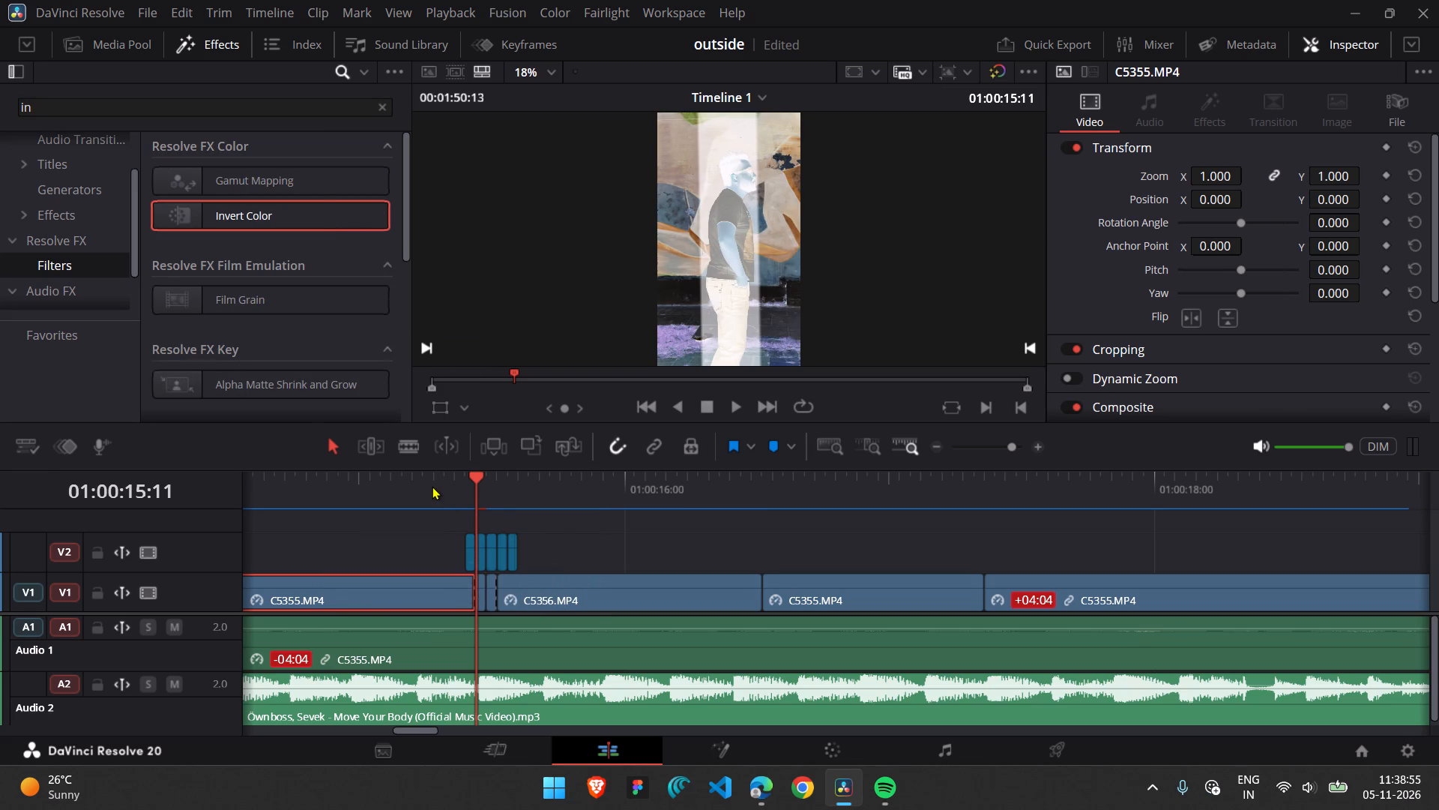
Play back the C5355/C5356 cut to review the inverted frames together with the strip effect.
left_click(432, 486)
key("space")
key("space")
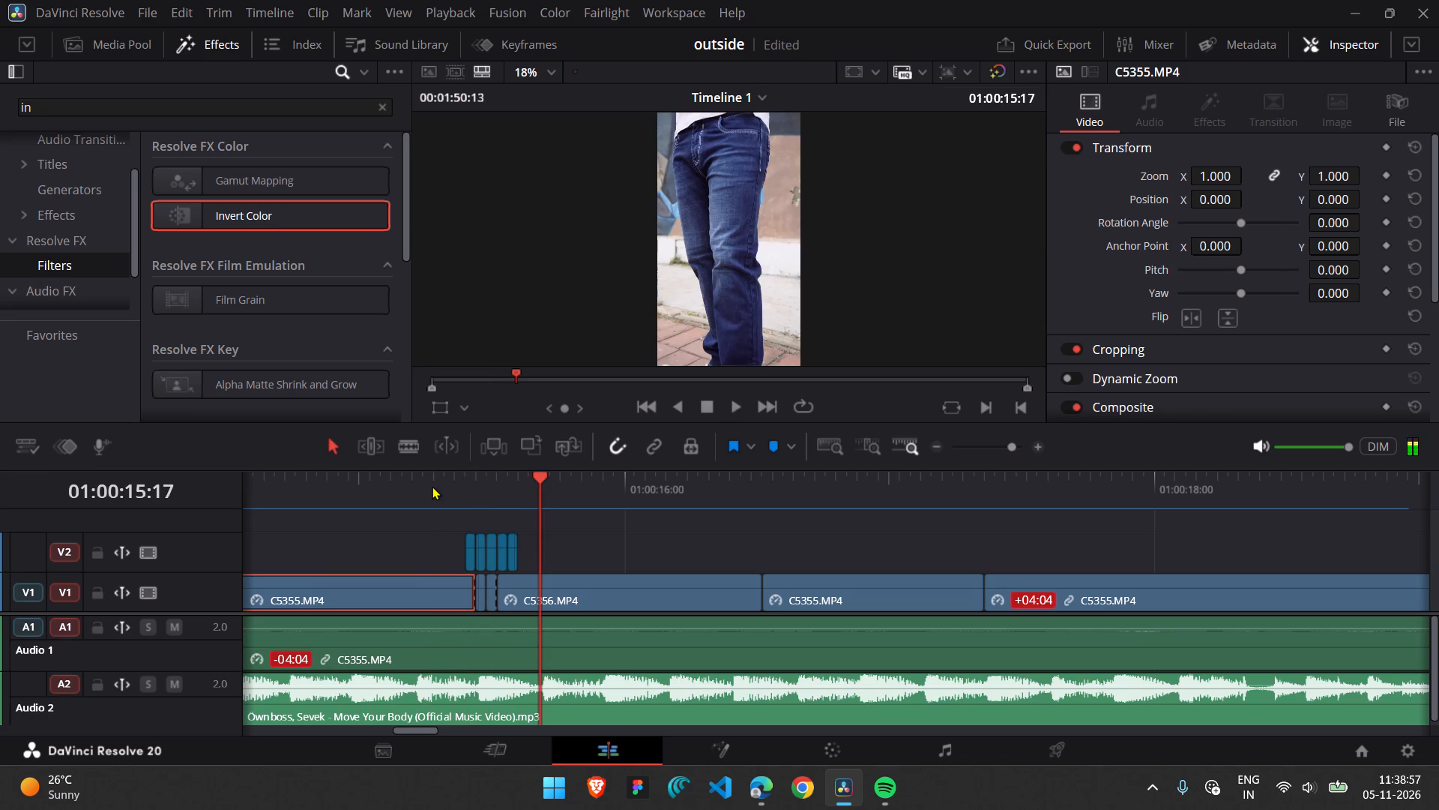
left_click(432, 486)
key("space")
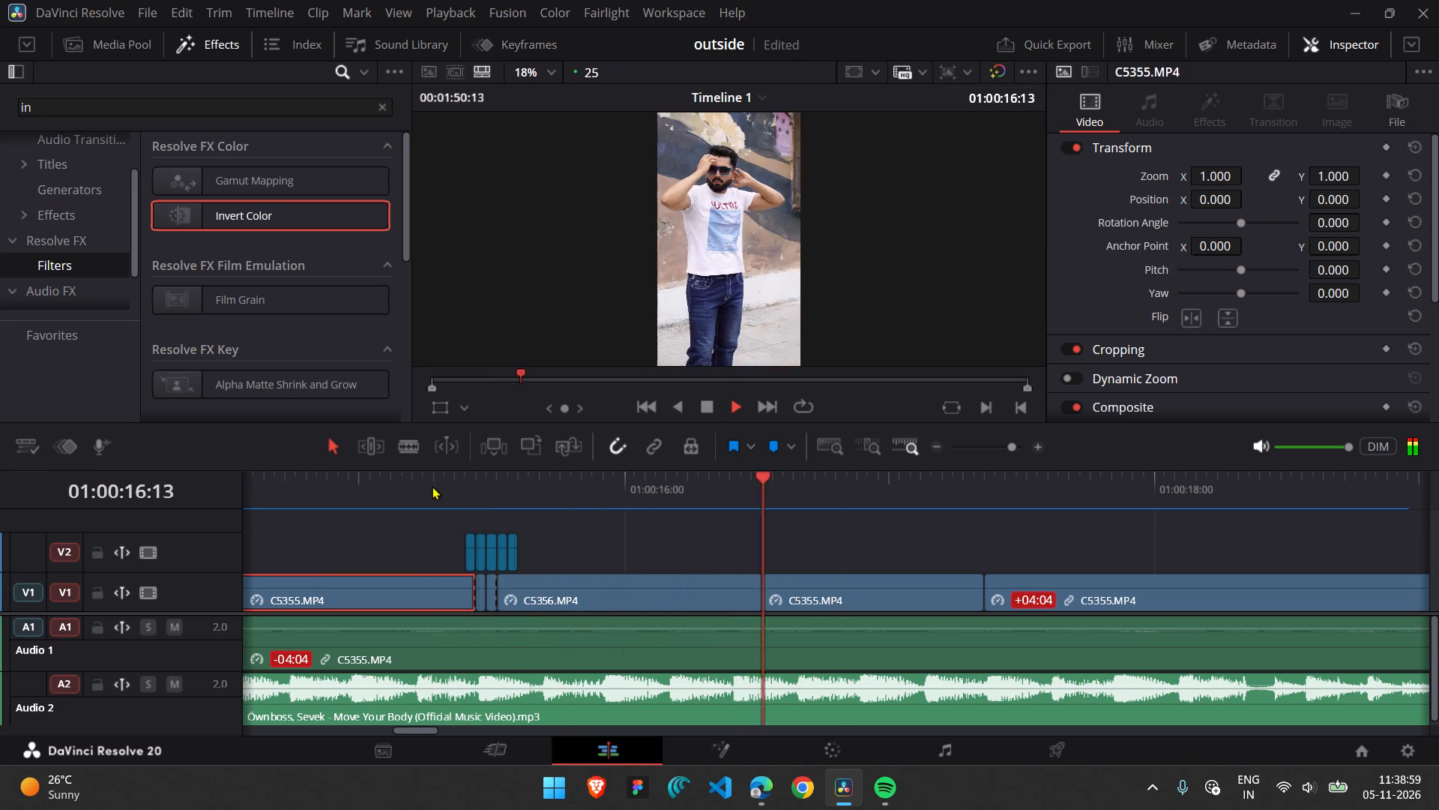
key("space")
left_click(757, 502)
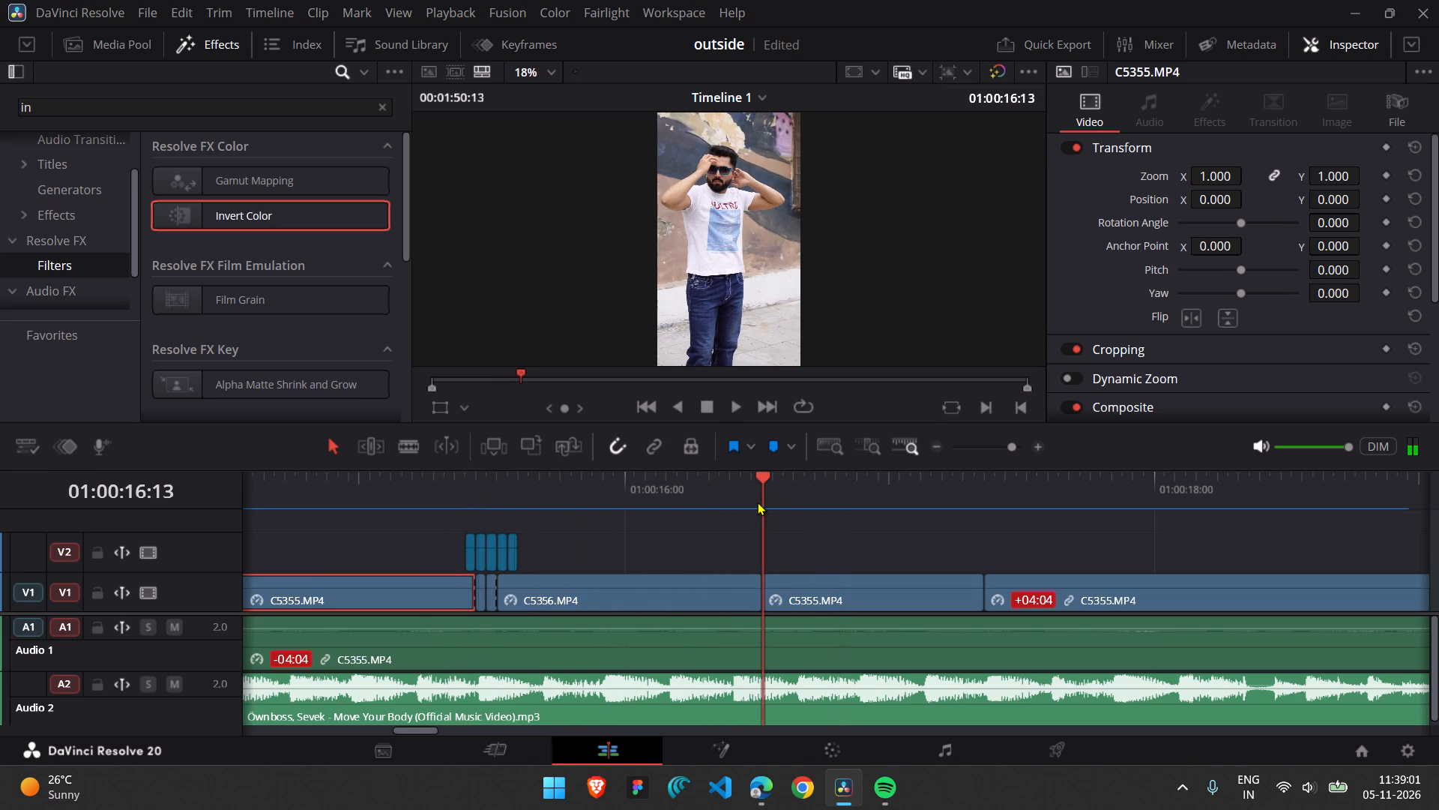
Clear the effects search and show the Video Transitions category.
left_click(384, 112)
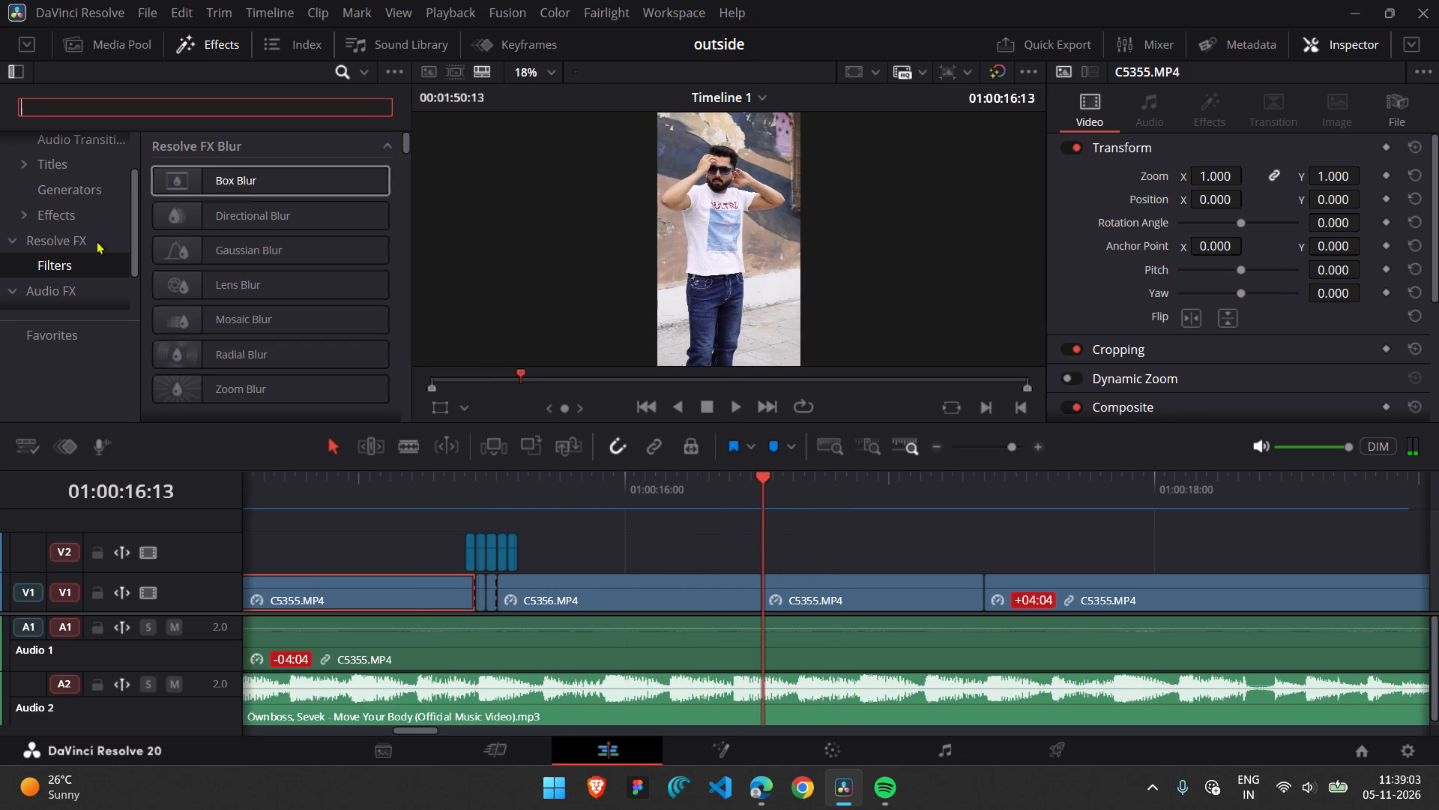
scroll(70, 254, "down", 1)
left_click(72, 157)
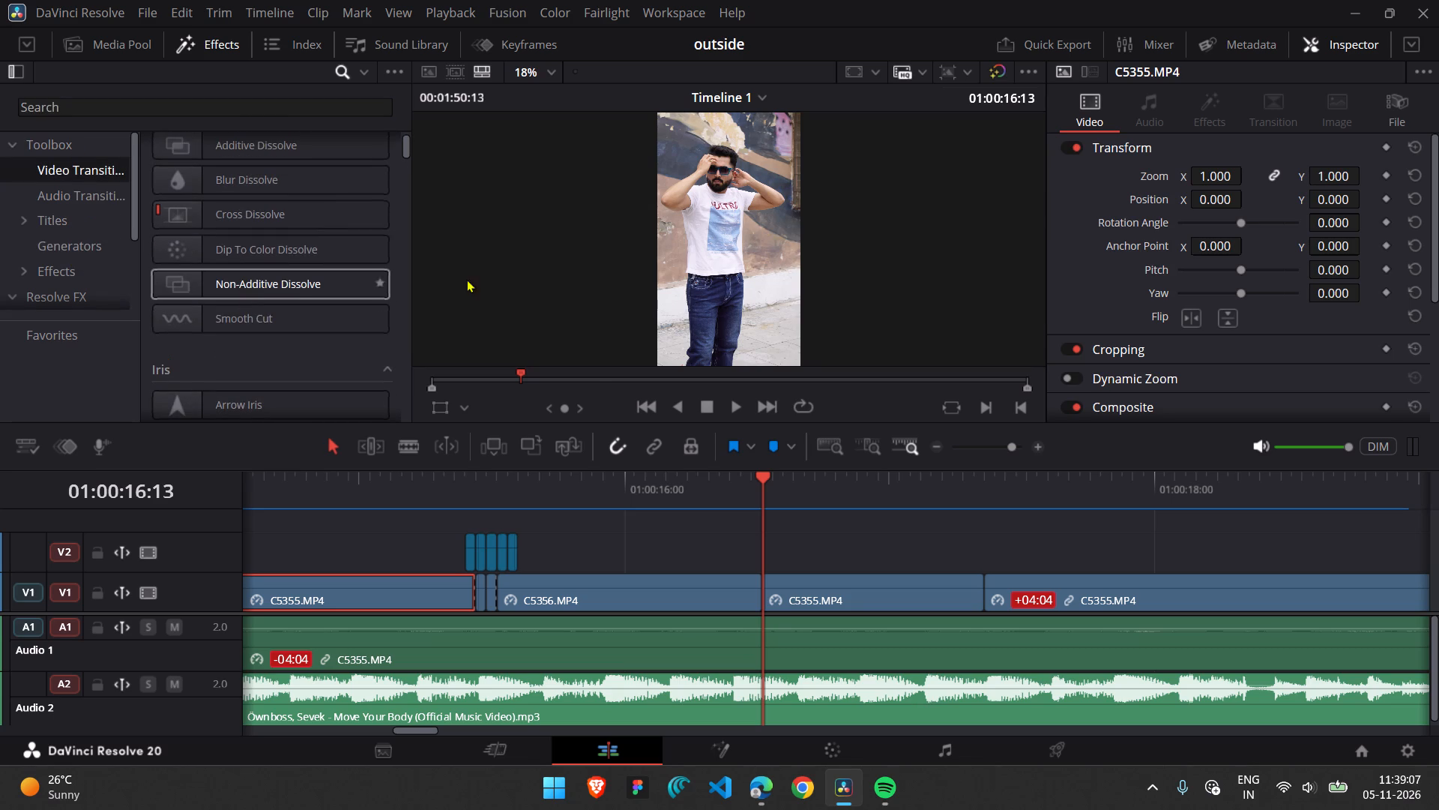
Split only the V1 clip C5355.MP4 that follows C5356.MP4 at 01:00:16:14, isolating its first frame.
key("Right")
key("Right")
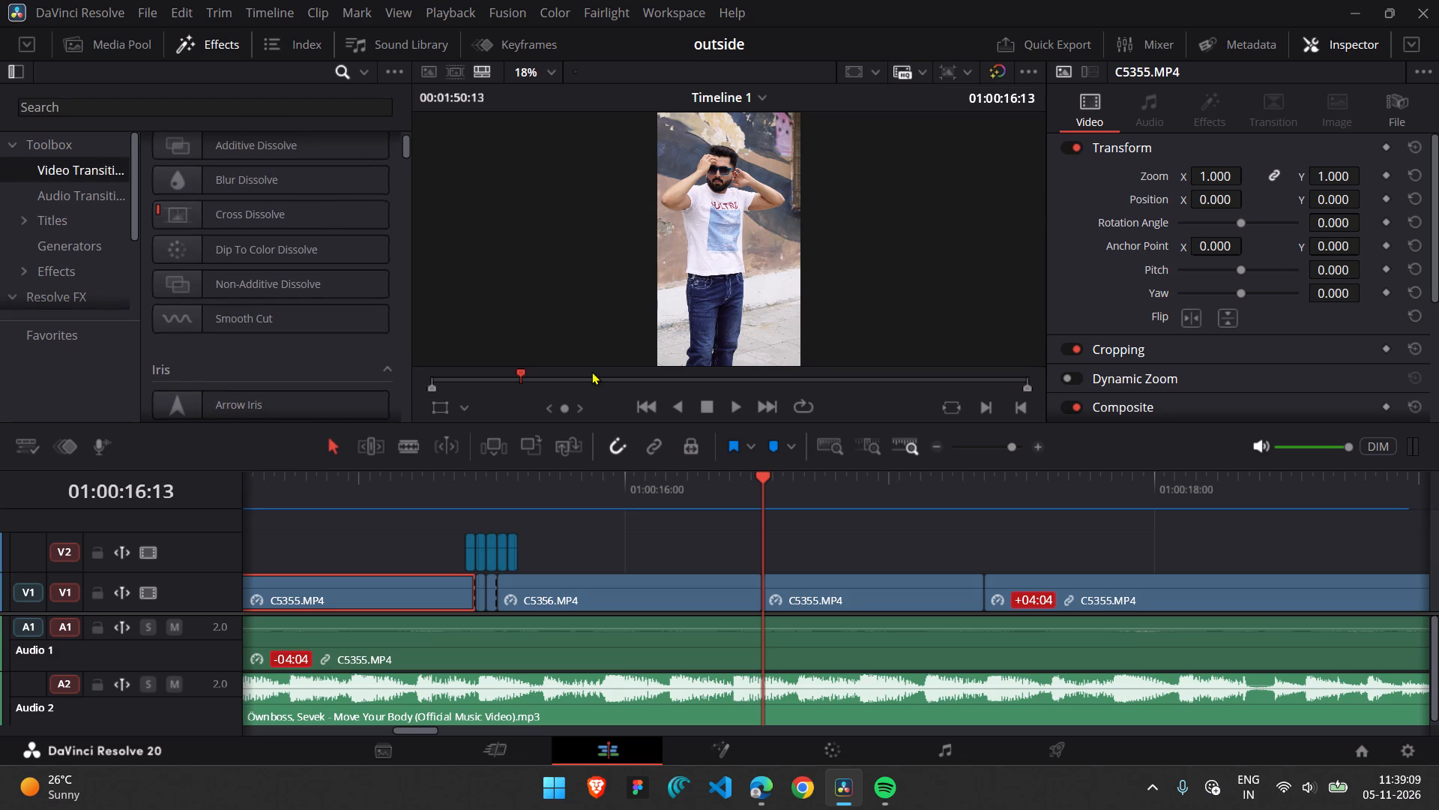
key("Right")
key("Right")
key("Right")
key("Right")
key("Right")
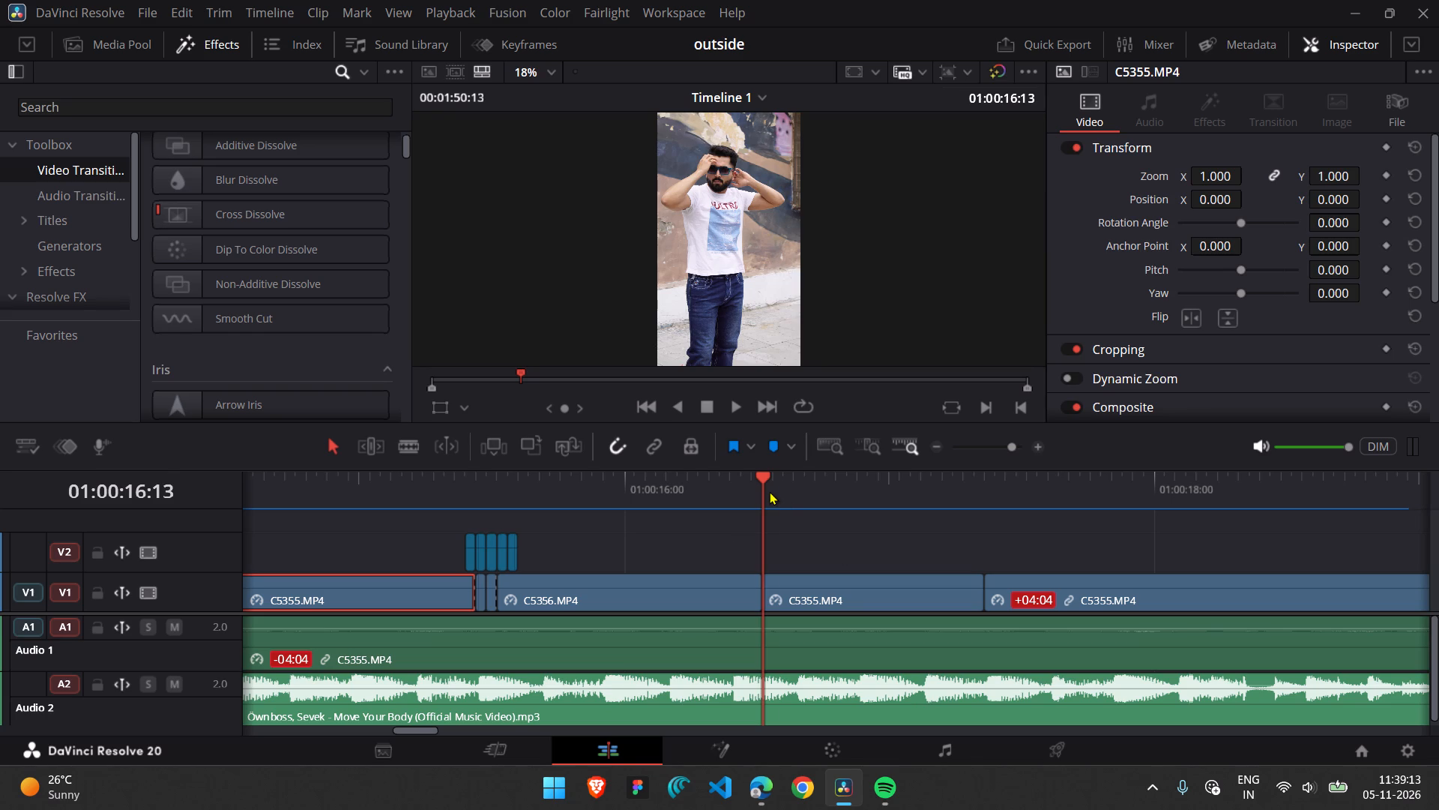
left_click(769, 491)
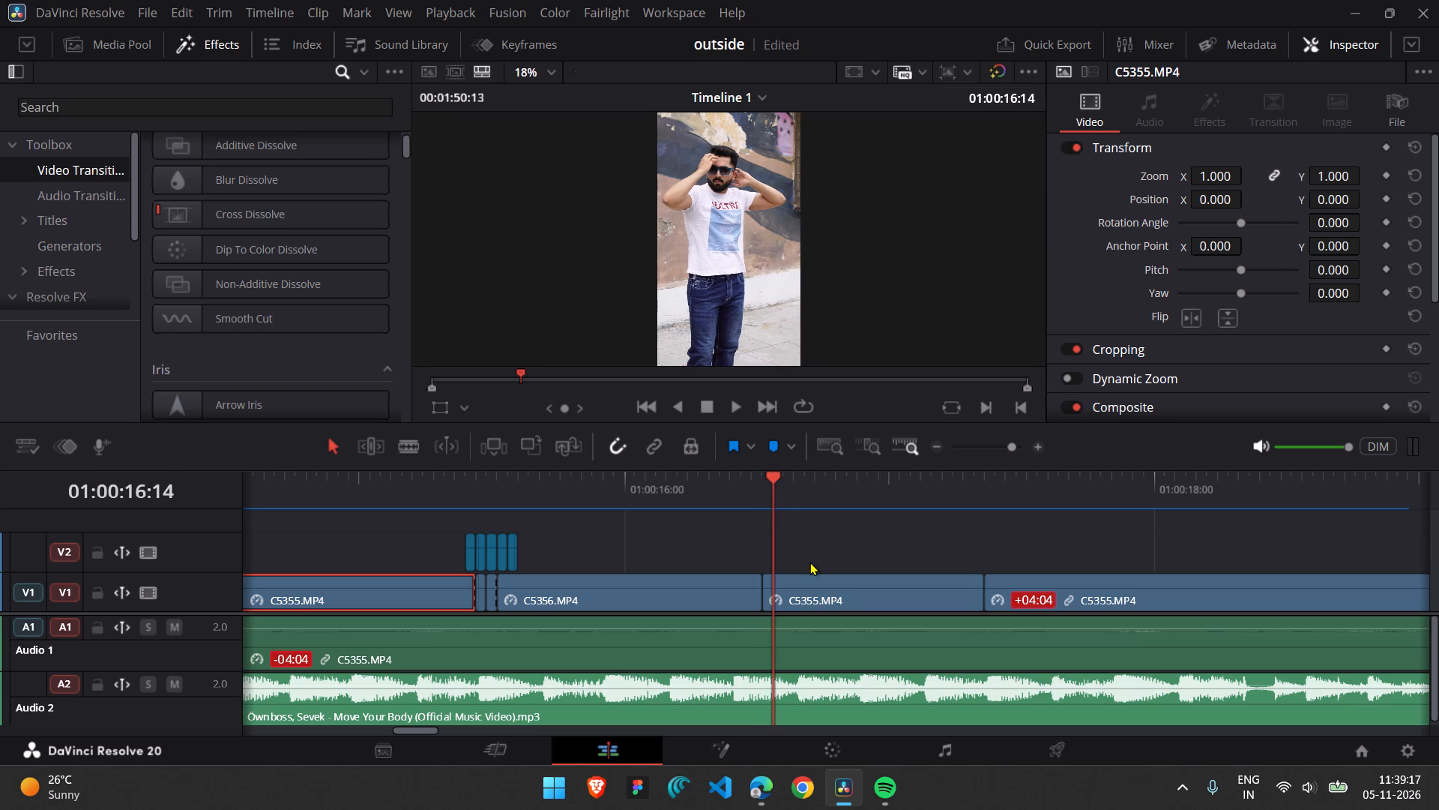
key("ctrl+b")
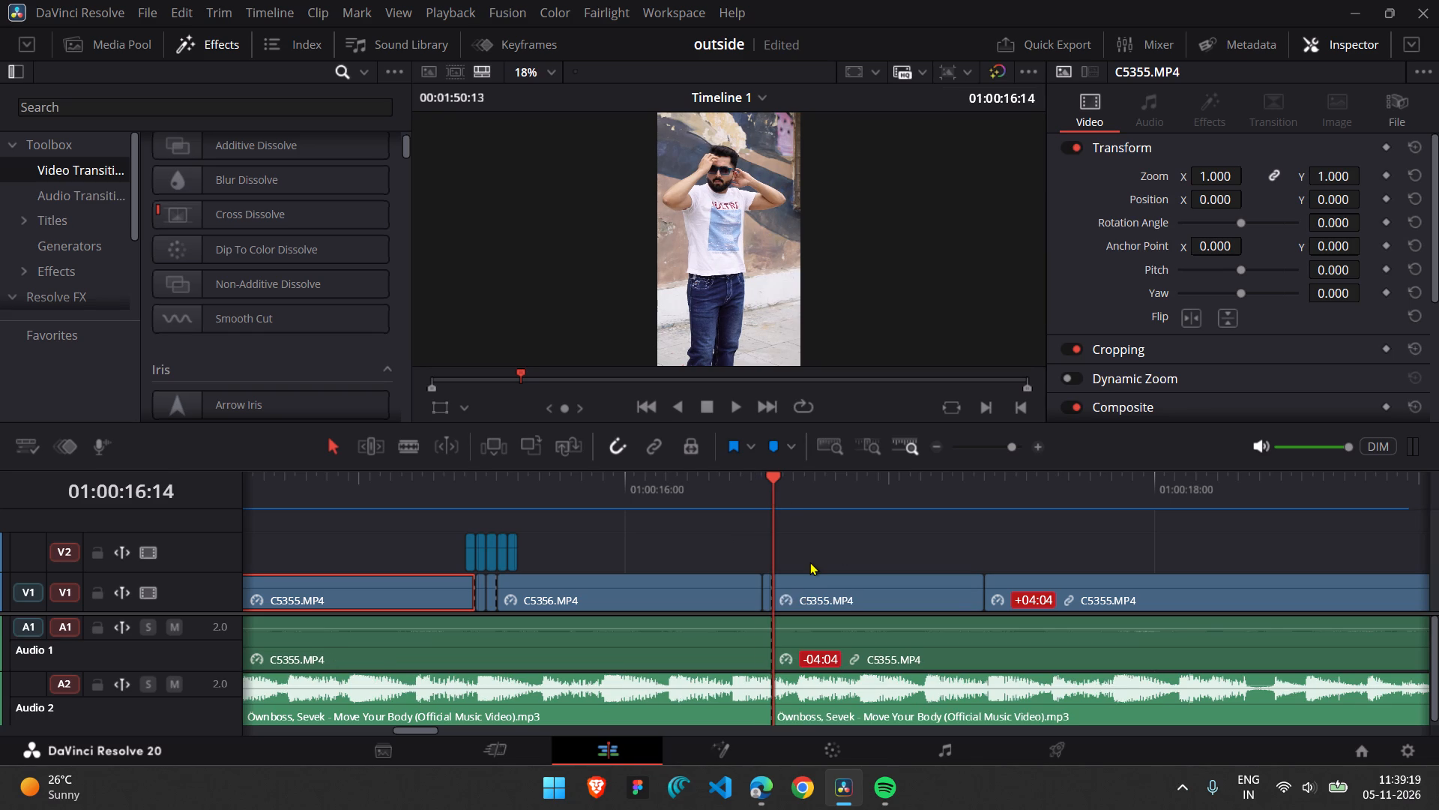
key("ctrl+z")
left_click(817, 580)
key("ctrl+b")
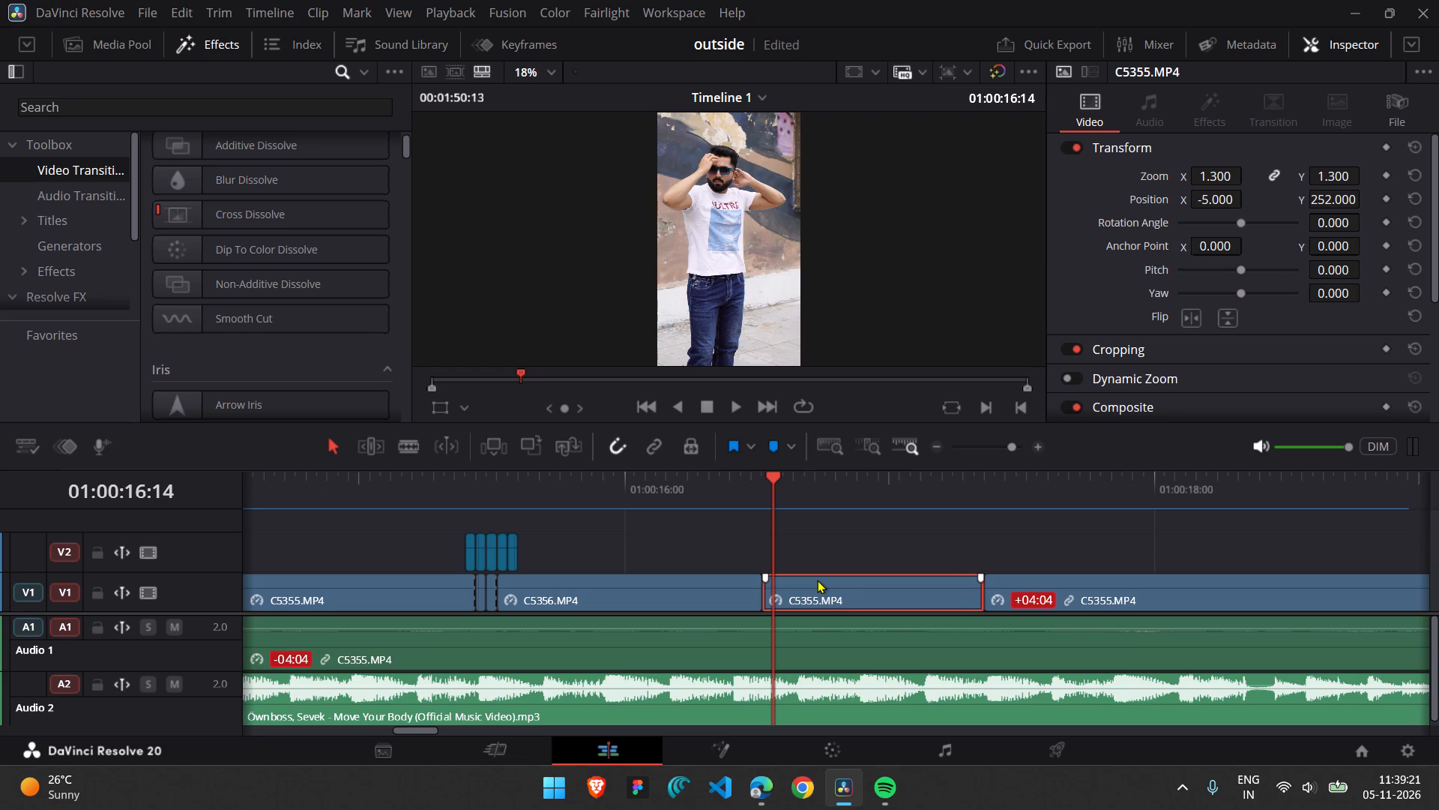
Split the V1 clip C5356.MP4 at 01:00:16:12 to isolate its last frame before the next C5355.MP4 clip.
key("Down")
key("Left")
key("Left")
key("Left")
key("Up")
key("Up")
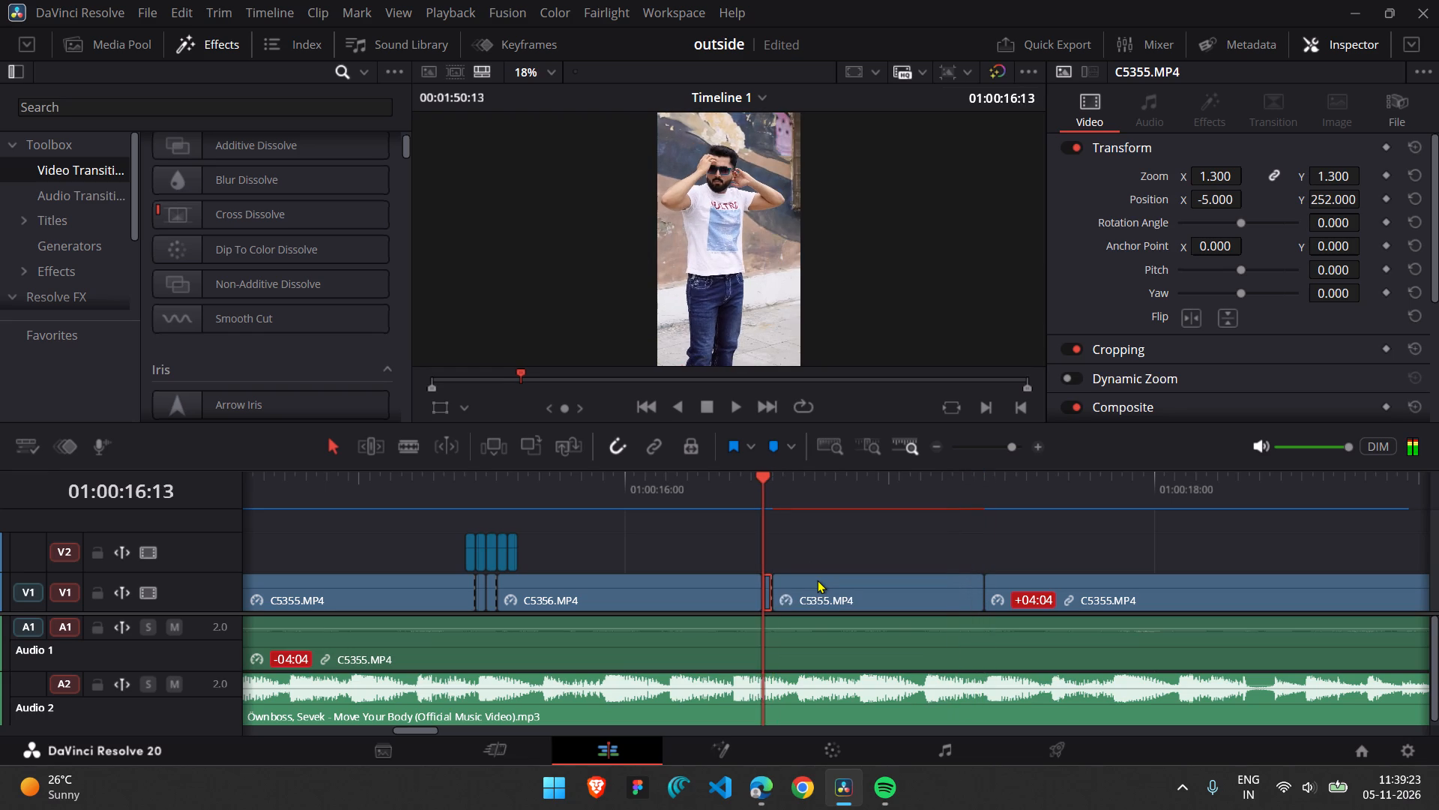
key("Up")
key("Down")
key("Left")
left_click(703, 588)
key("ctrl+b")
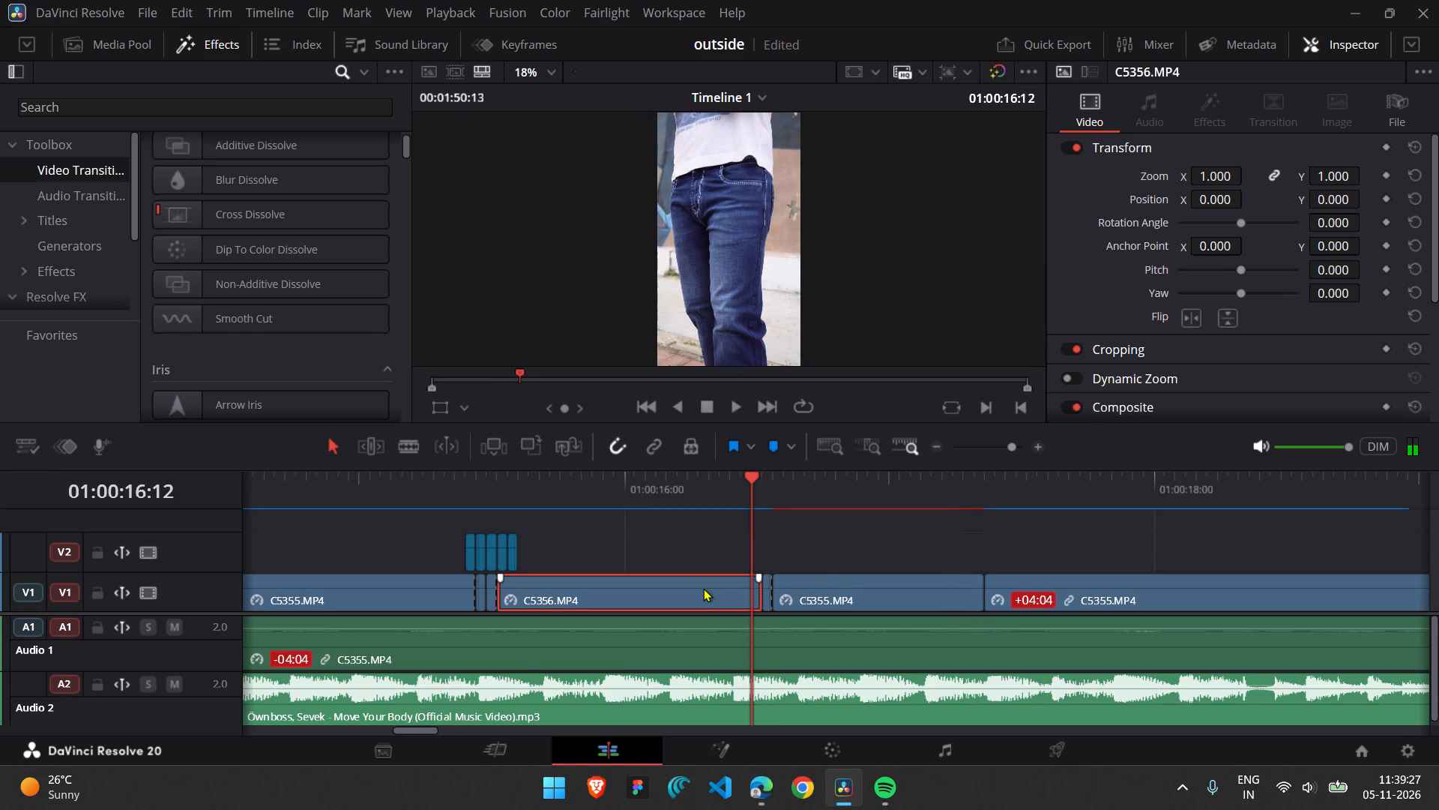
Apply the Directional Blur filter to both one-frame V1 pieces at the cut from C5356.MP4 to C5355.MP4.
scroll(262, 220, "up", 1)
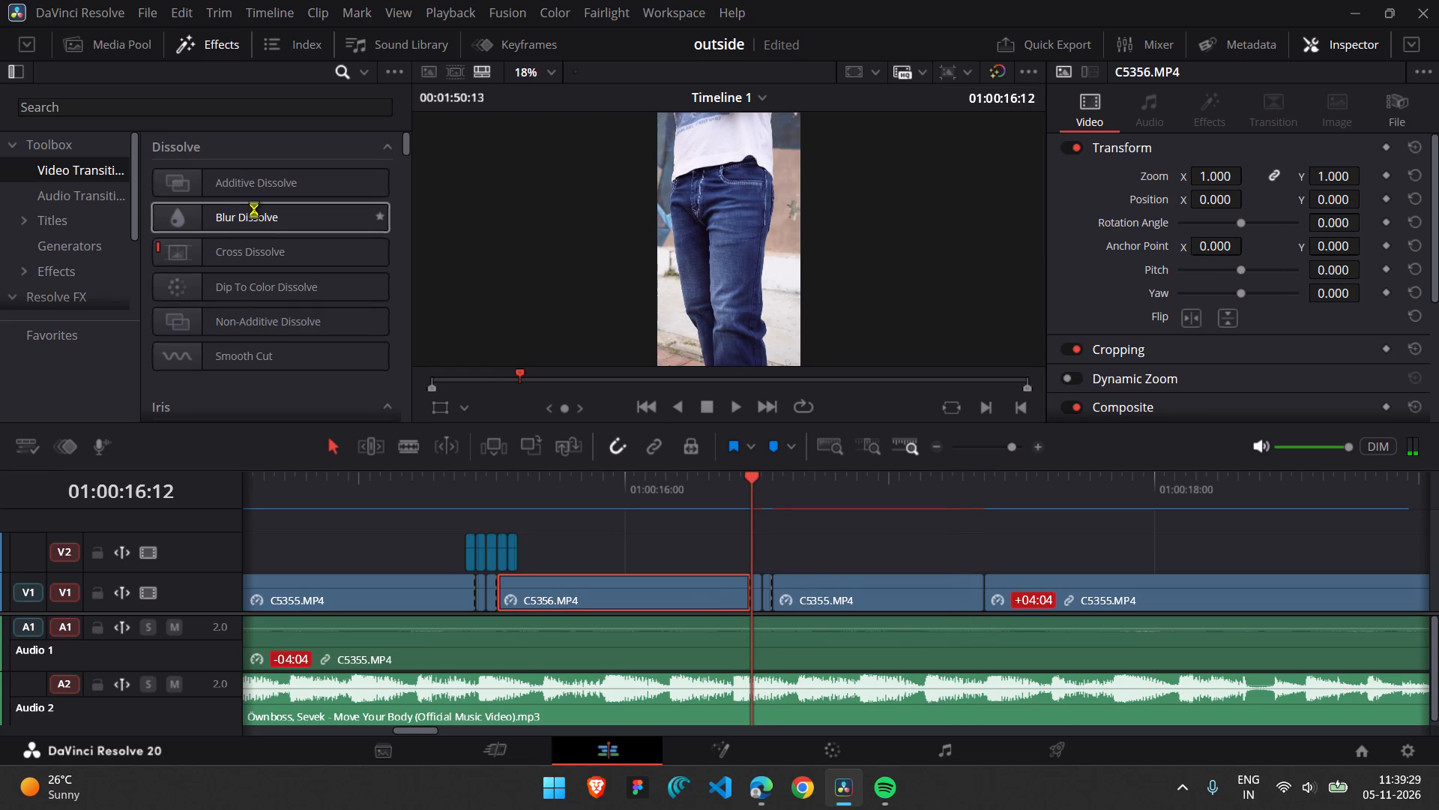
left_click(86, 266)
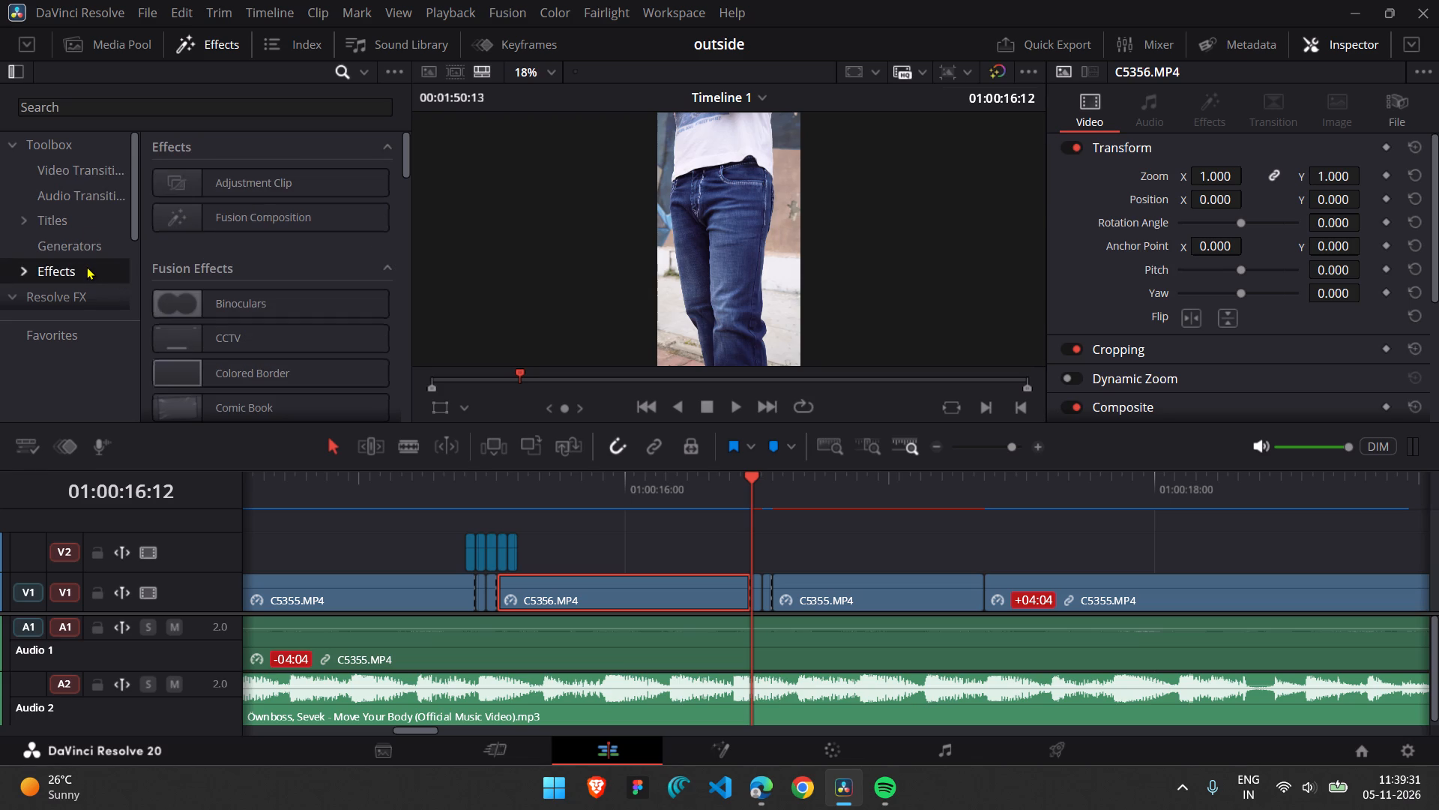
left_click(88, 160)
scroll(239, 258, "down", 2)
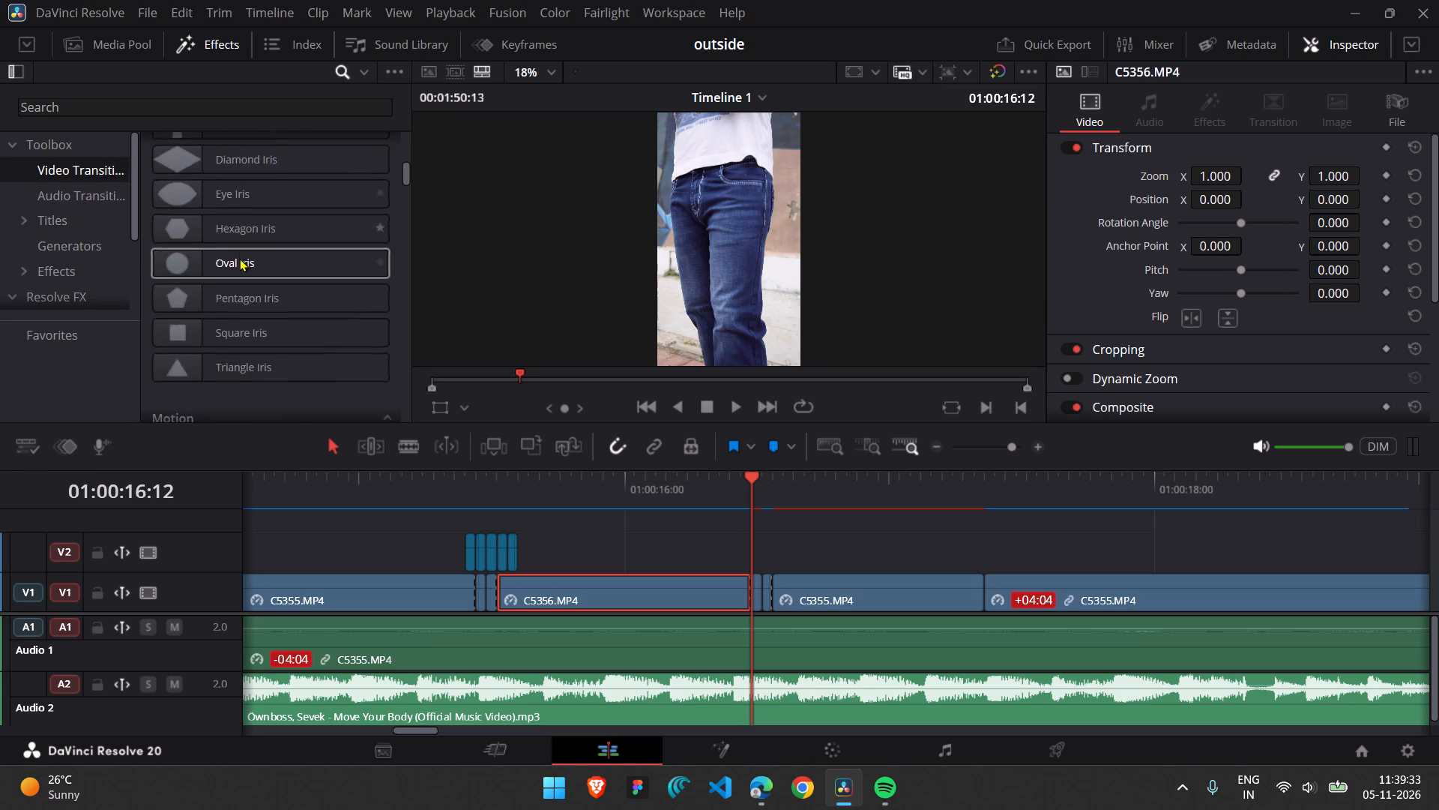
scroll(239, 258, "up", 2)
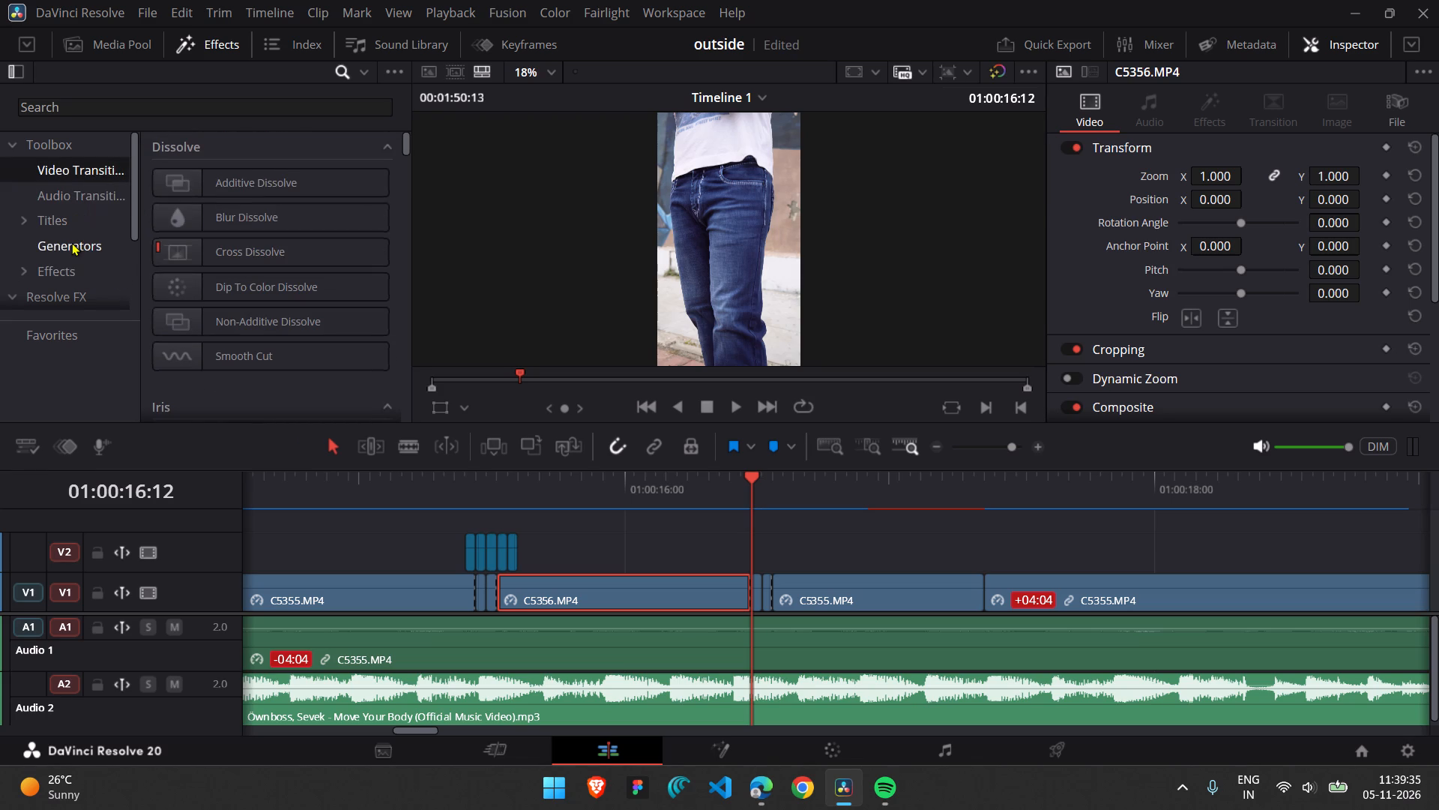
left_click(68, 259)
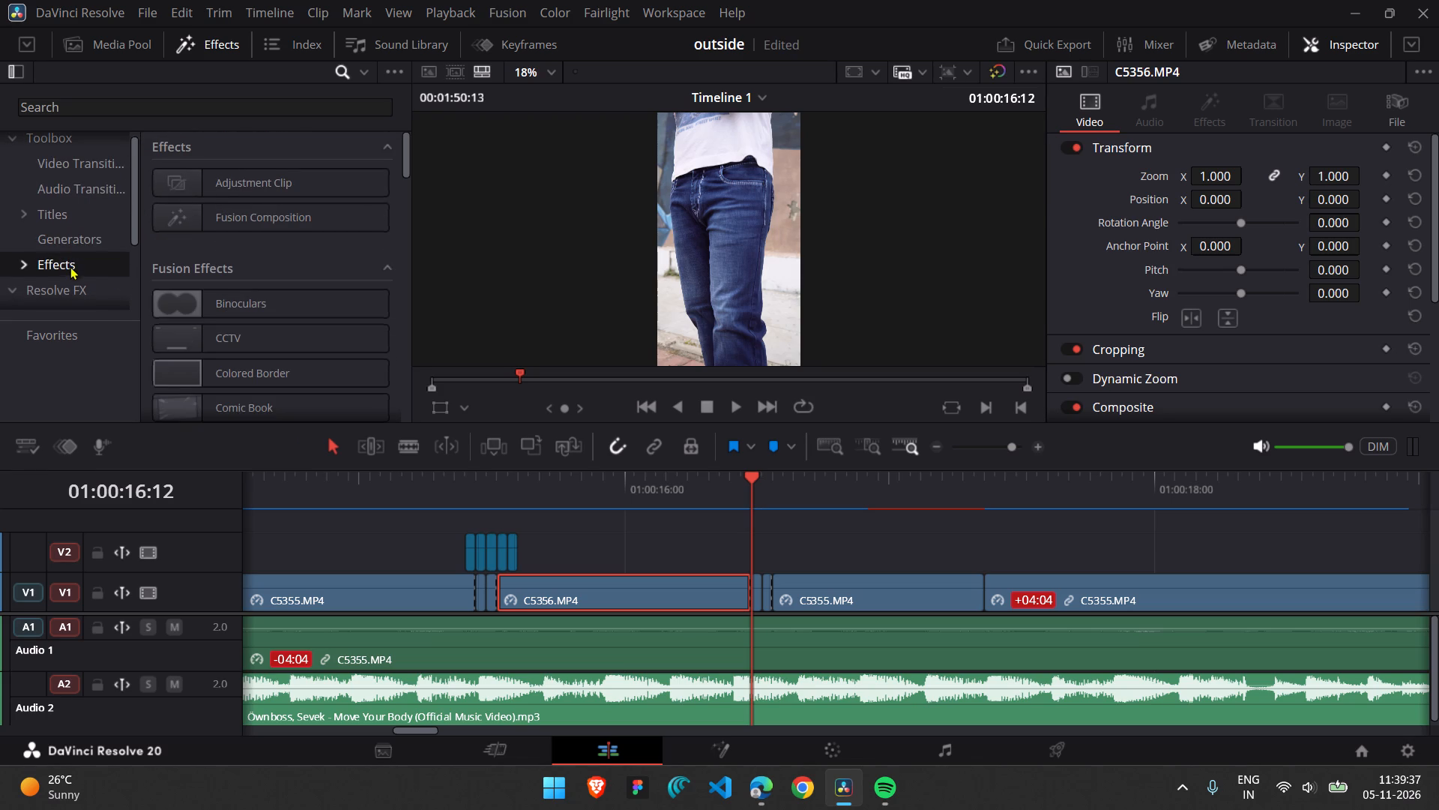
scroll(70, 268, "down", 1)
left_click(70, 260)
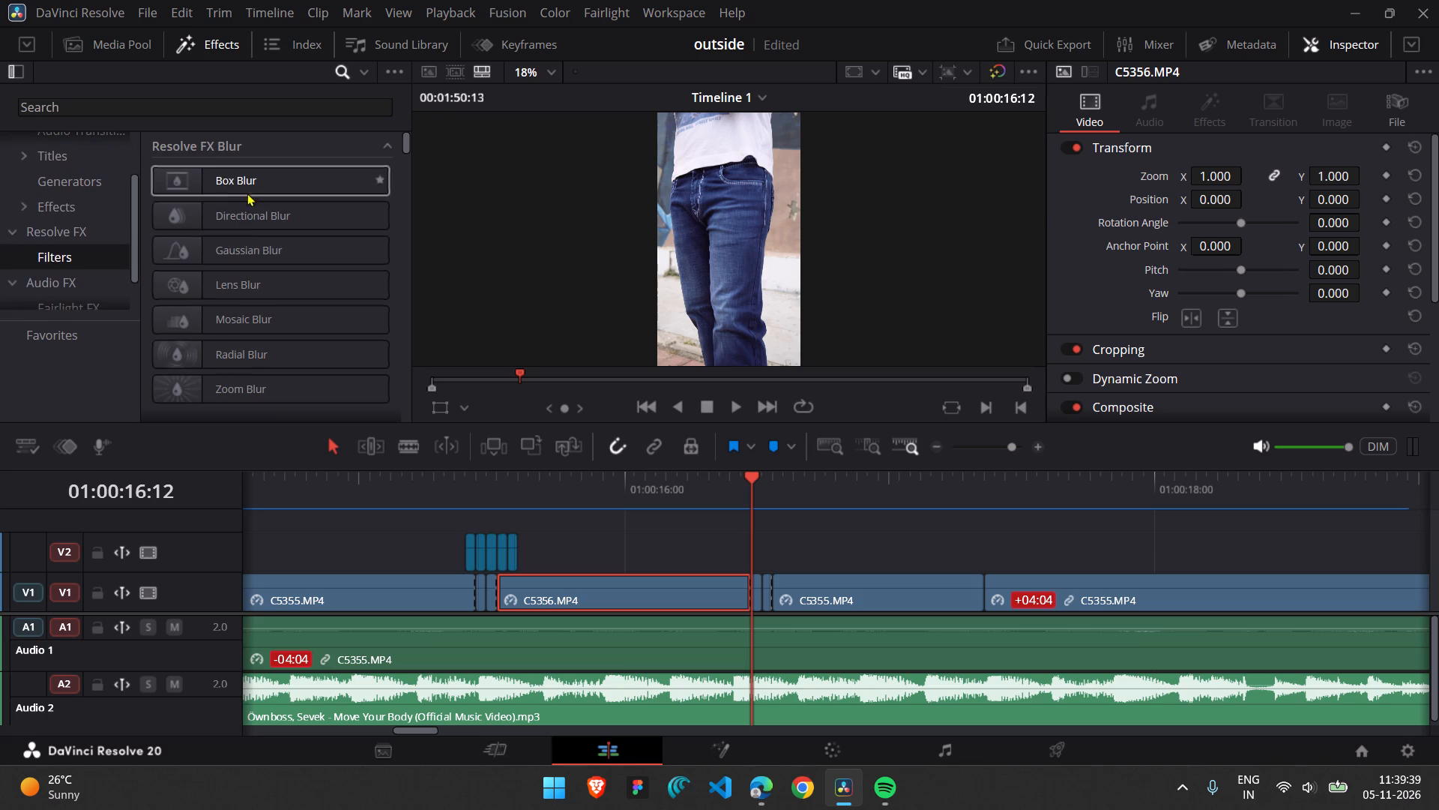
left_click_drag(239, 226, 757, 583)
left_click_drag(337, 225, 839, 523)
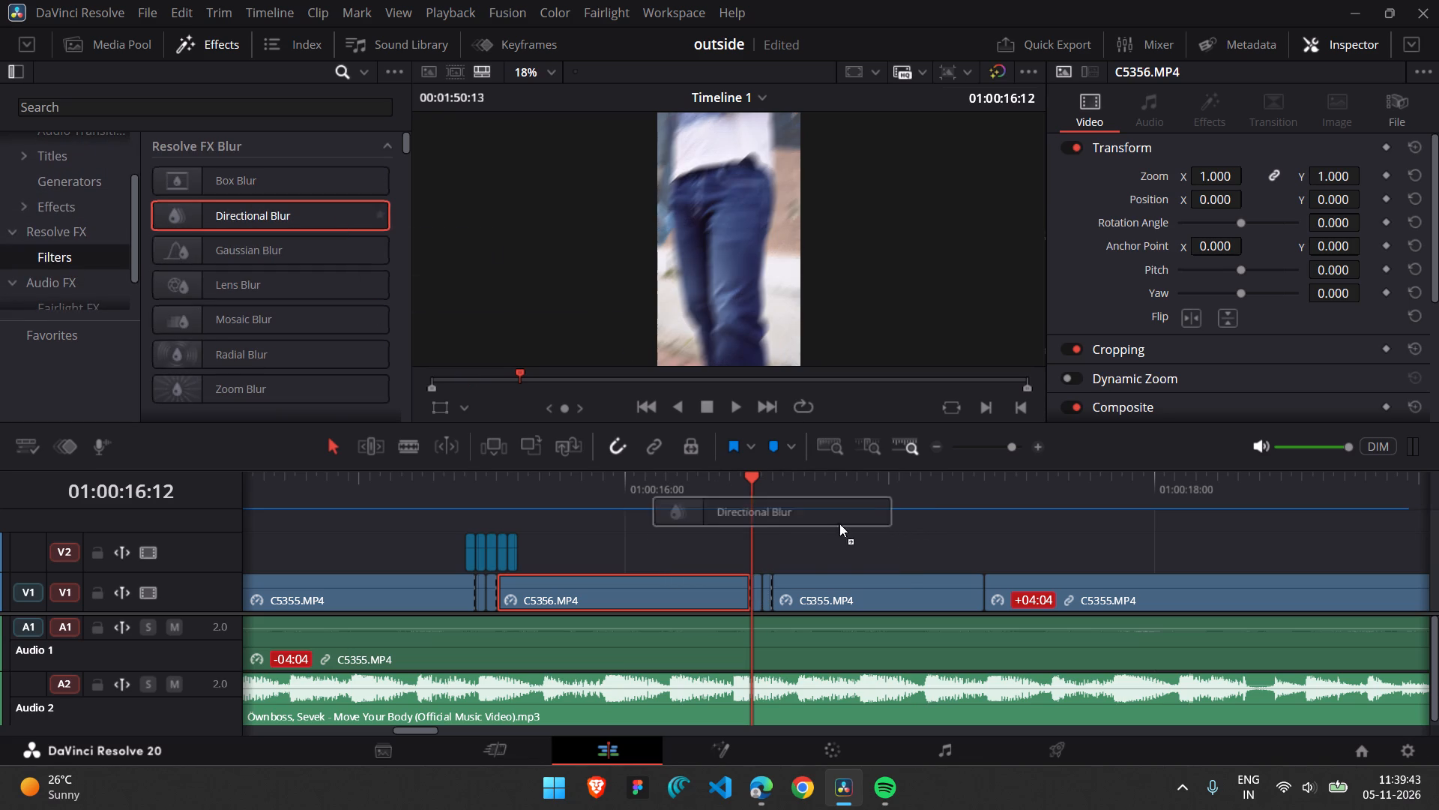
left_click_drag(839, 523, 767, 583)
Play back the C5356.MP4 to C5355.MP4 cut several times to review the directional blur on its two frames.
left_click(682, 482)
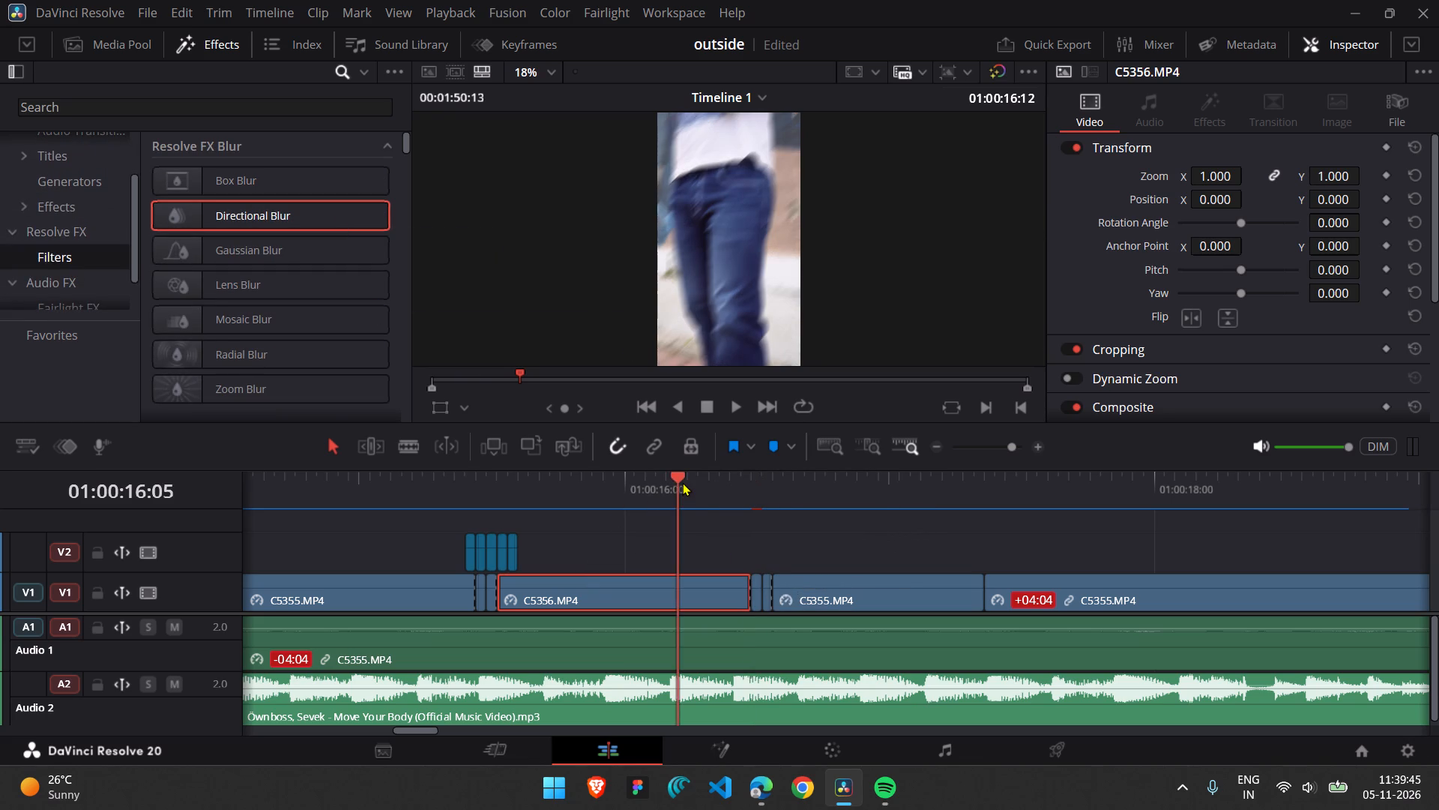
key("space")
key("space")
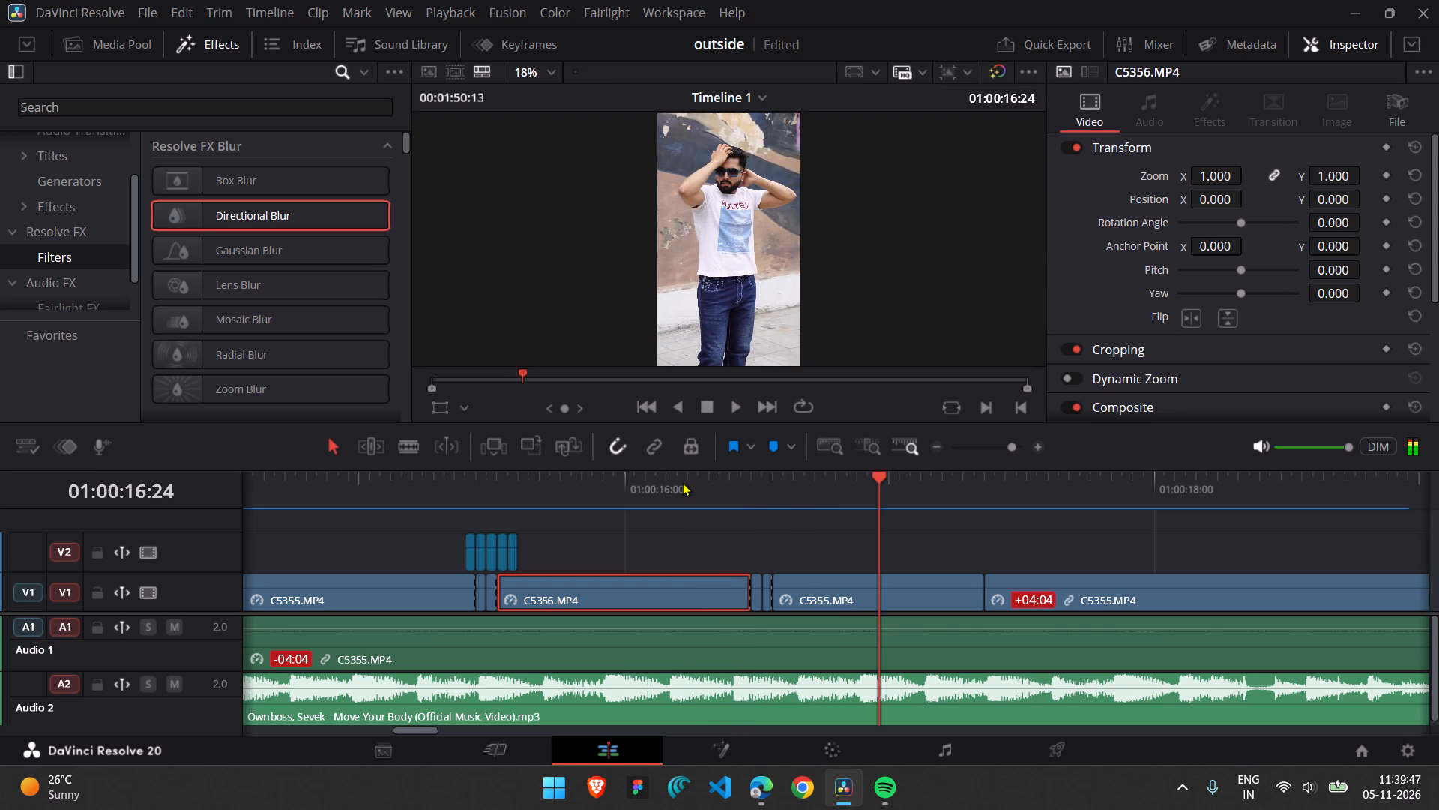
left_click(682, 482)
key("space")
key("space")
key("space")
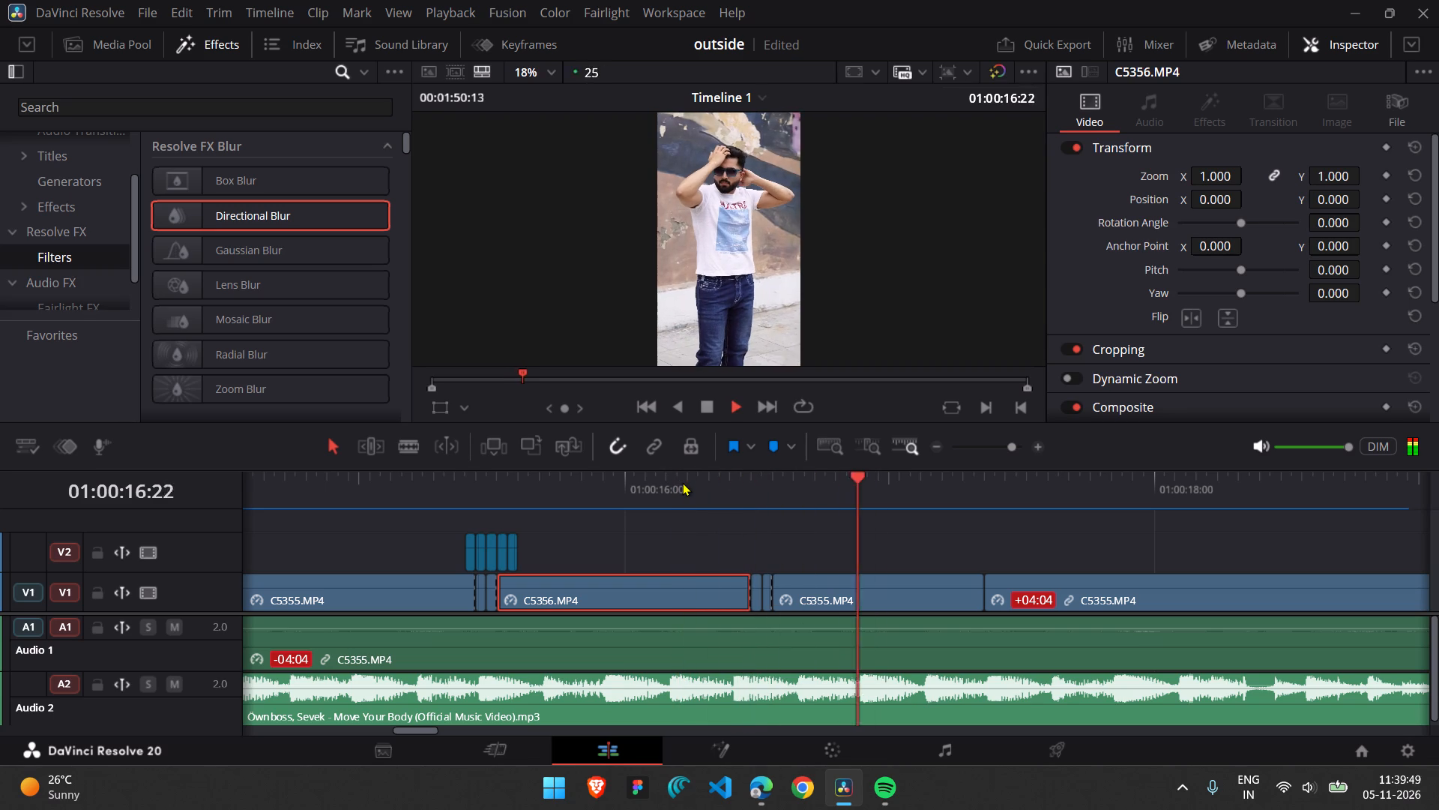
left_click(721, 478)
key("space")
key("space")
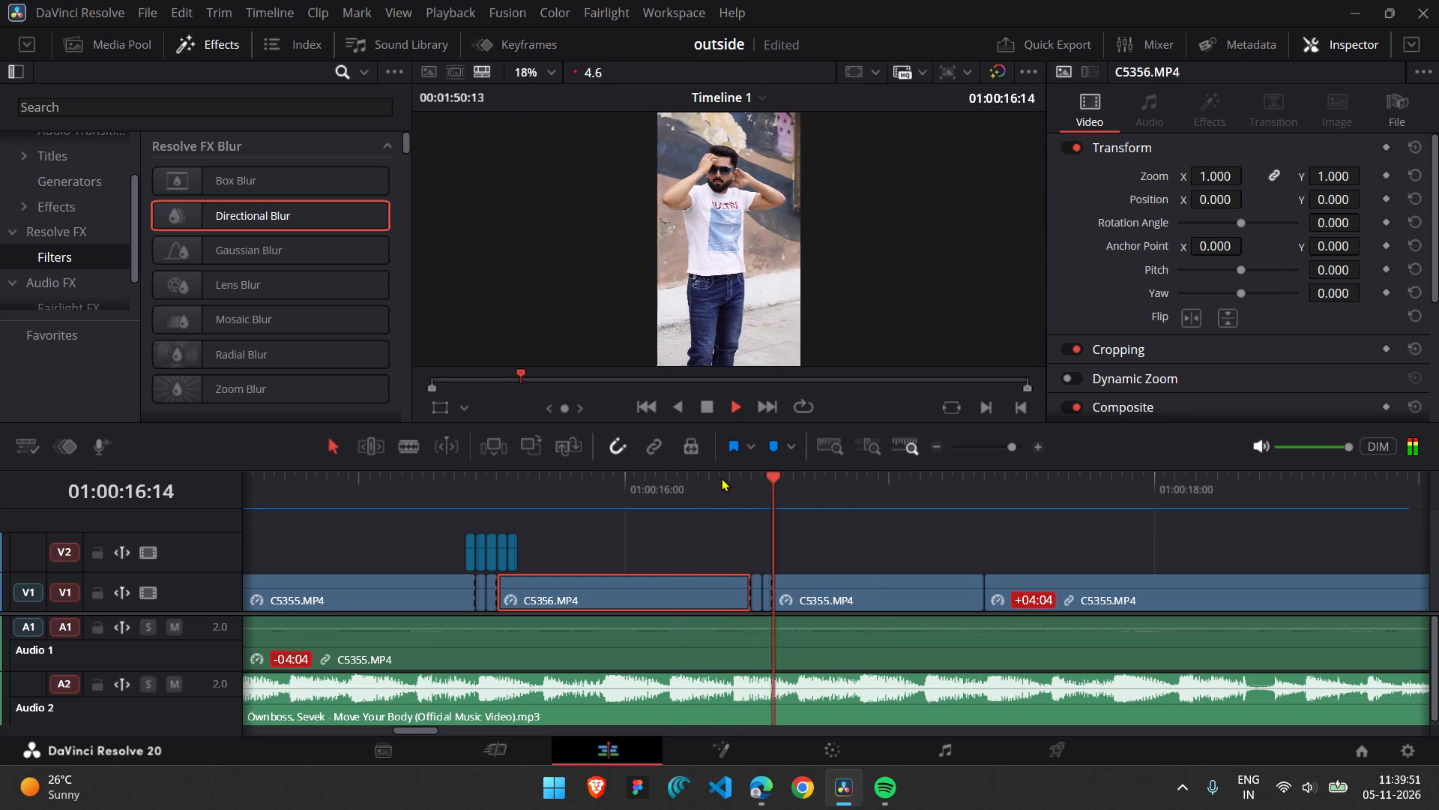
left_click(721, 478)
key("space")
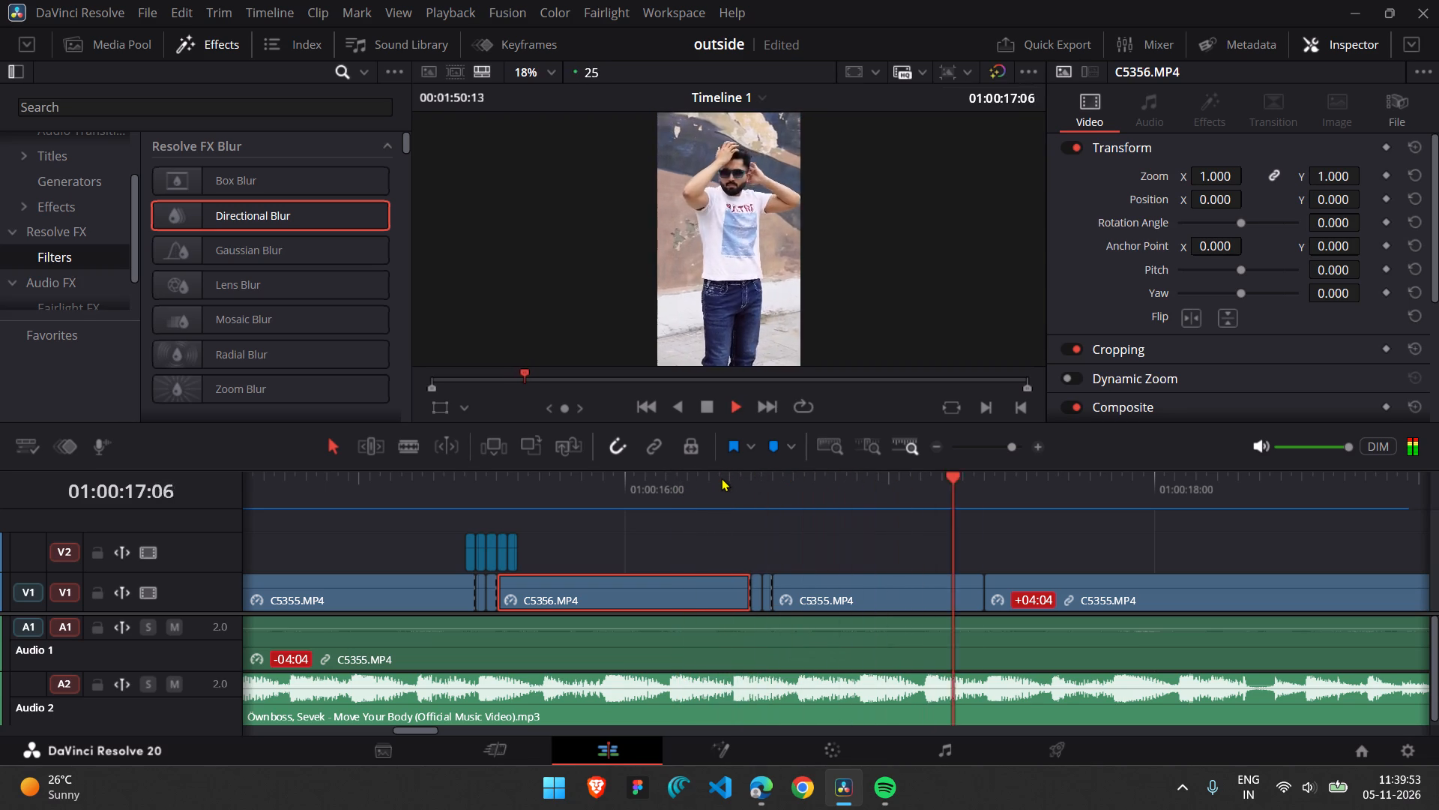
key("space")
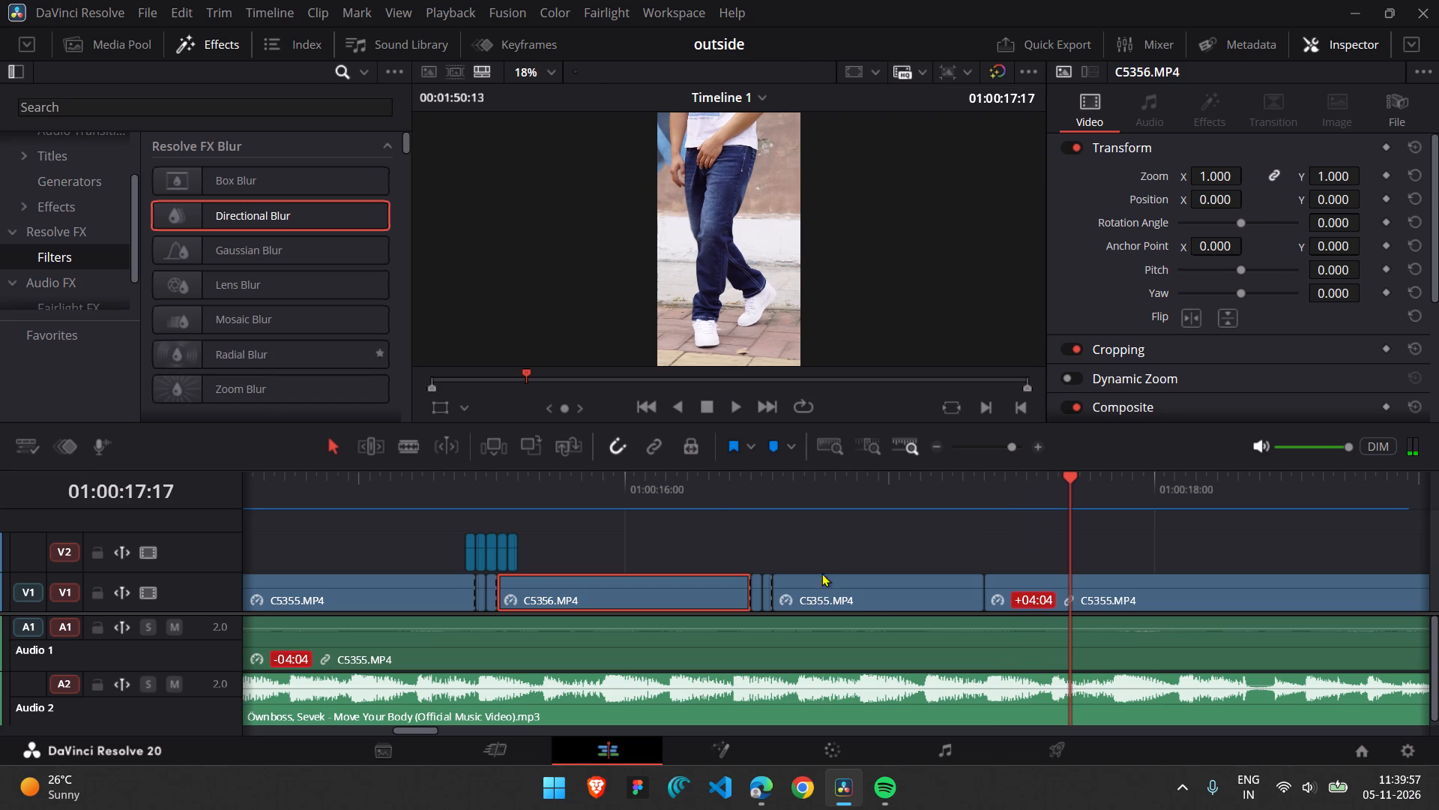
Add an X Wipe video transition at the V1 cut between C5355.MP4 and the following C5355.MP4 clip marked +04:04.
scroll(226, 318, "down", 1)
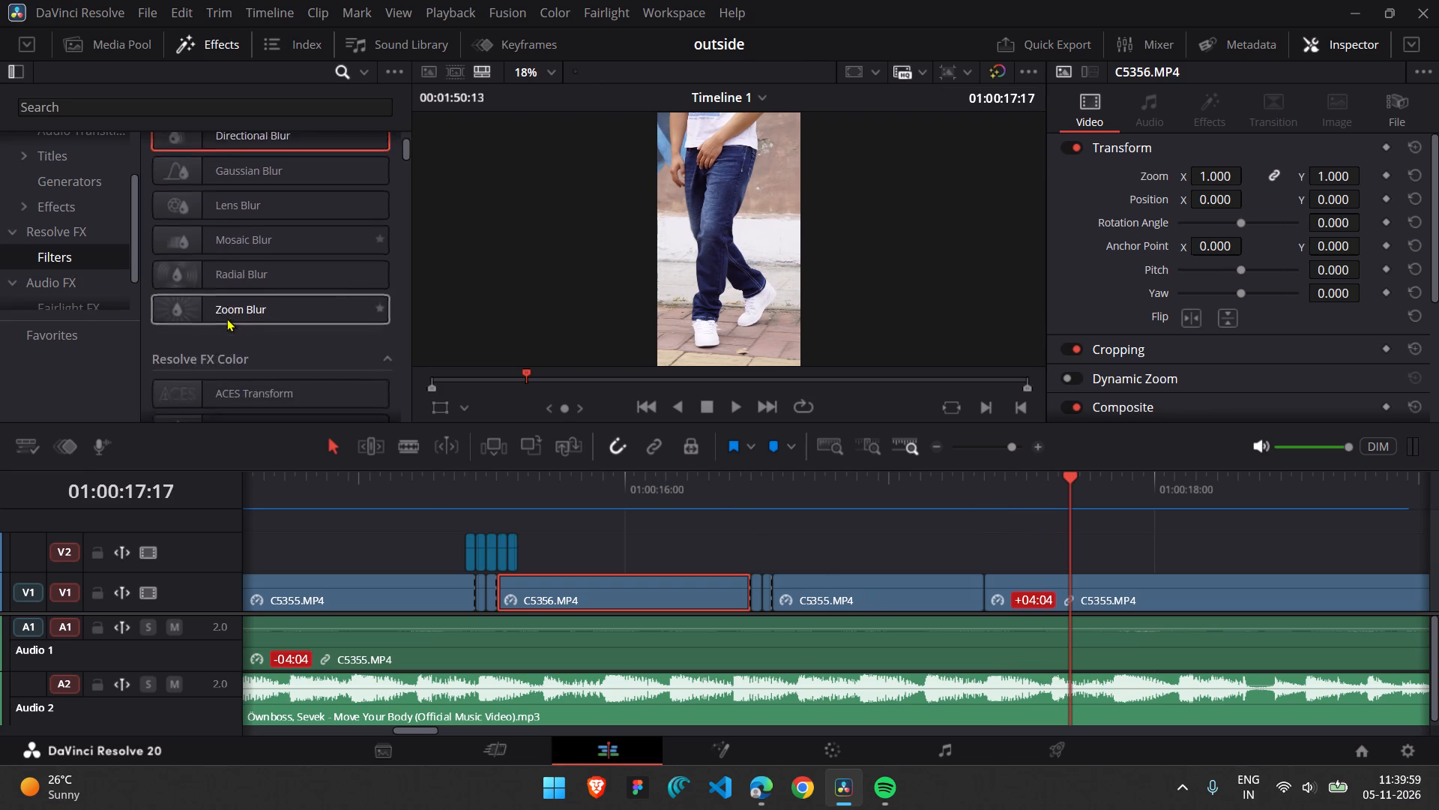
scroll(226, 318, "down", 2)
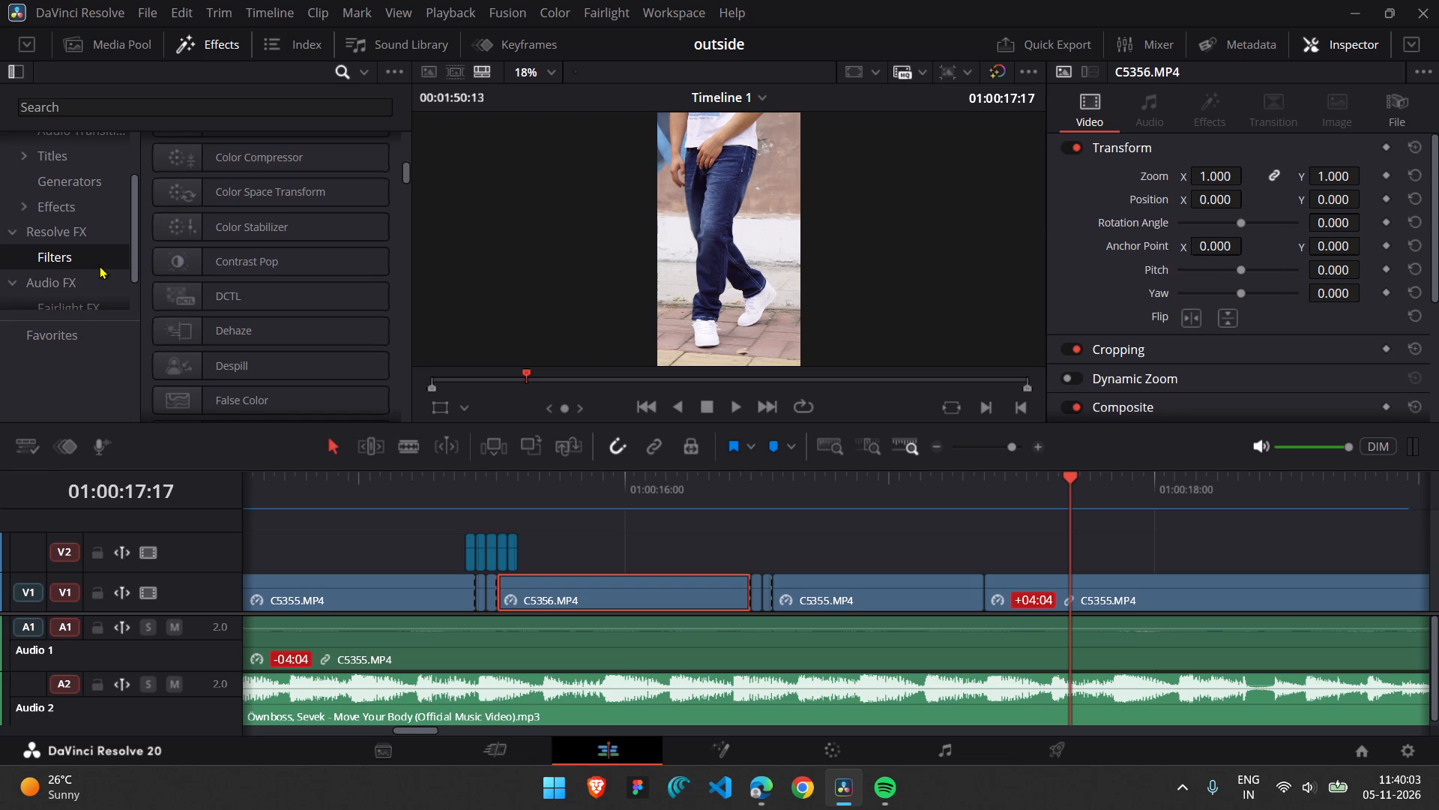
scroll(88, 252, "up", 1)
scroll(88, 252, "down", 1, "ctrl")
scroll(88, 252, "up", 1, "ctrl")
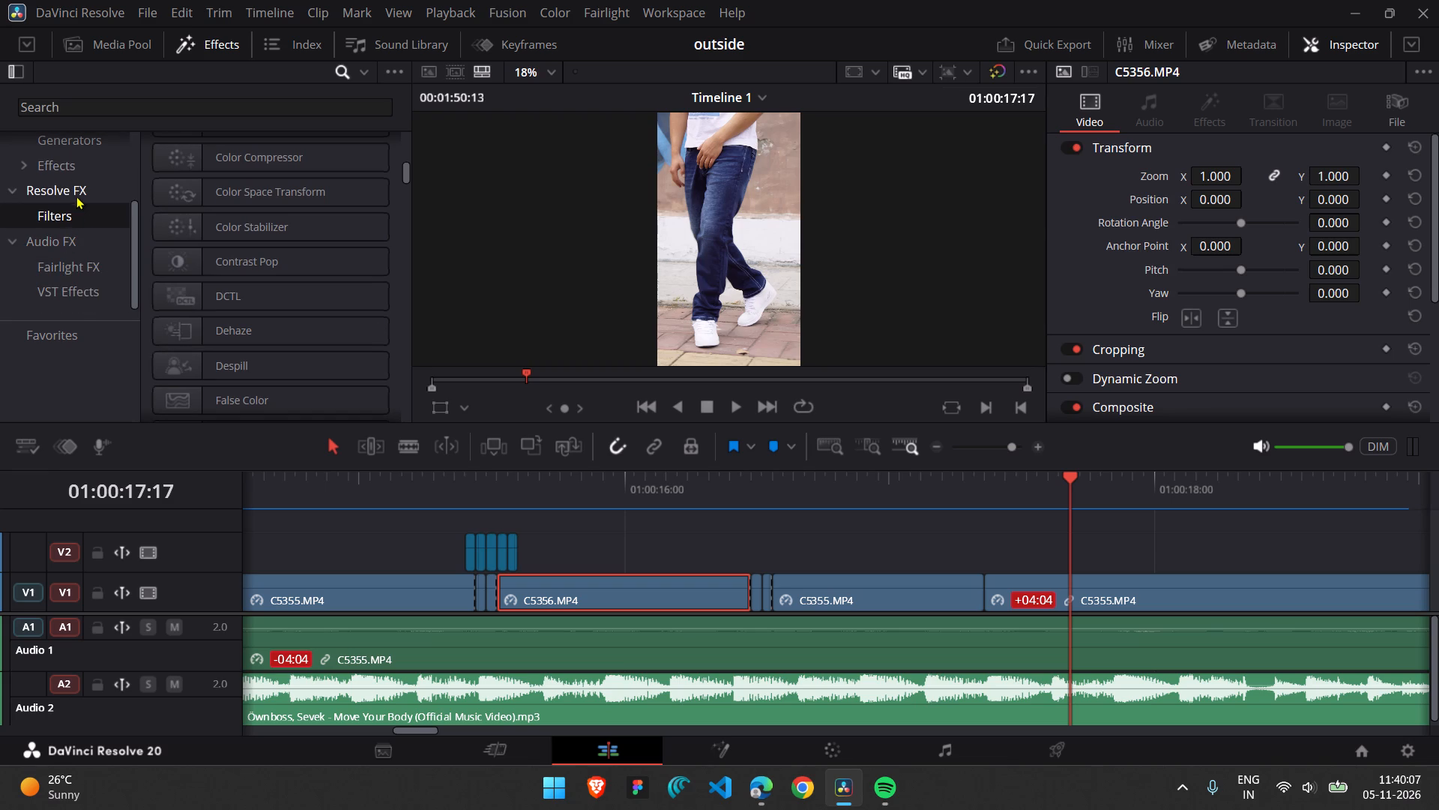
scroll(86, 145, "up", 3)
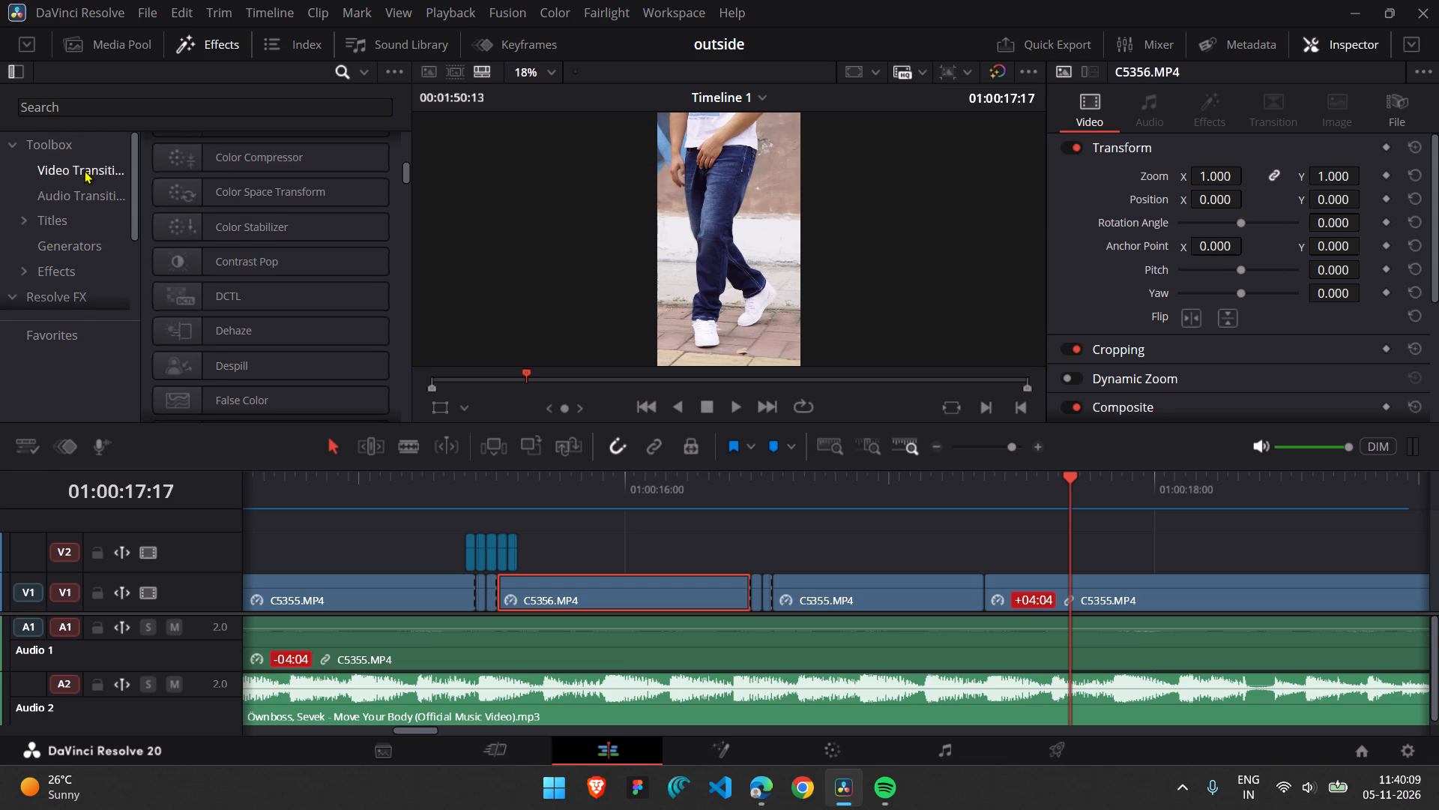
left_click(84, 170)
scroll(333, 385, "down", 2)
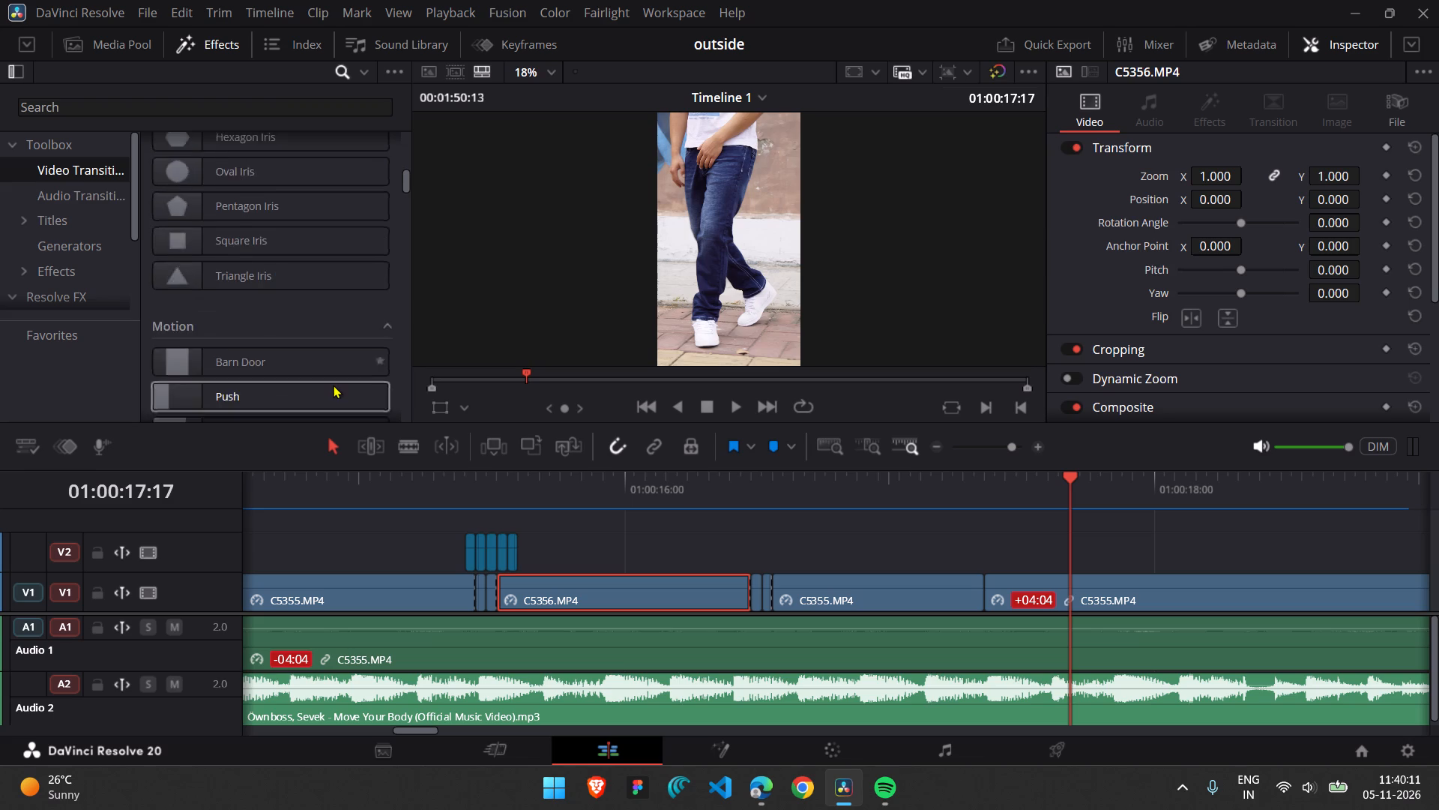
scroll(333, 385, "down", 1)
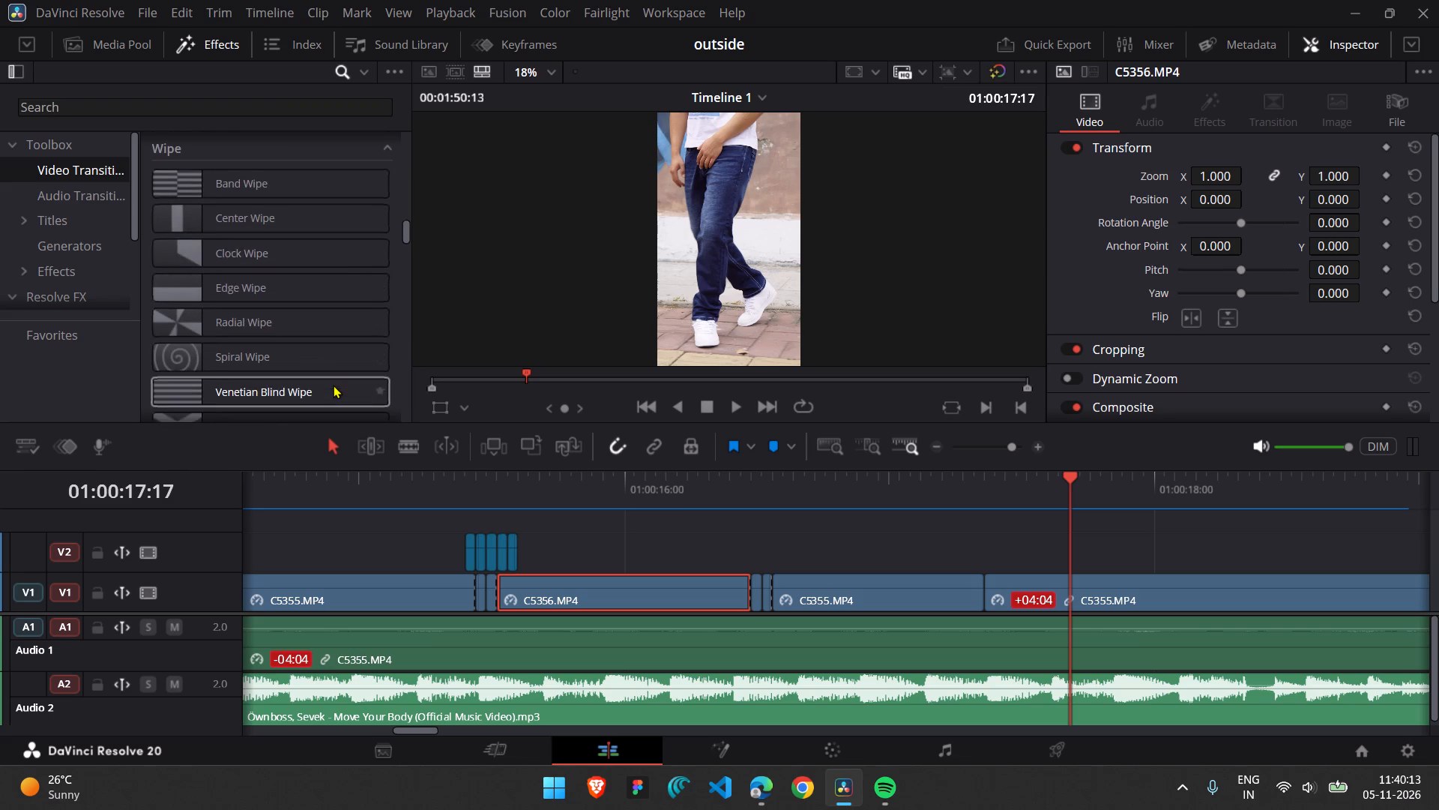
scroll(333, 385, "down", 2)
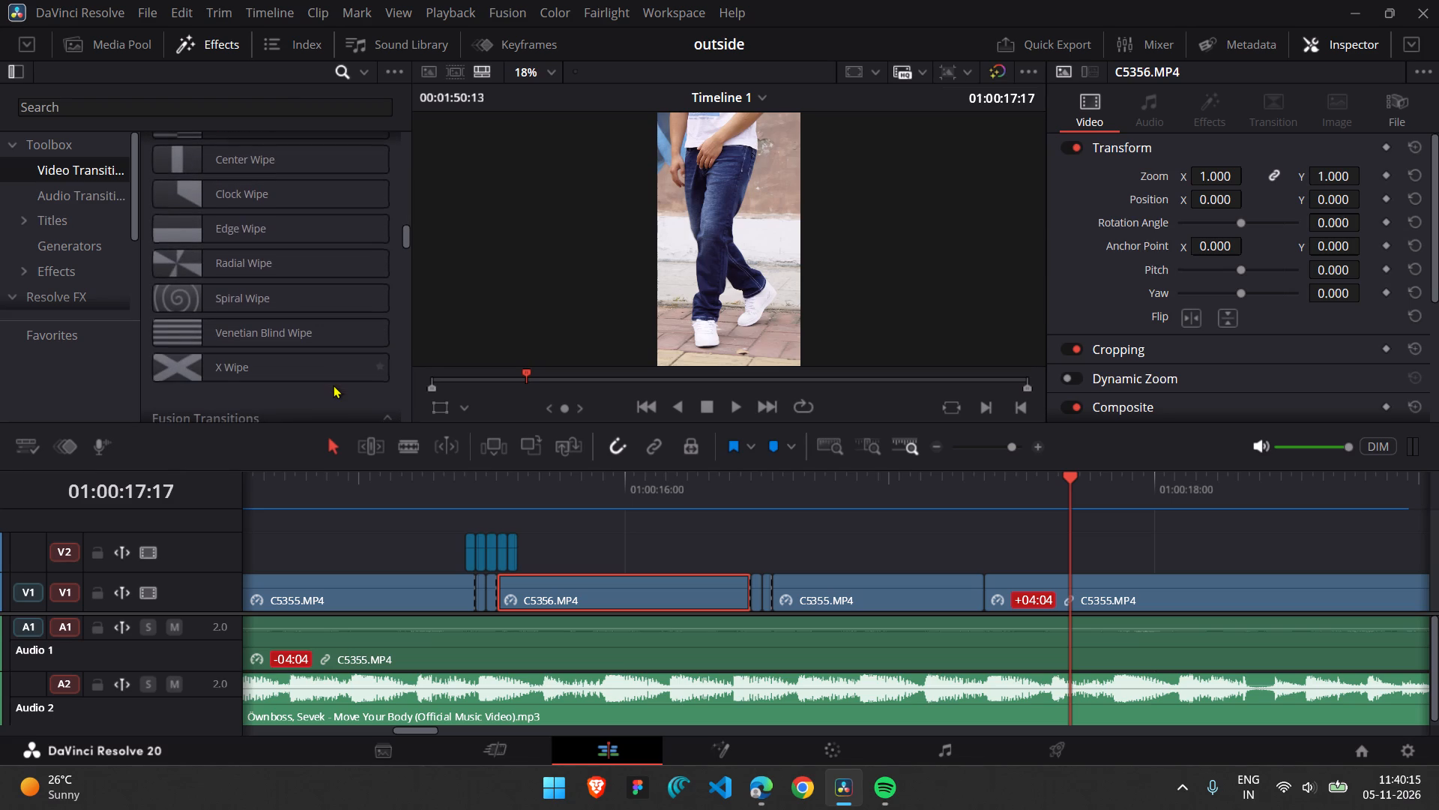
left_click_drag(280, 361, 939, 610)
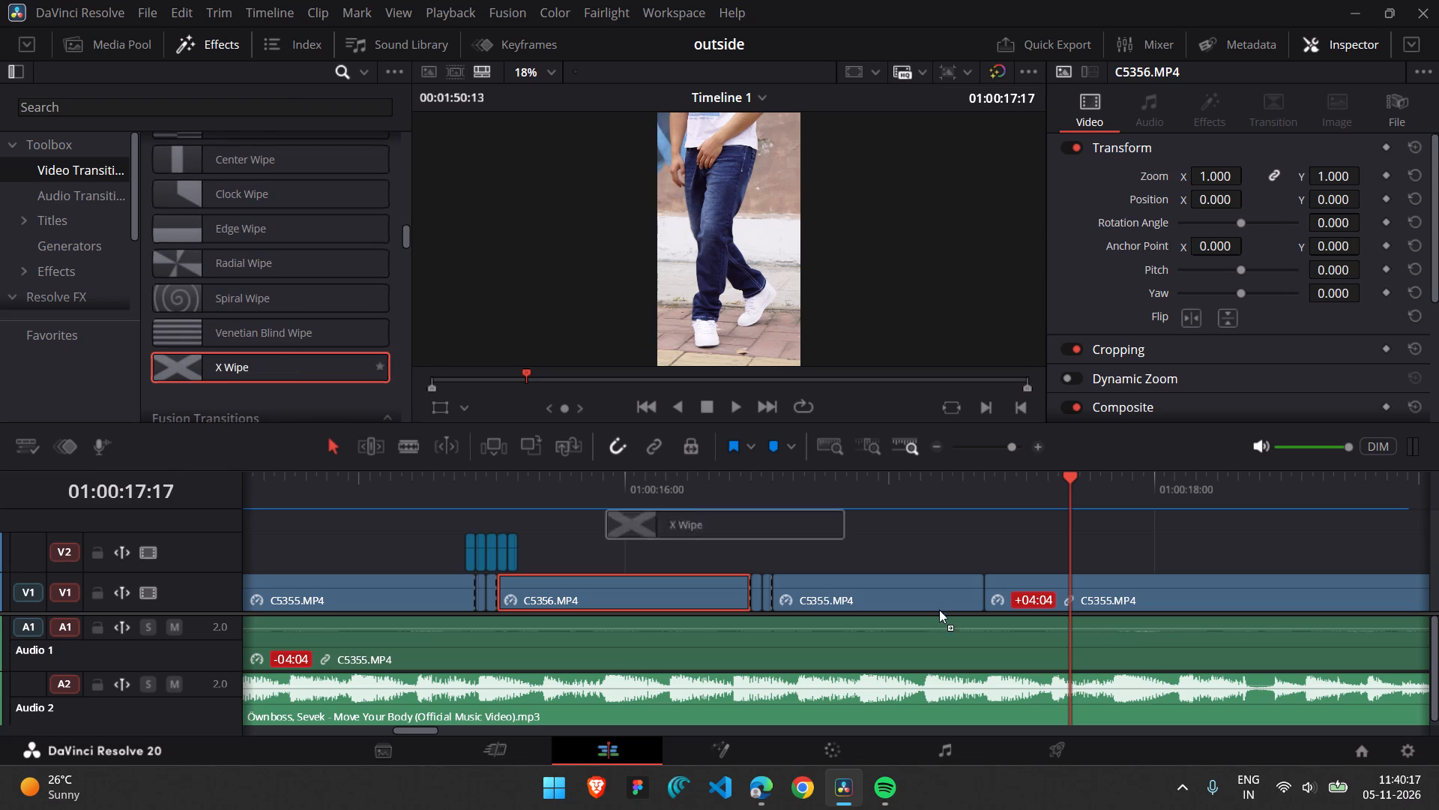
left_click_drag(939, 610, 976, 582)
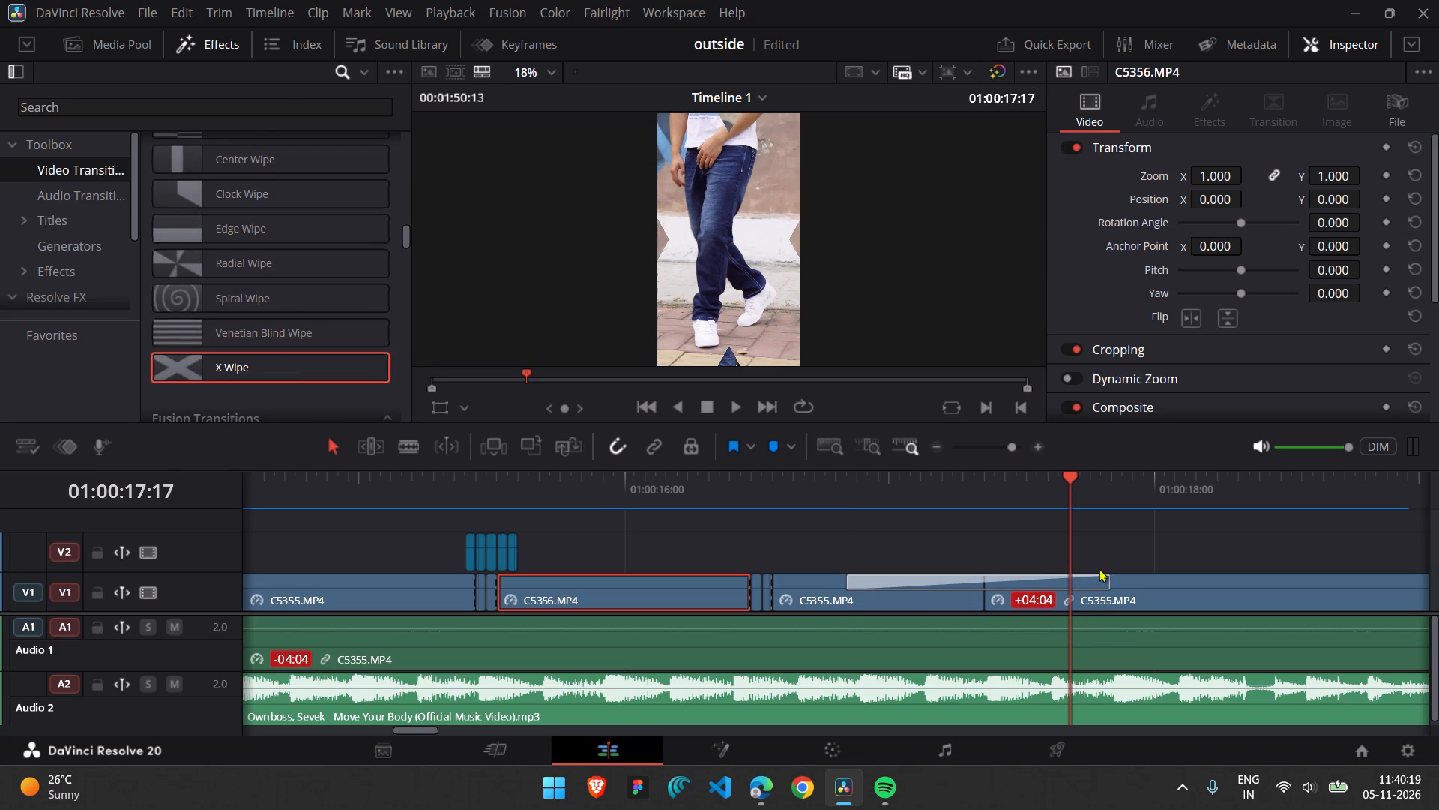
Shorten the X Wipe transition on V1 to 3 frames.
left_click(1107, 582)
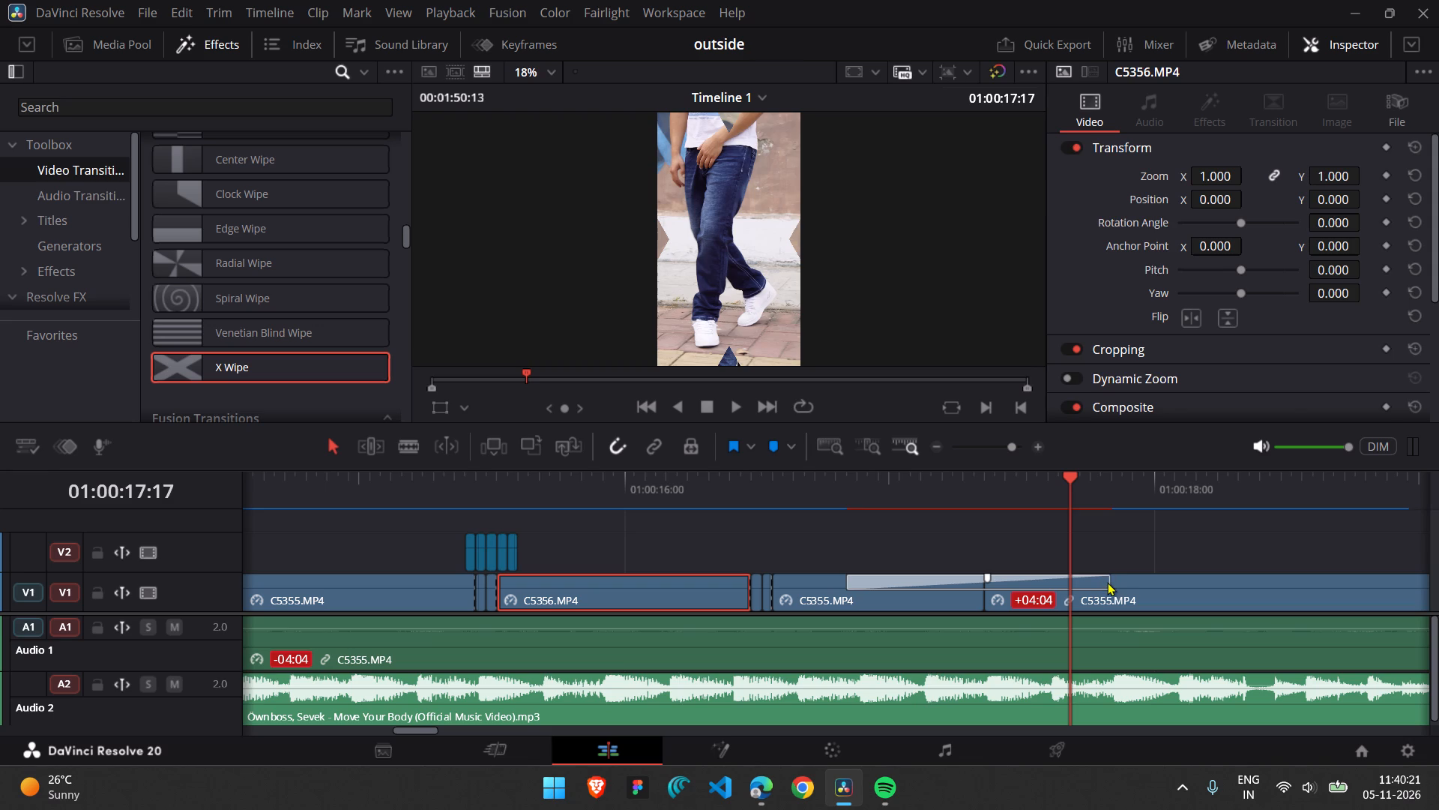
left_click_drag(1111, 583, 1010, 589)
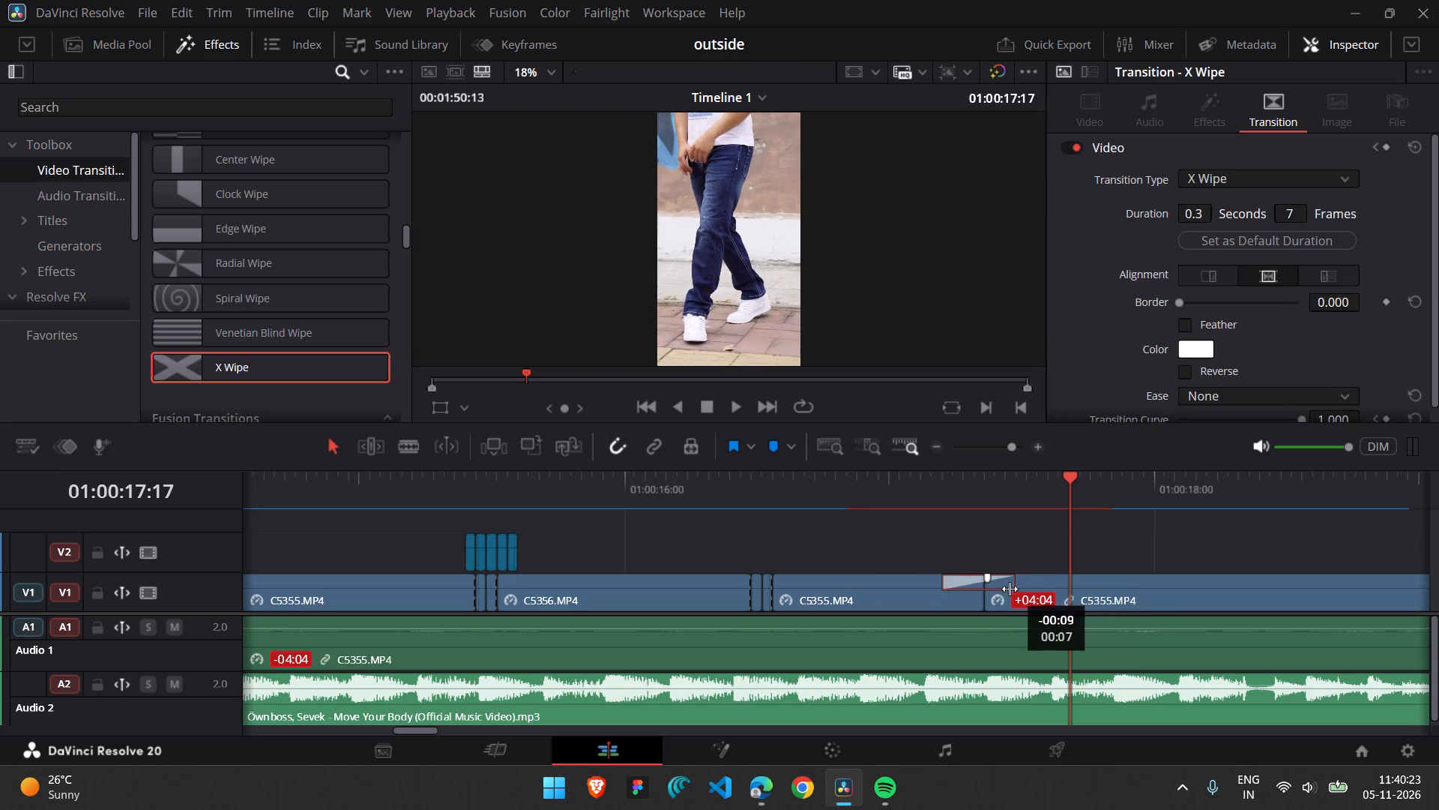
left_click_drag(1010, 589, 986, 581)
Play back the cut before the +04:04 C5355.MP4 clip repeatedly to review the shortened X Wipe.
left_click(945, 481)
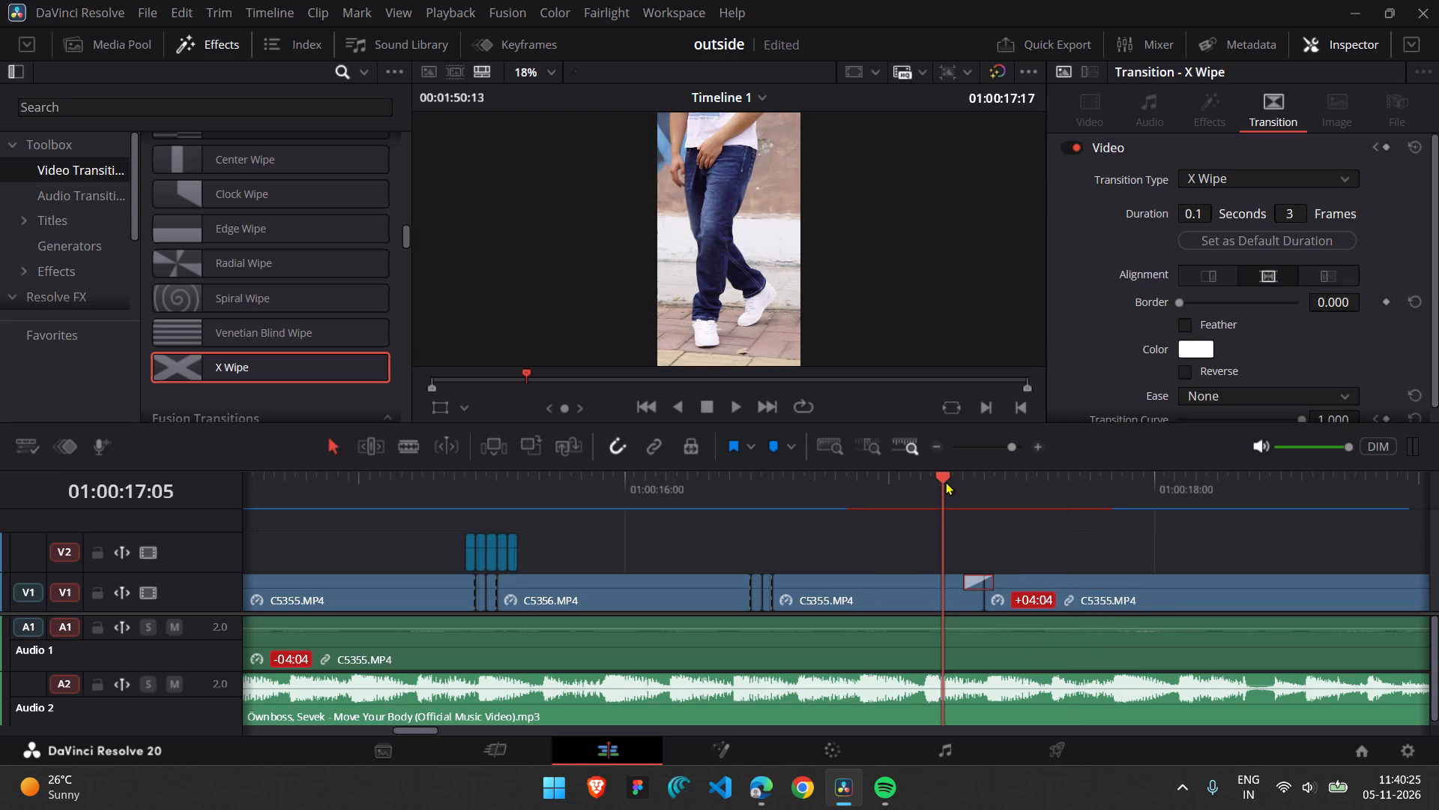
key("space")
key("space")
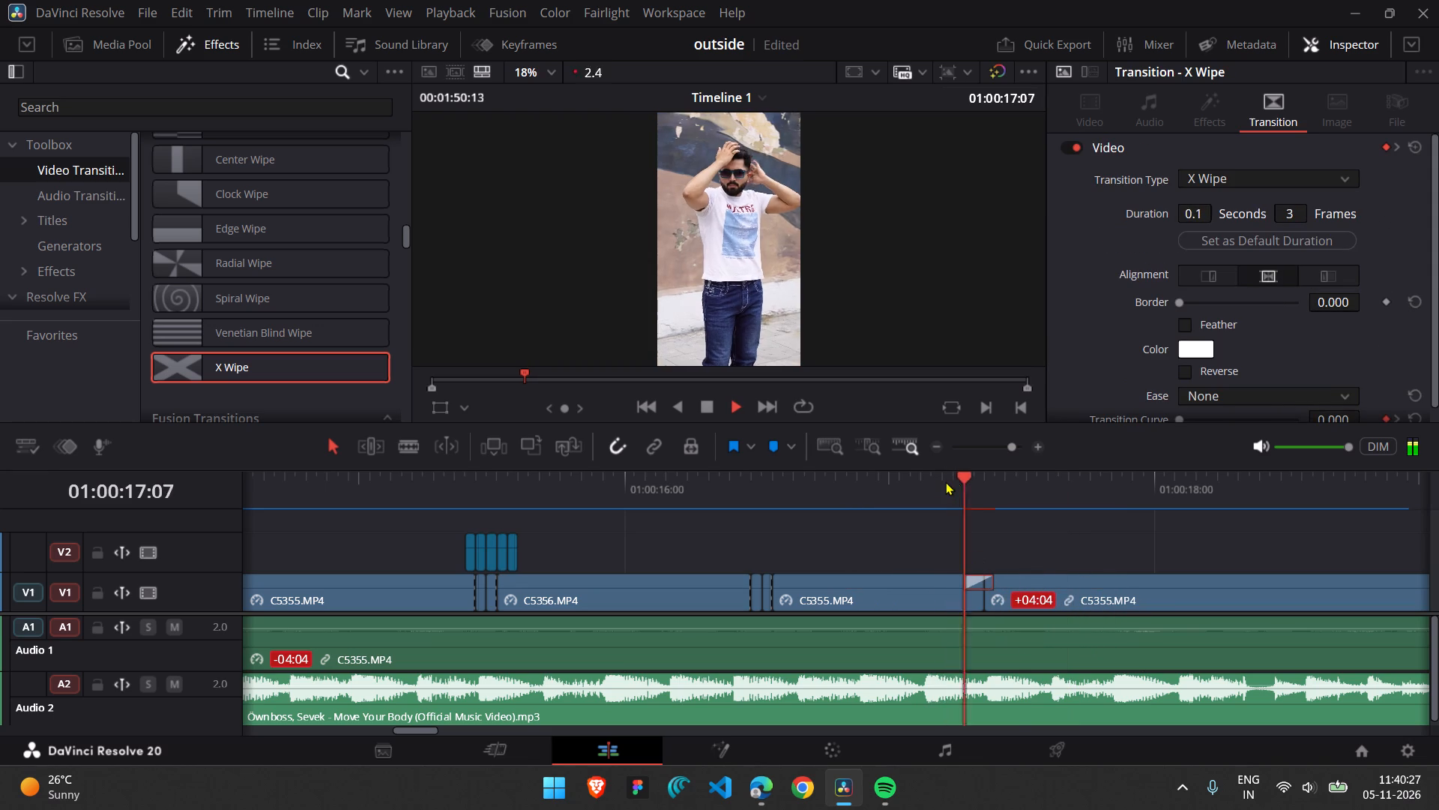
left_click(945, 481)
key("space")
key("space")
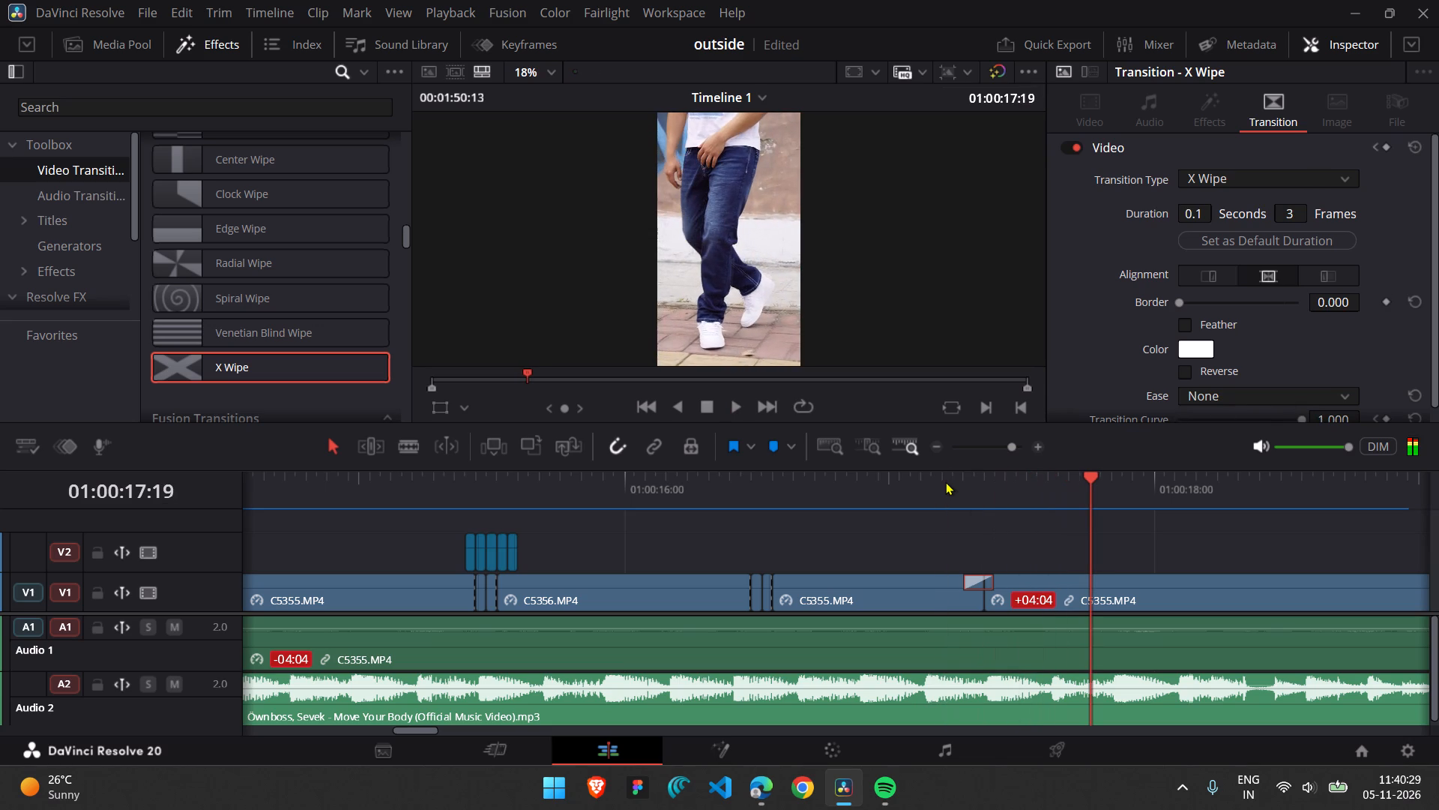
left_click(945, 481)
key("space")
key("space")
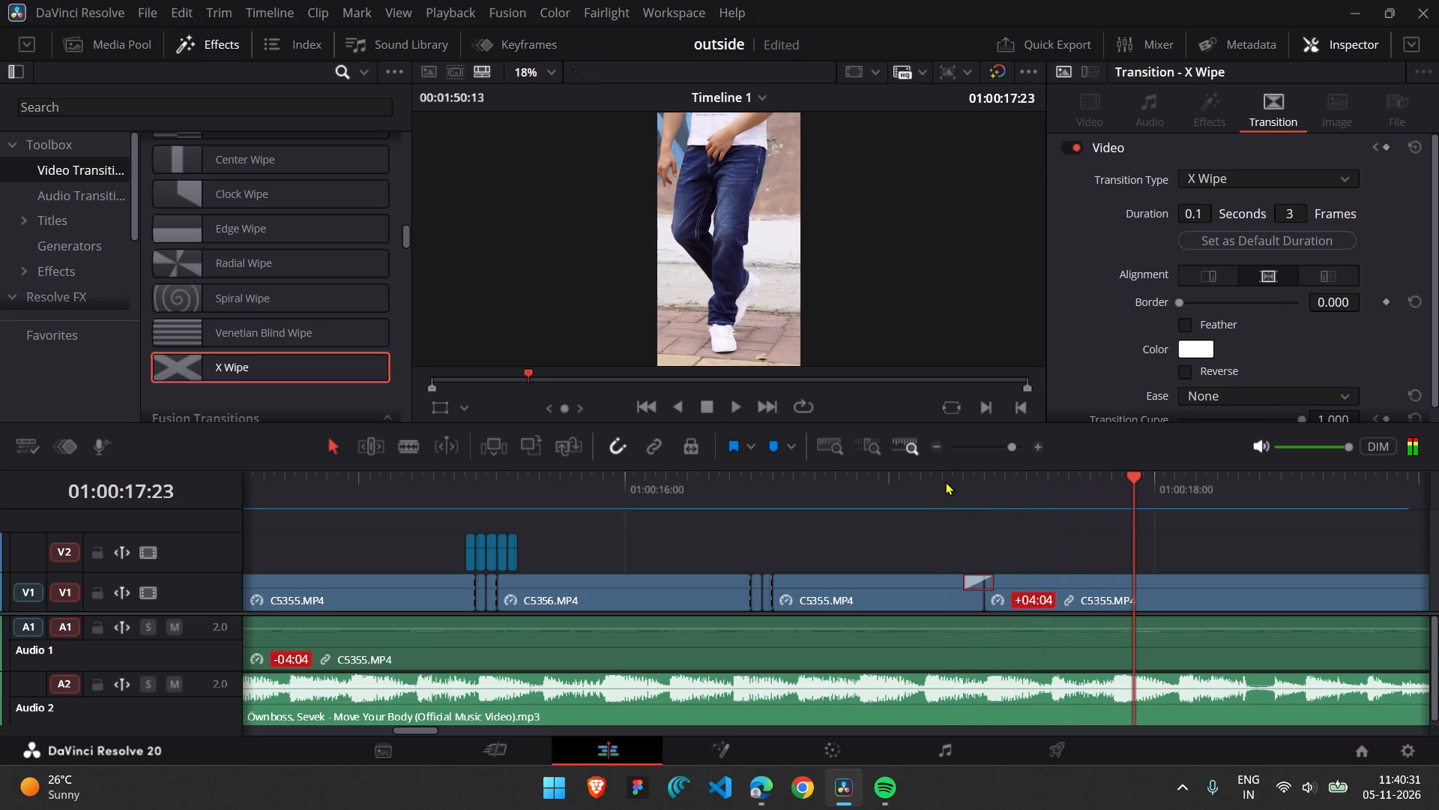
left_click(945, 481)
key("space")
key("space")
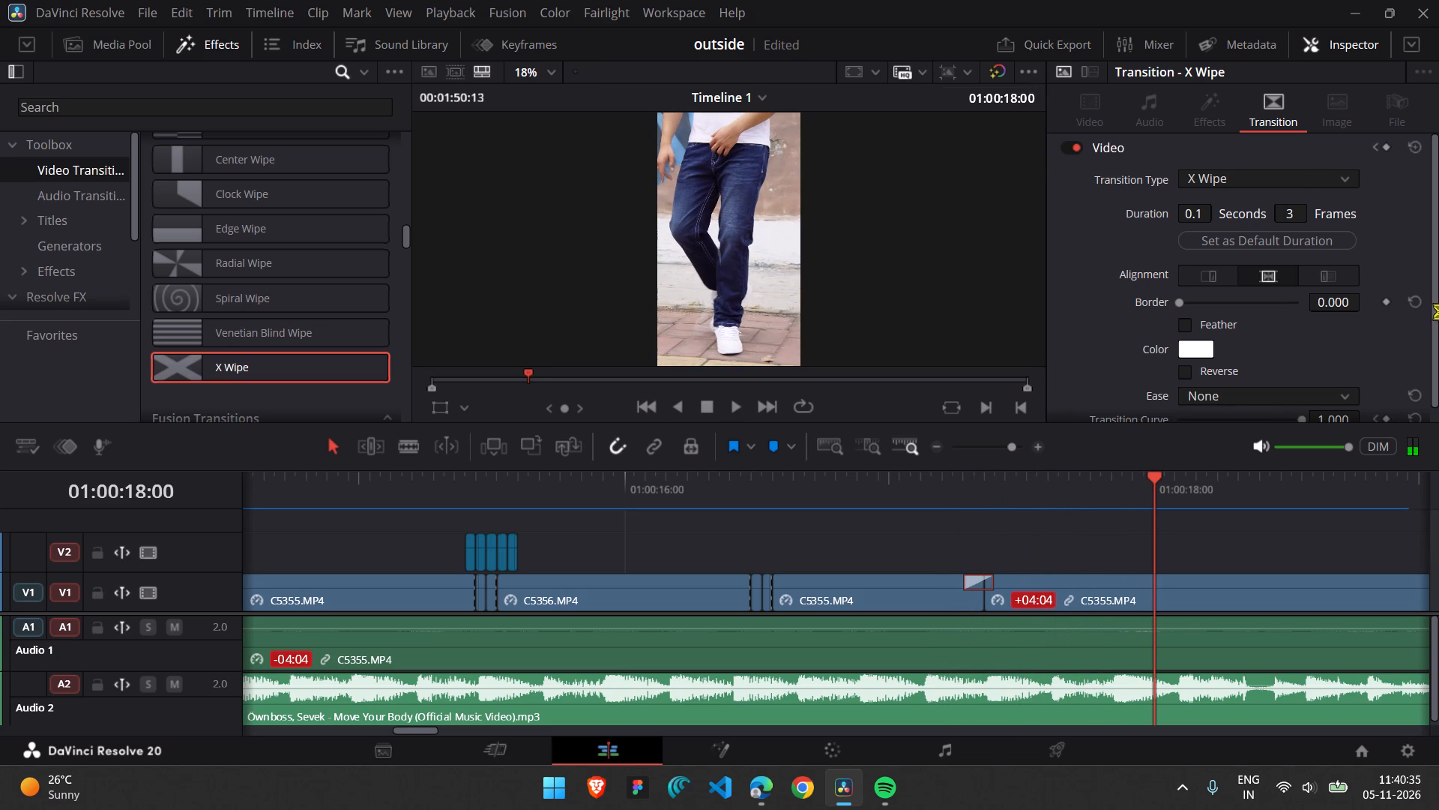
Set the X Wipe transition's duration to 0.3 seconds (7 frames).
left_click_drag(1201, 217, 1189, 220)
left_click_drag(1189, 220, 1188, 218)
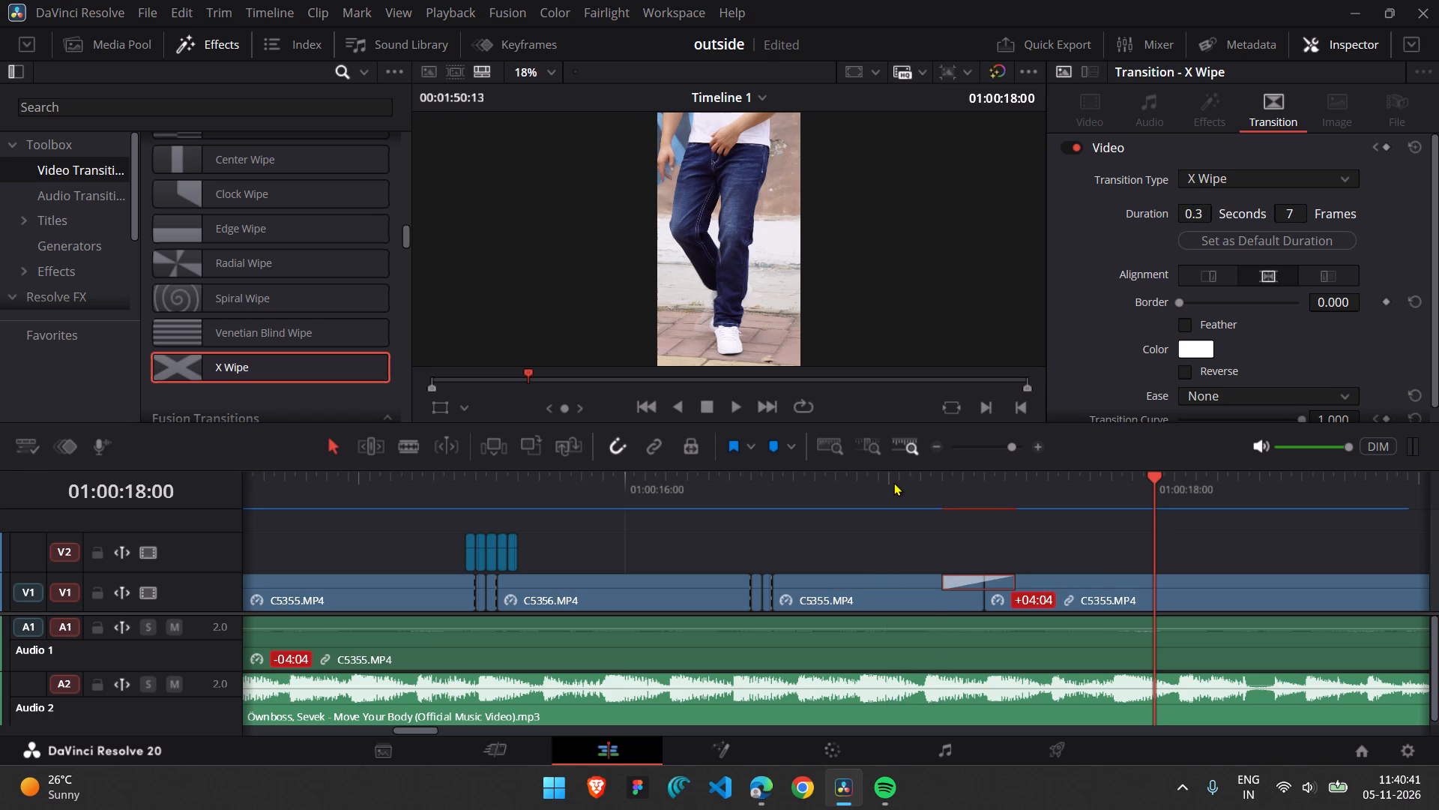
Play back the cut before the +04:04 C5355.MP4 clip to review the 7-frame X Wipe.
left_click(893, 482)
key("space")
key("space")
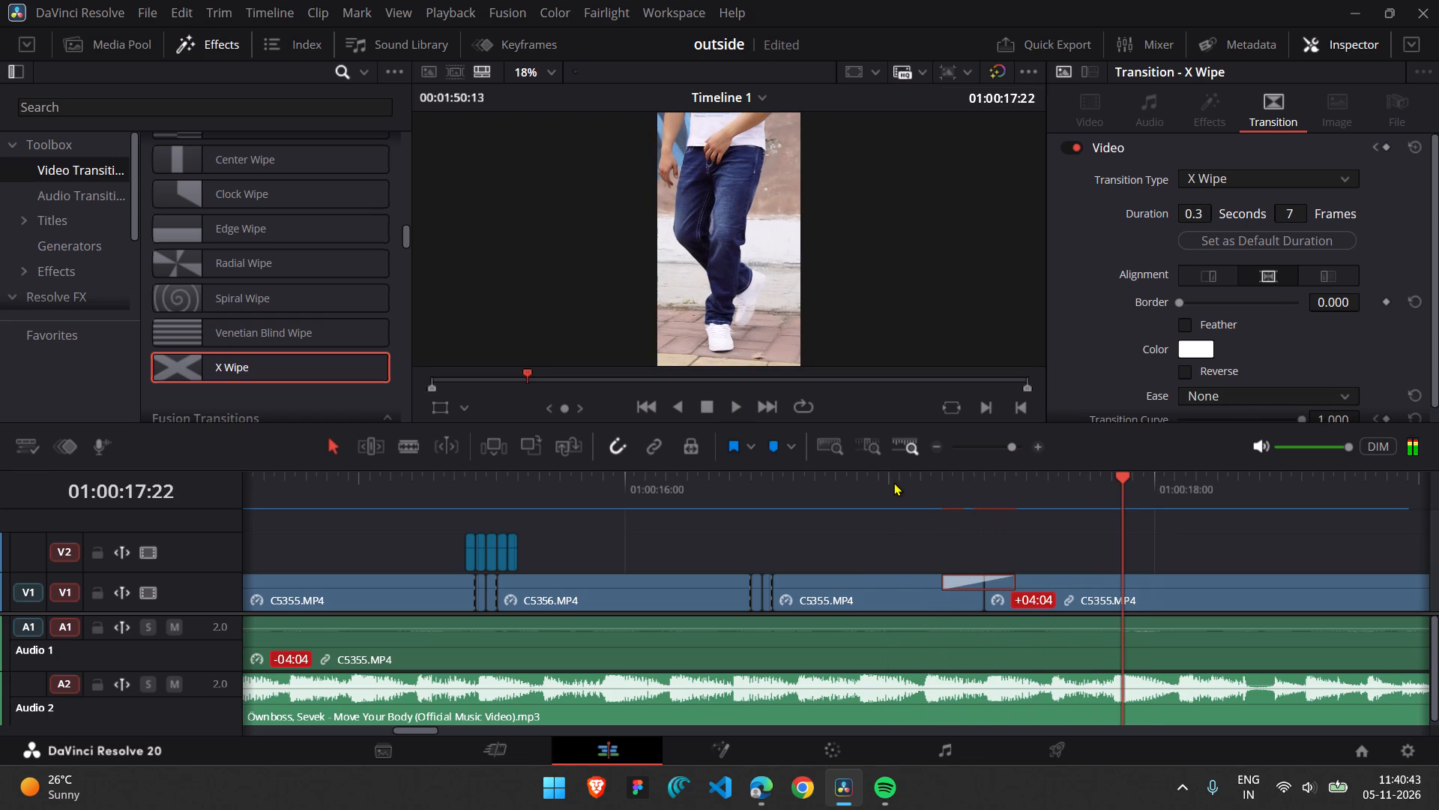
left_click(893, 482)
key("space")
key("space")
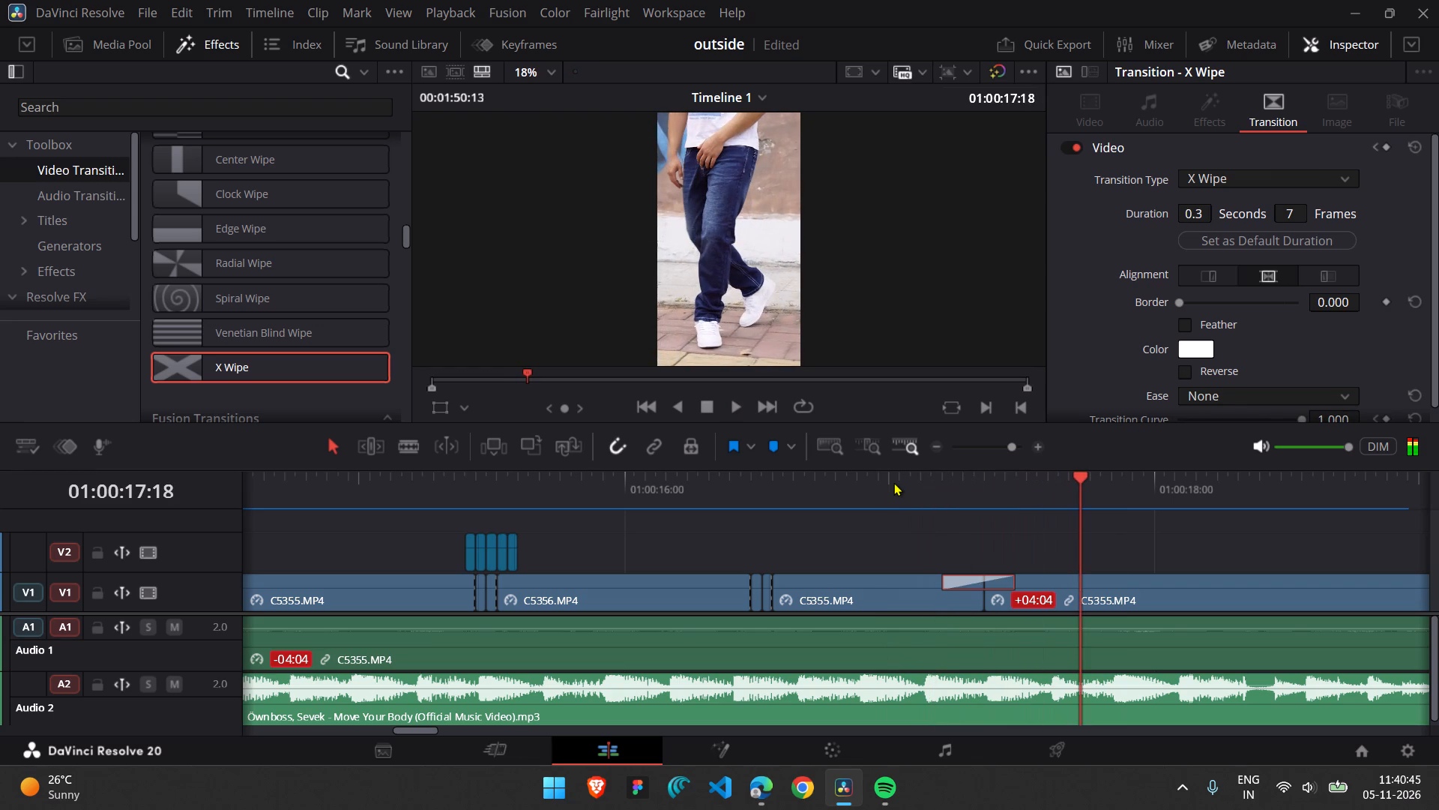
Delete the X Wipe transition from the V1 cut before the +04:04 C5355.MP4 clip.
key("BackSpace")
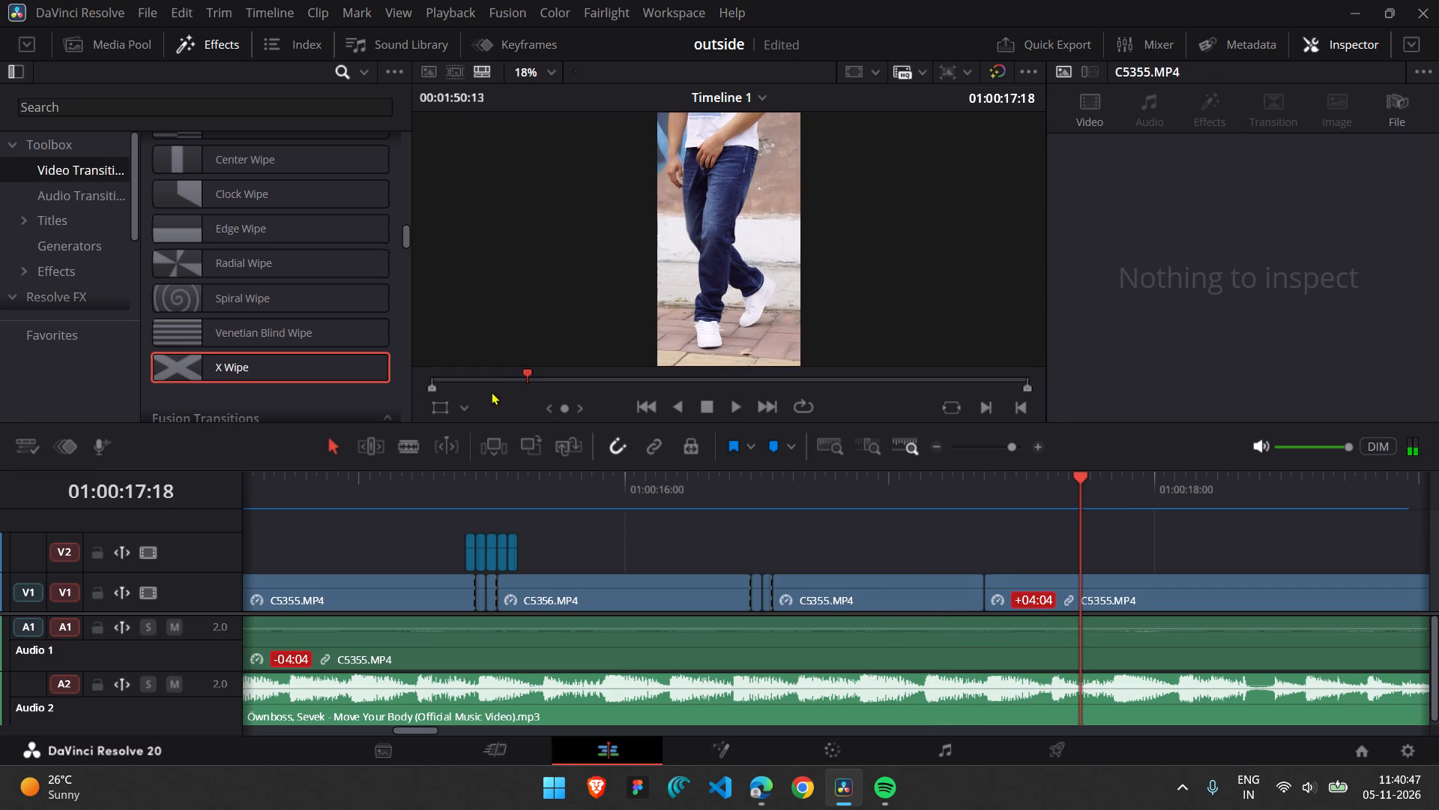
Add a Brightness Flash transition at the V1 cut before the +04:04 C5355.MP4 clip and shorten it to 0.1 seconds (3 frames).
scroll(293, 259, "up", 2)
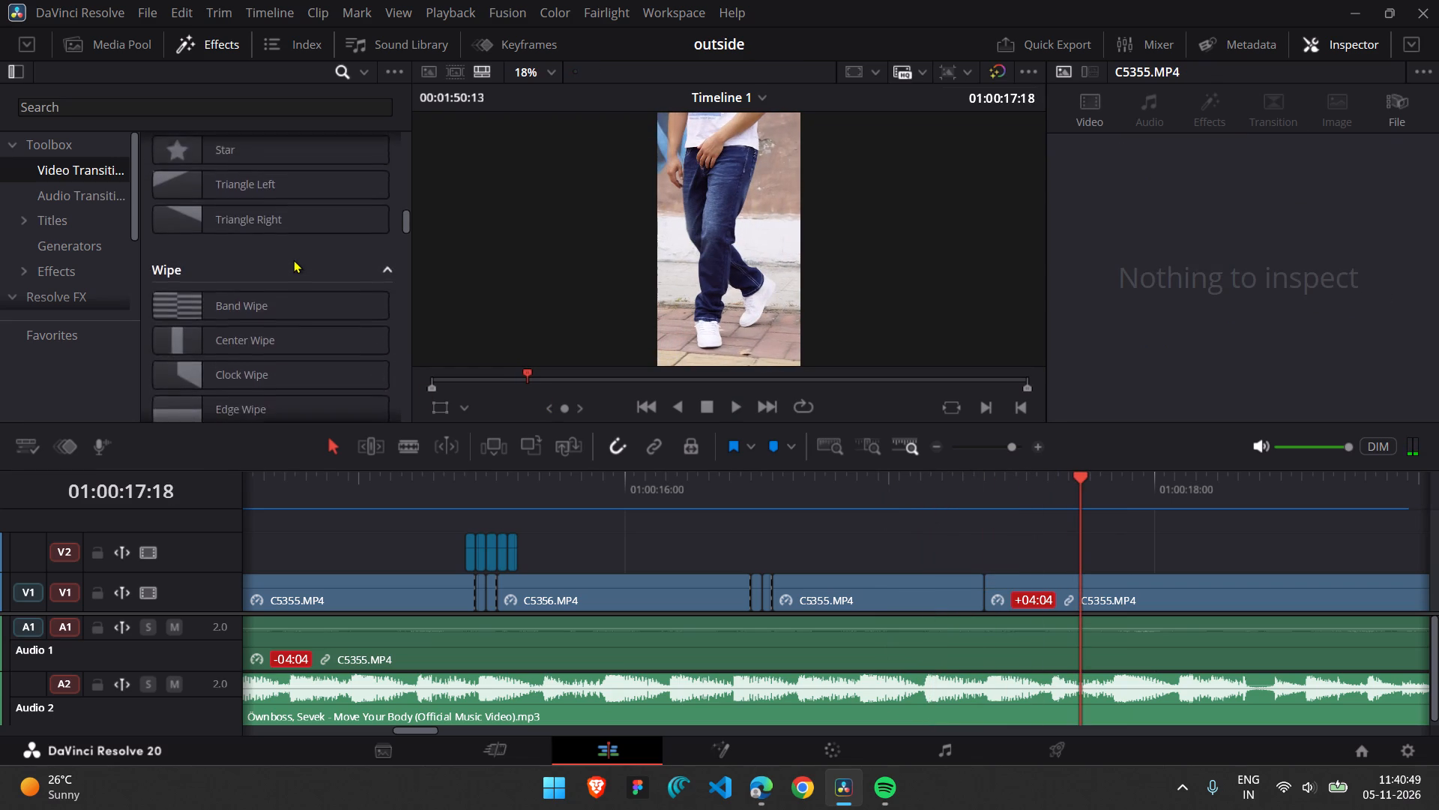
scroll(293, 259, "up", 3)
scroll(293, 259, "down", 3)
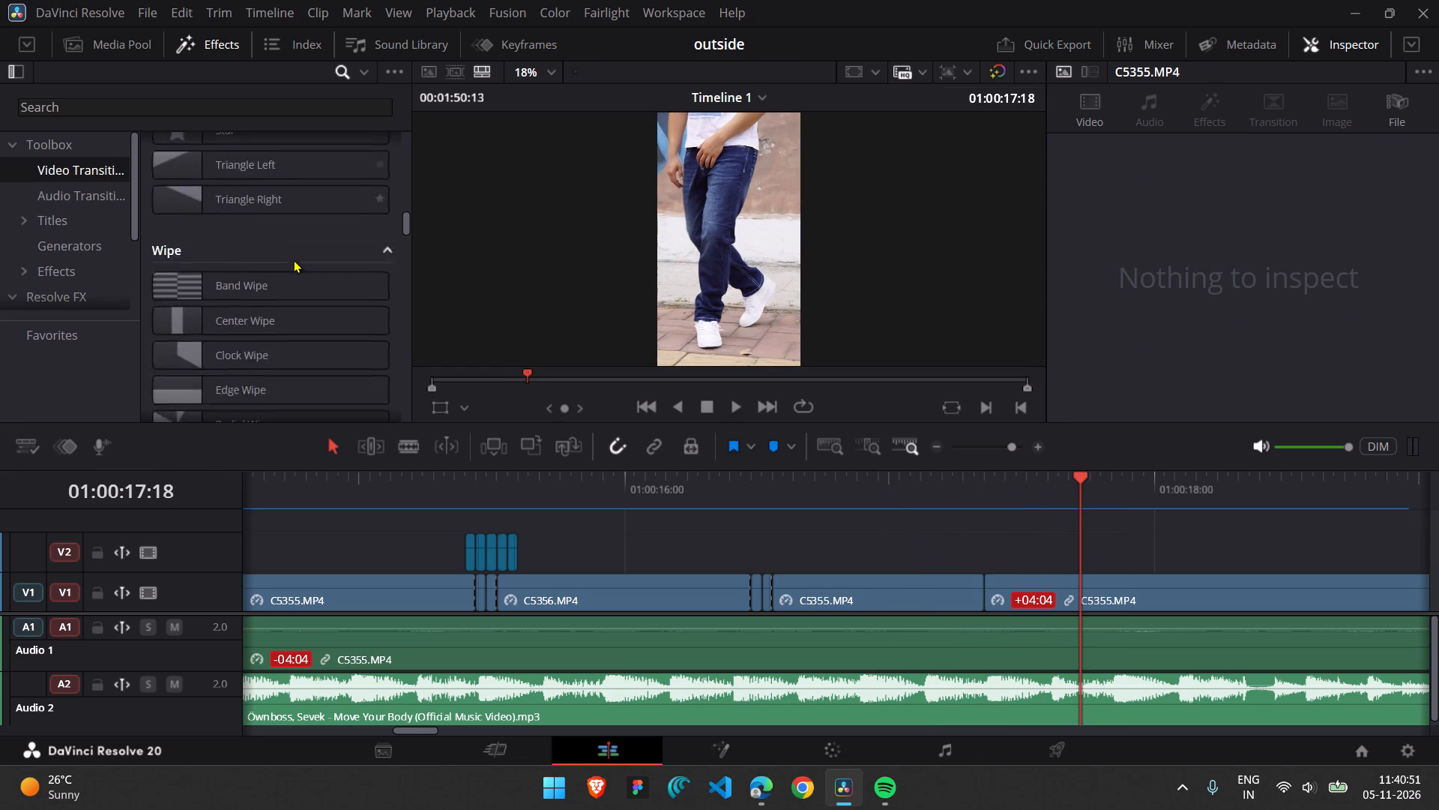
scroll(293, 259, "down", 1)
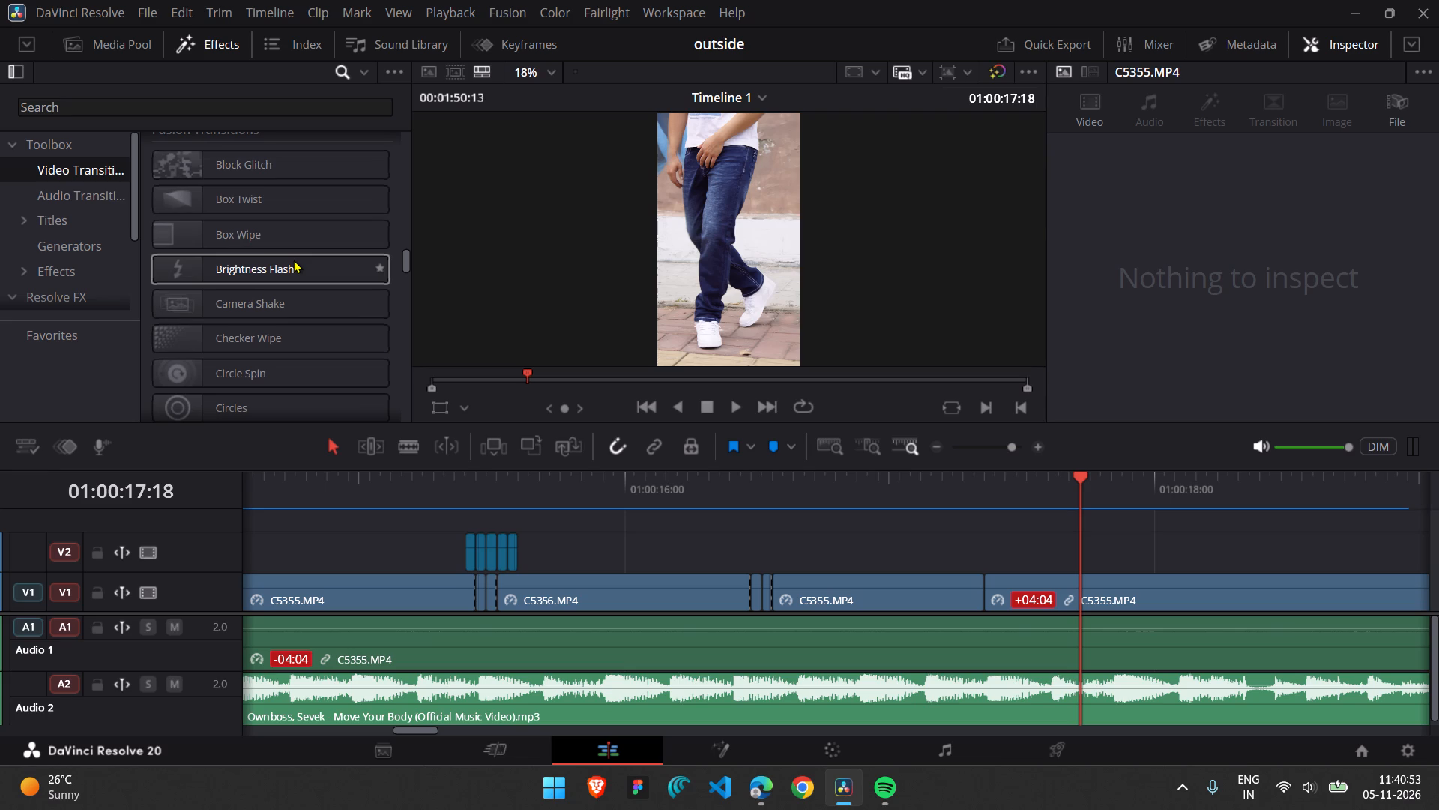
left_click_drag(282, 286, 995, 641)
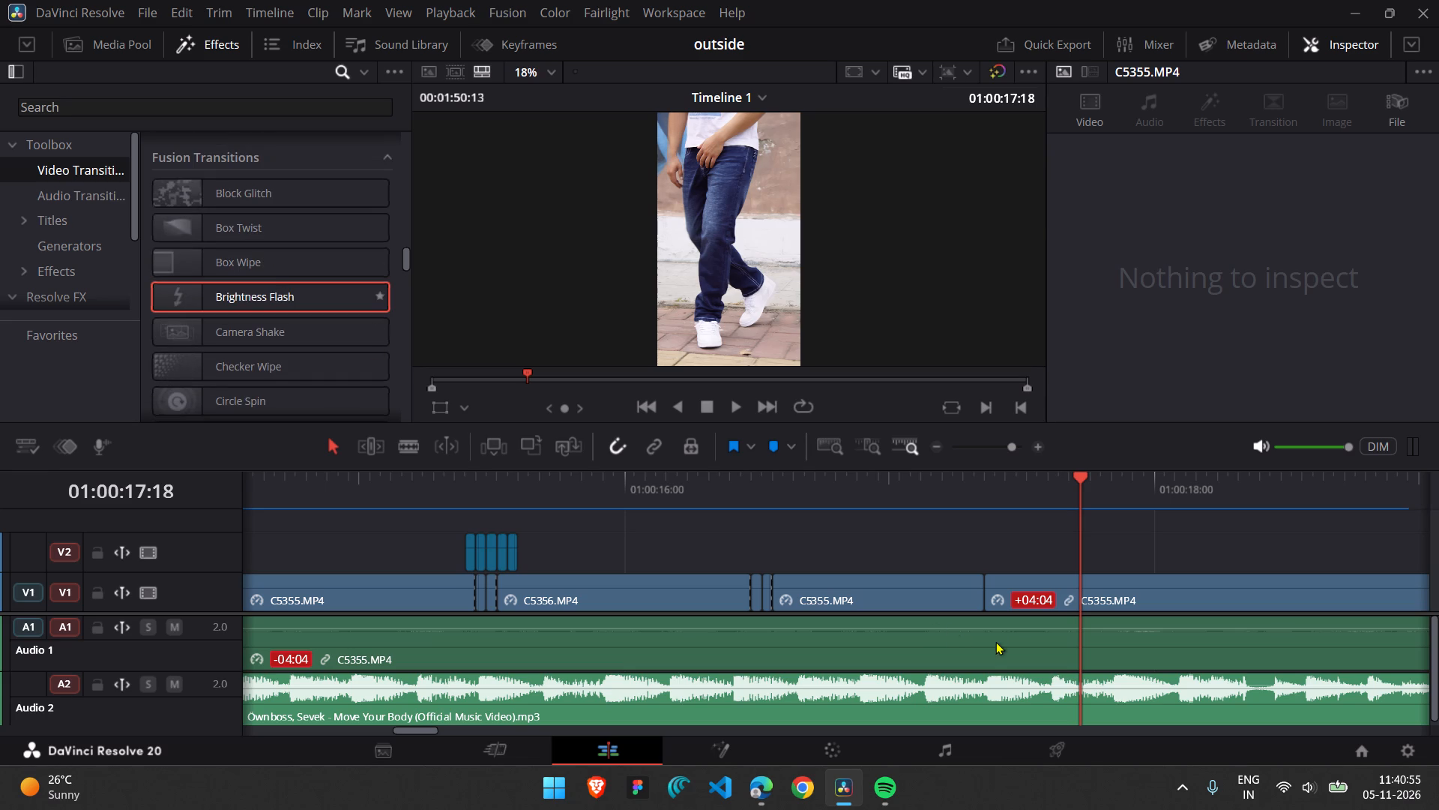
left_click_drag(995, 641, 235, 309)
left_click_drag(235, 309, 720, 423)
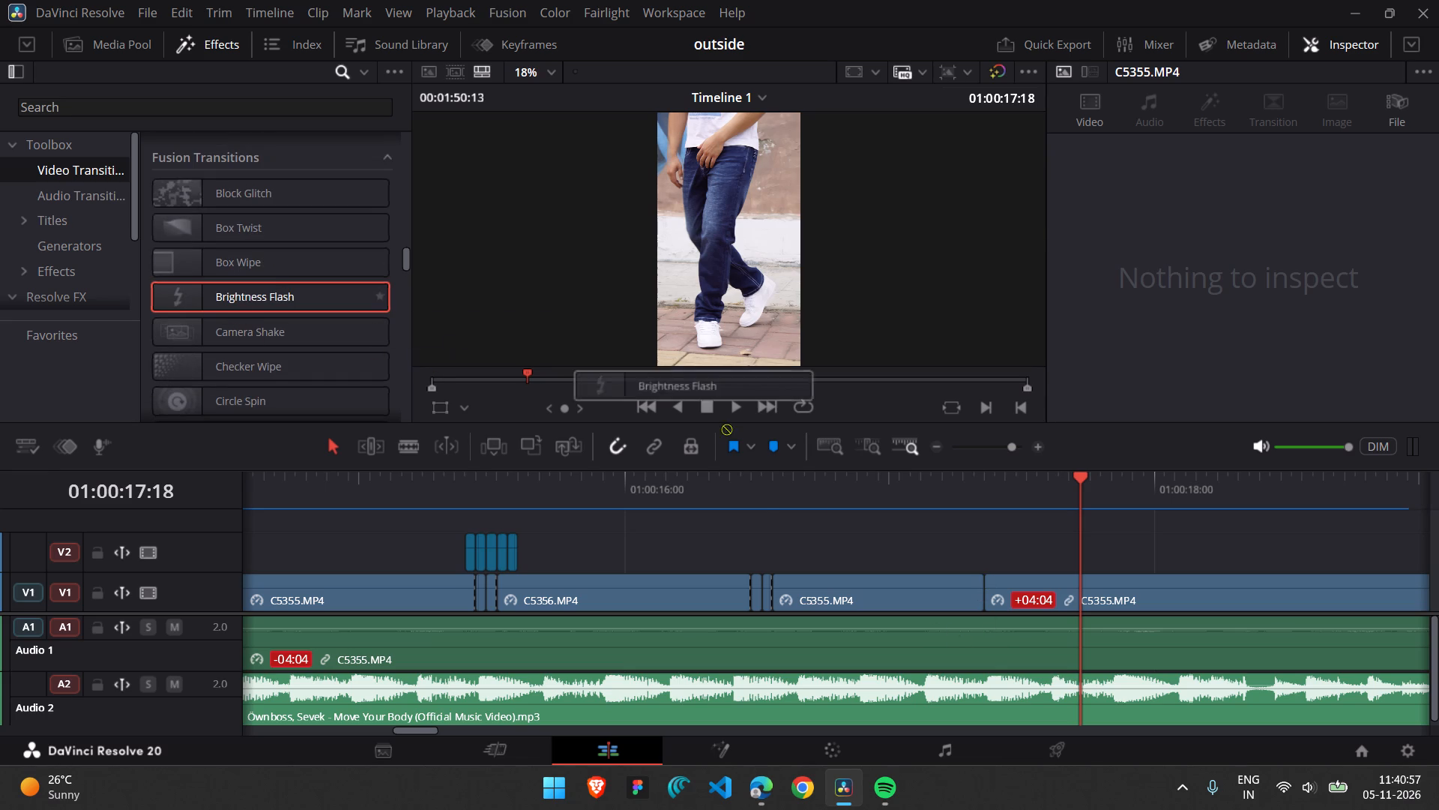
left_click_drag(720, 423, 972, 593)
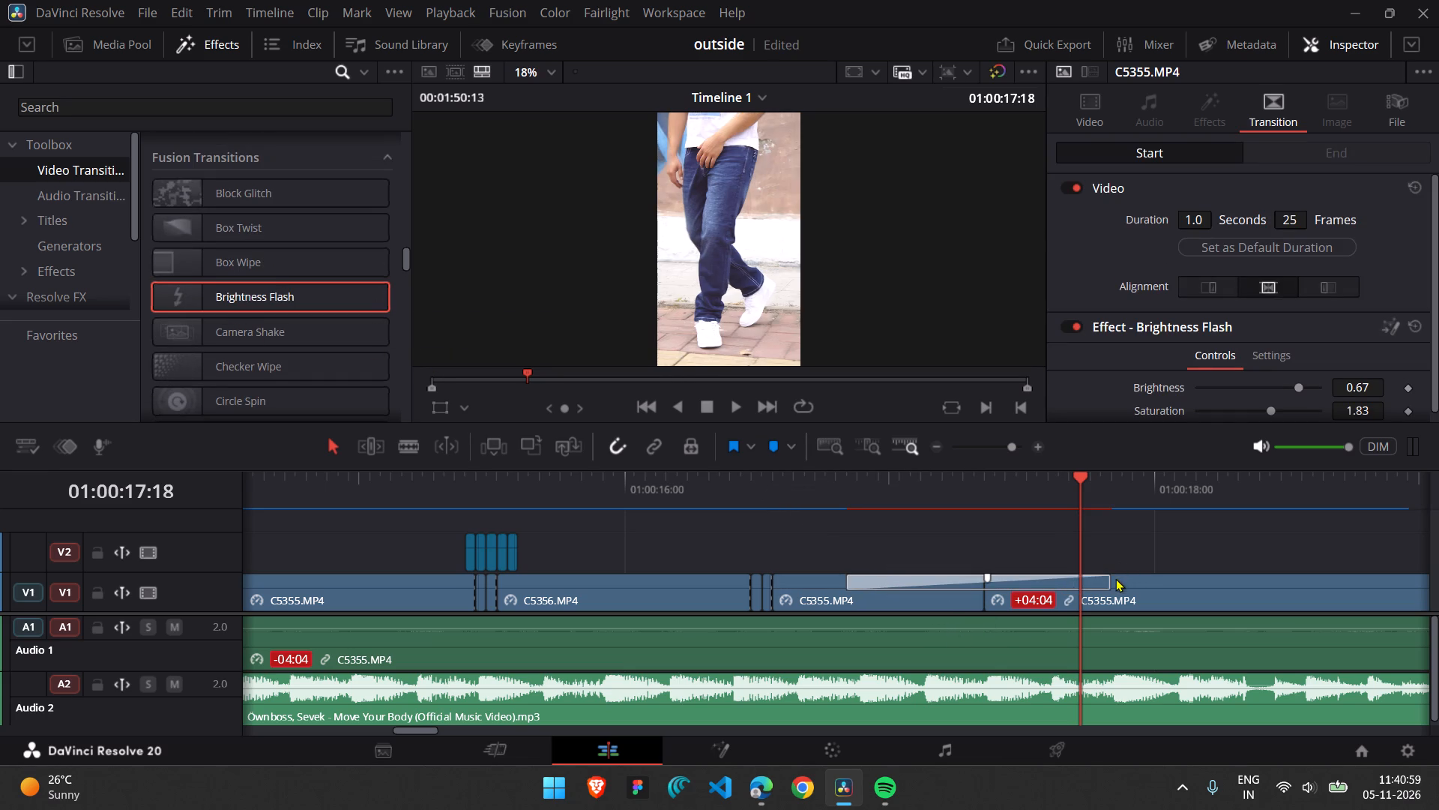
left_click_drag(1110, 581, 954, 573)
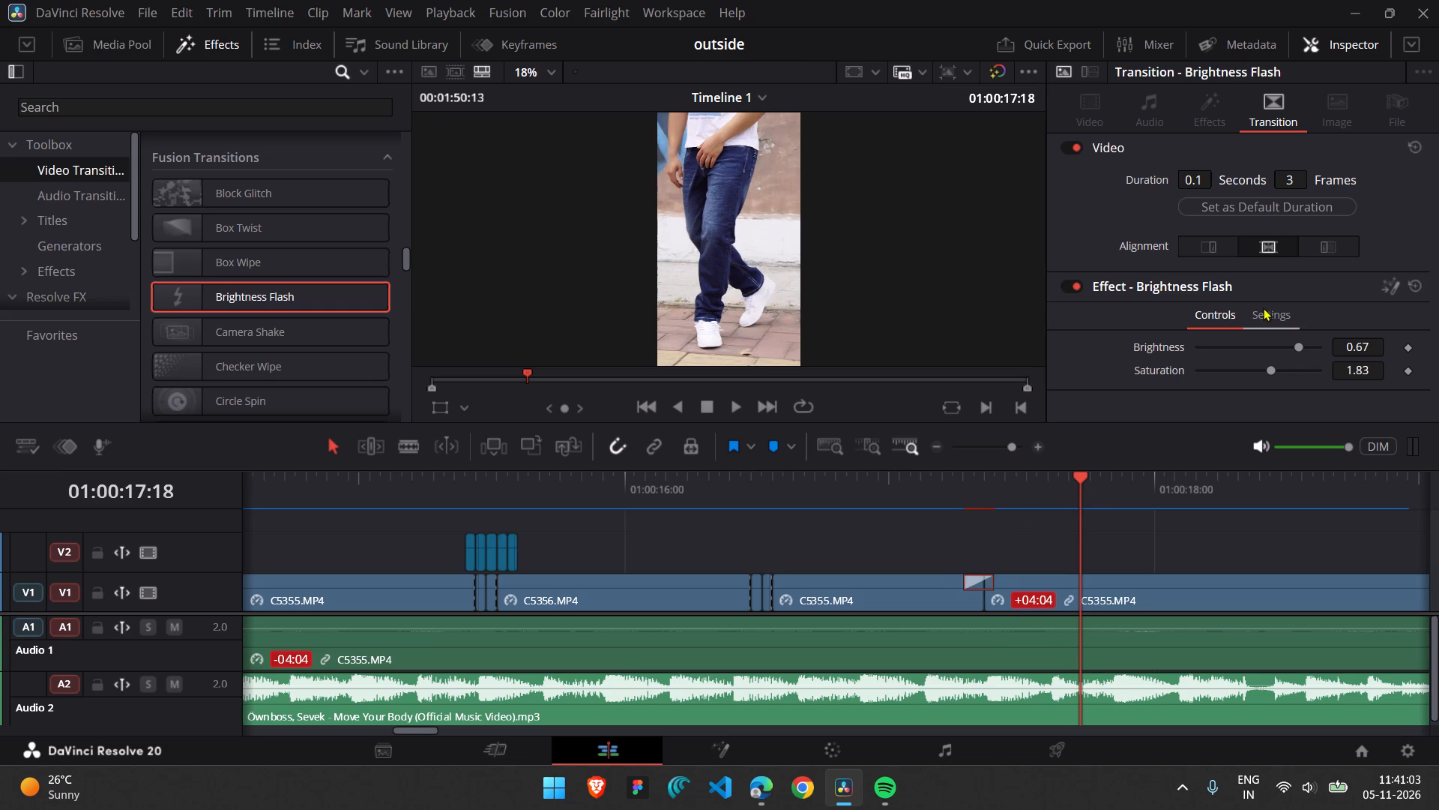
scroll(1172, 358, "down", 1)
Play back the cut before the +04:04 C5355.MP4 clip to review the Brightness Flash.
left_click(942, 495)
key("space")
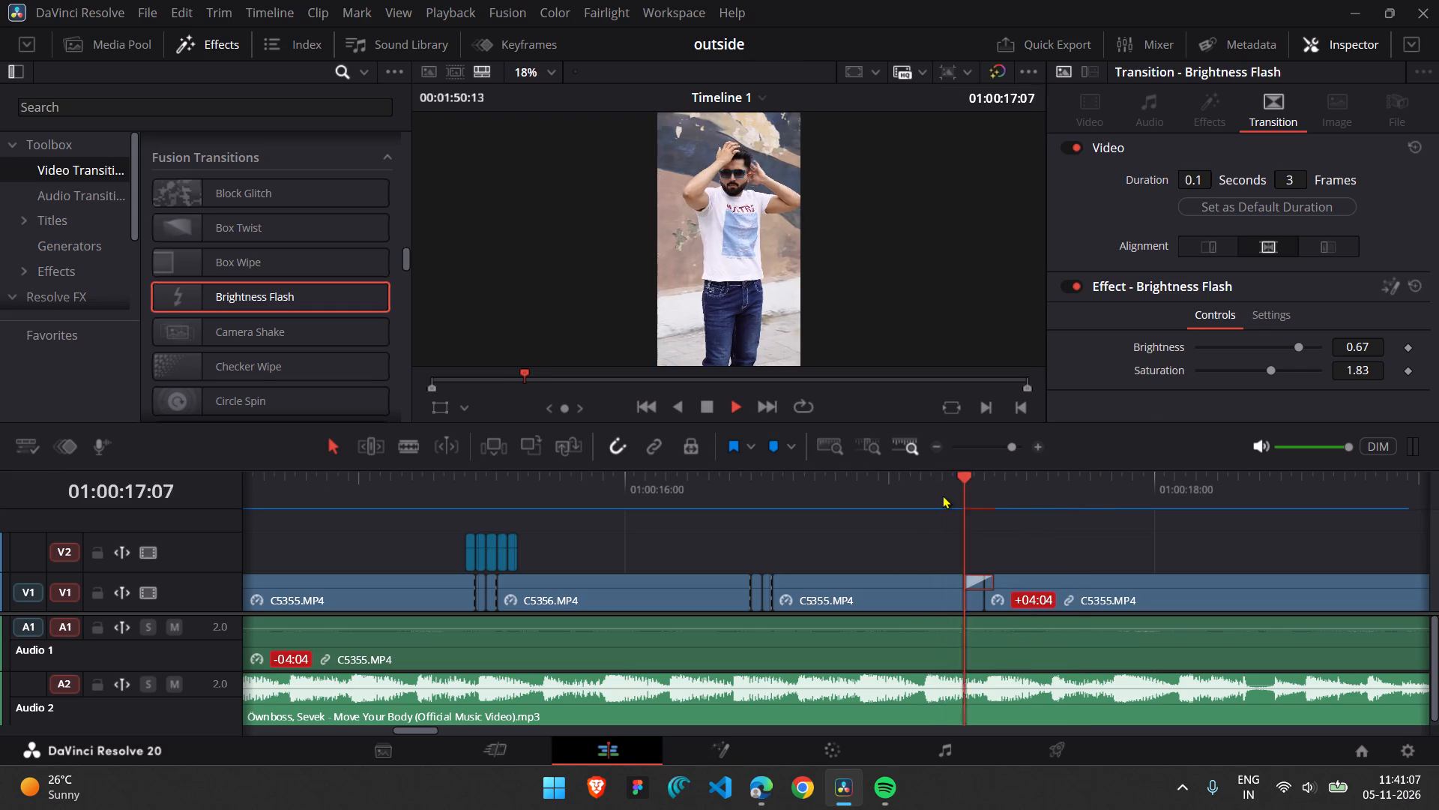
key("space")
left_click(942, 495)
key("space")
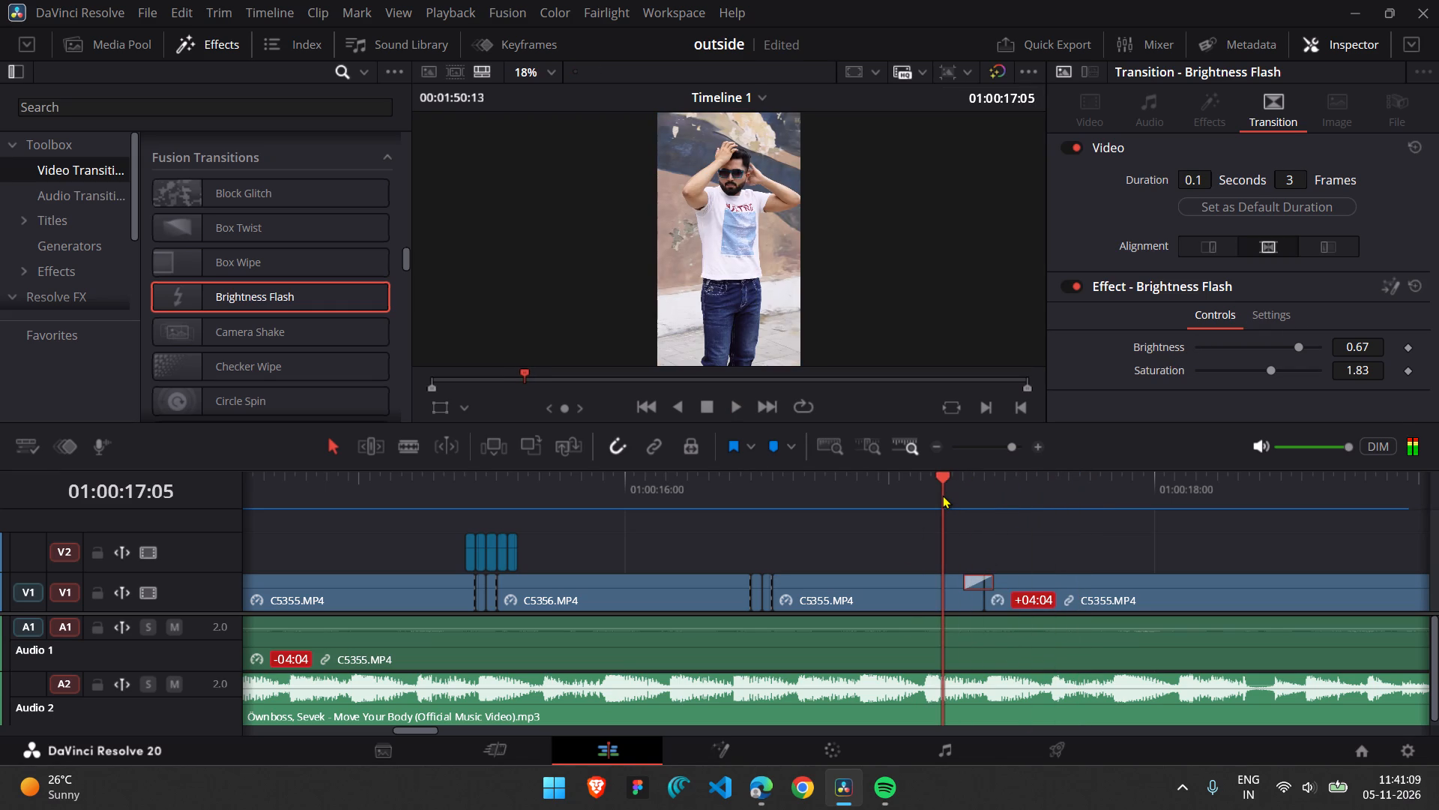
key("space")
key("space")
Add a Camera Shake transition at the V1 cut between C5355.MP4 and C5348.MP4 and shorten it to a few frames.
scroll(1009, 527, "left", 1)
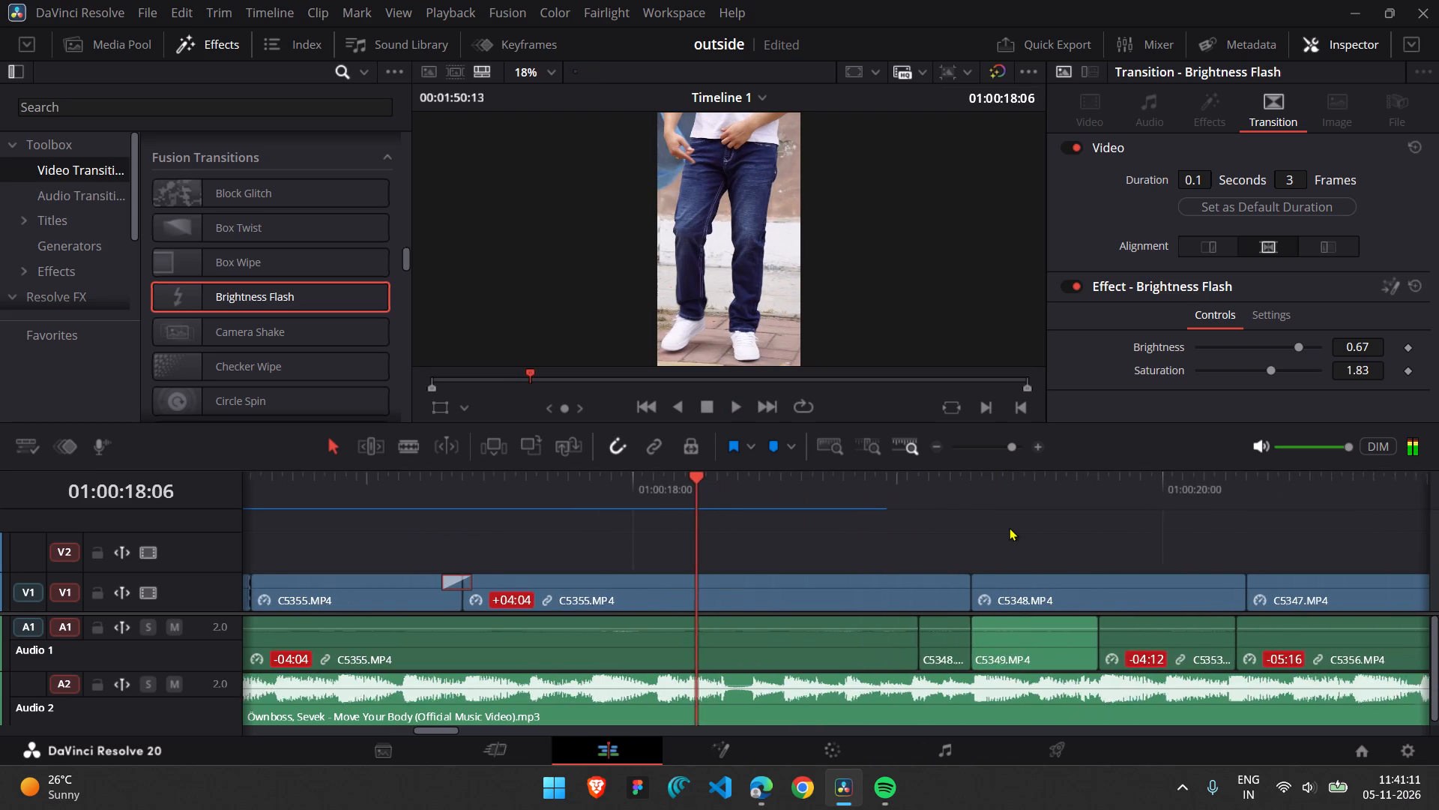
scroll(1009, 527, "left", 1)
left_click(898, 494)
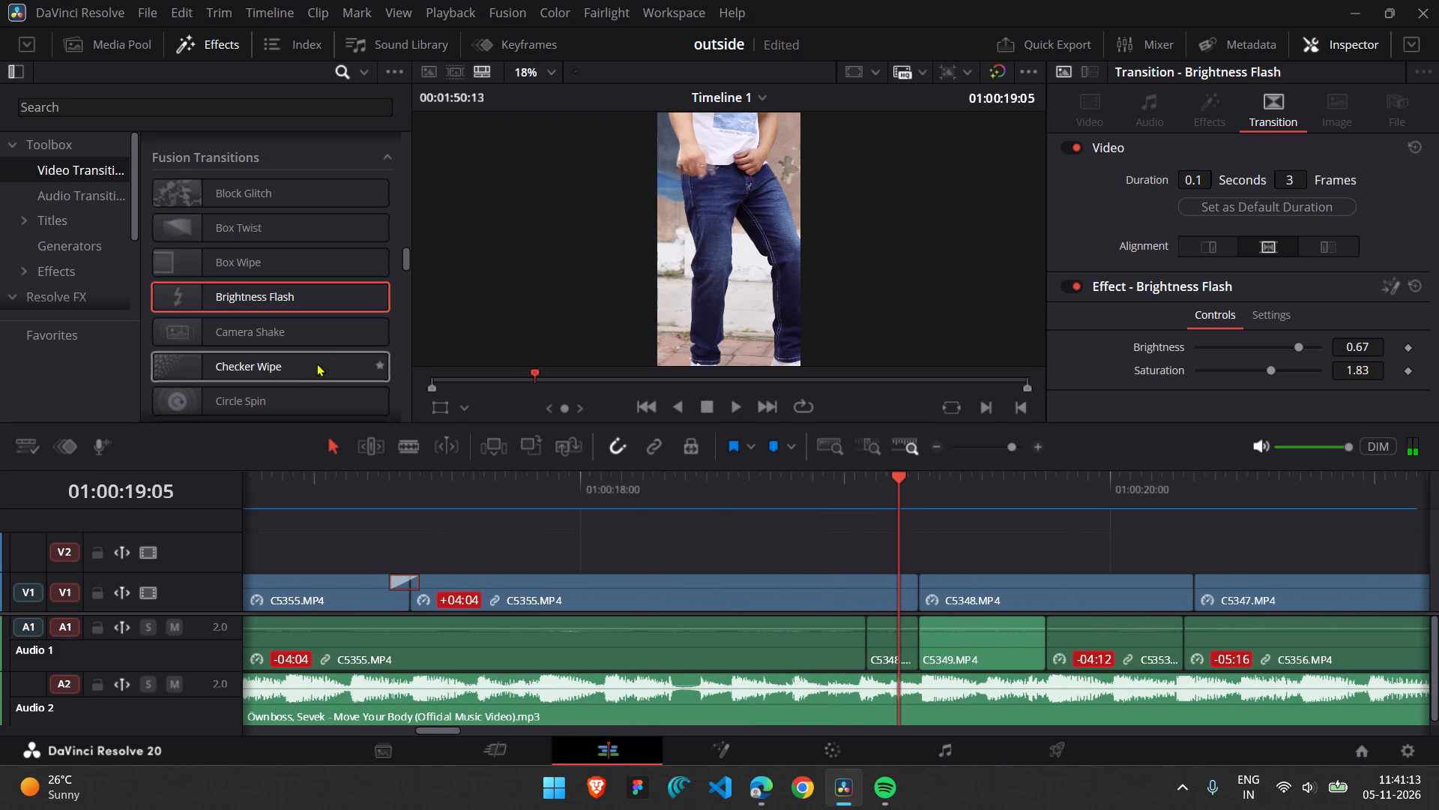
left_click_drag(298, 339, 915, 590)
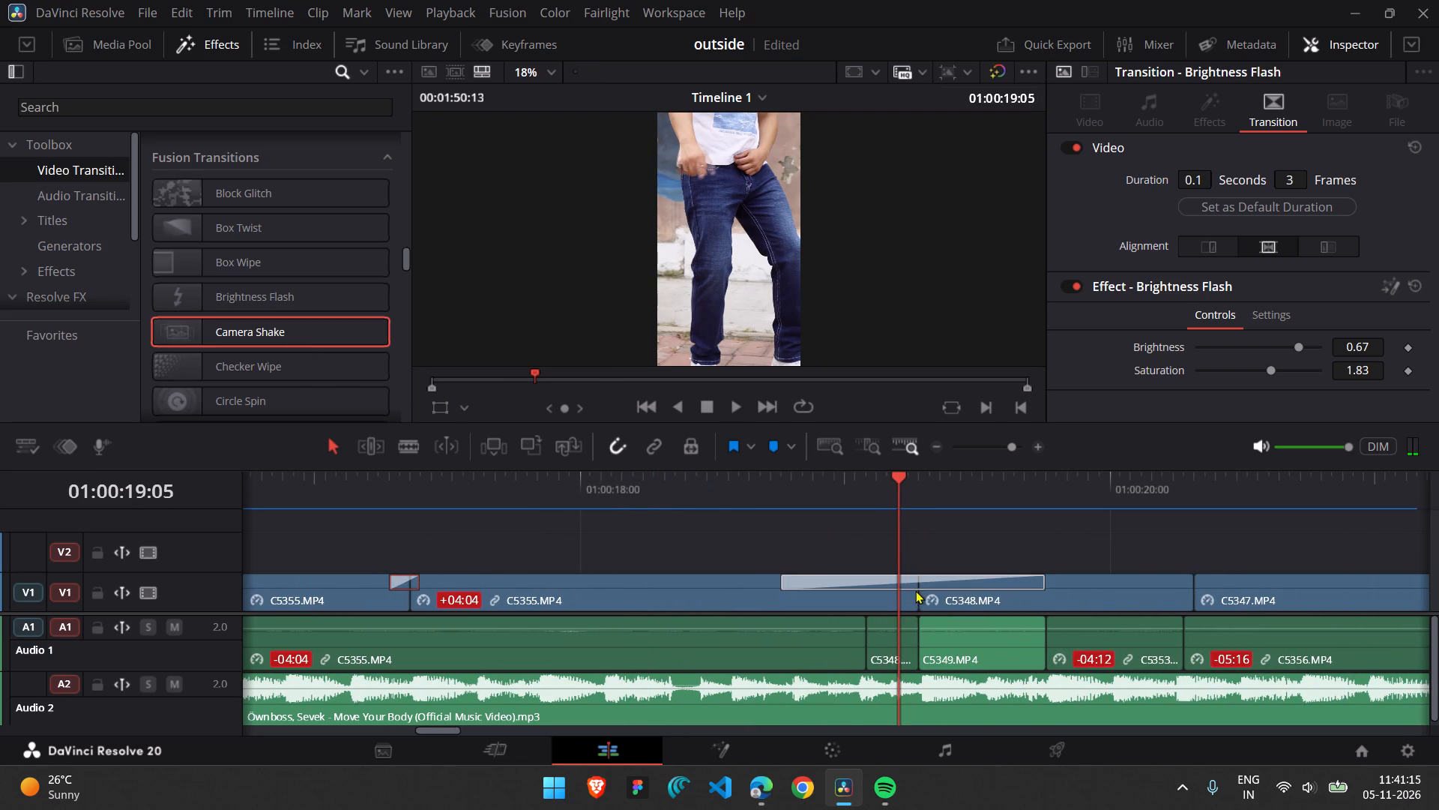
left_click_drag(1044, 581, 887, 585)
Set the Camera Shake transition's Saturation to 0.0.
scroll(1228, 365, "down", 1)
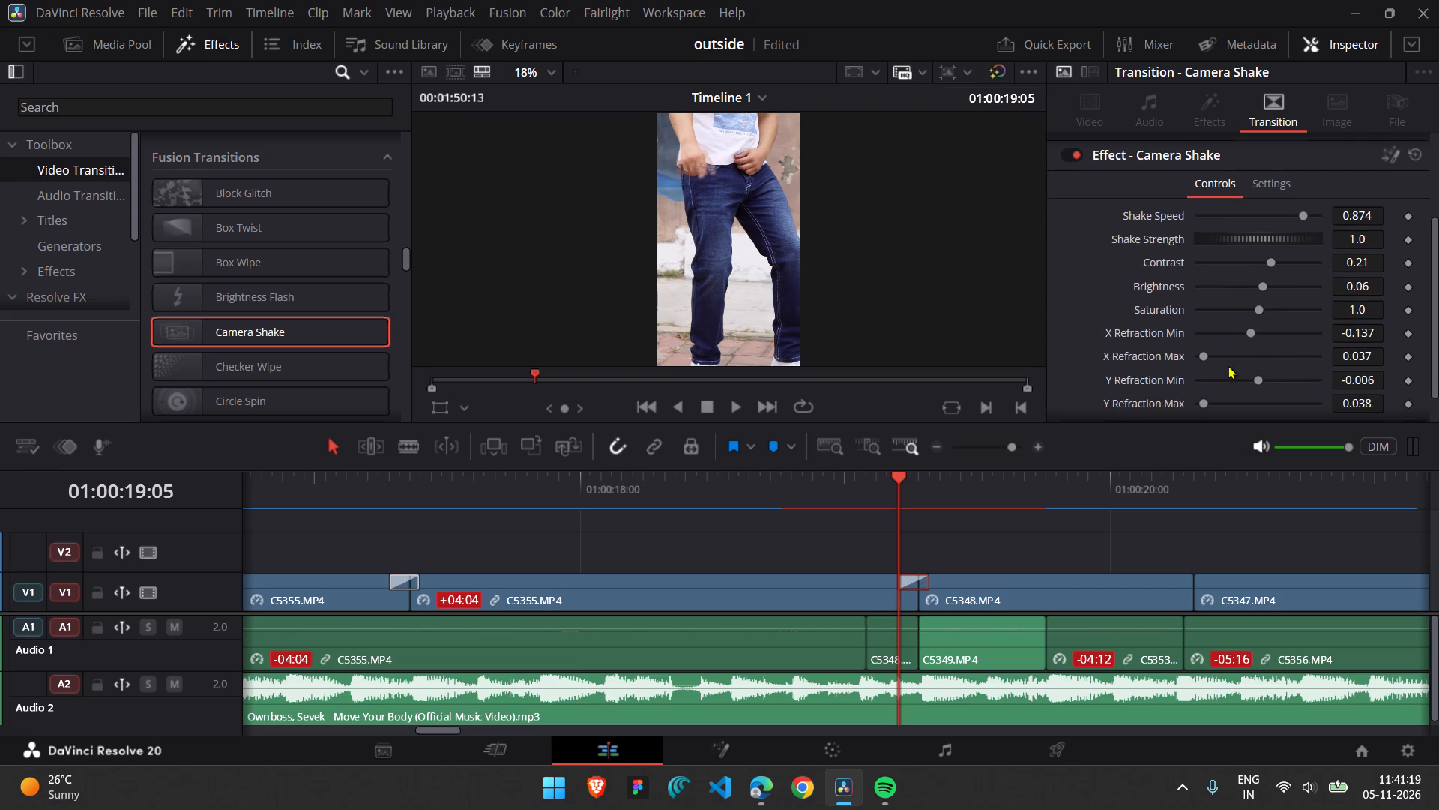
left_click_drag(1254, 313, 1116, 349)
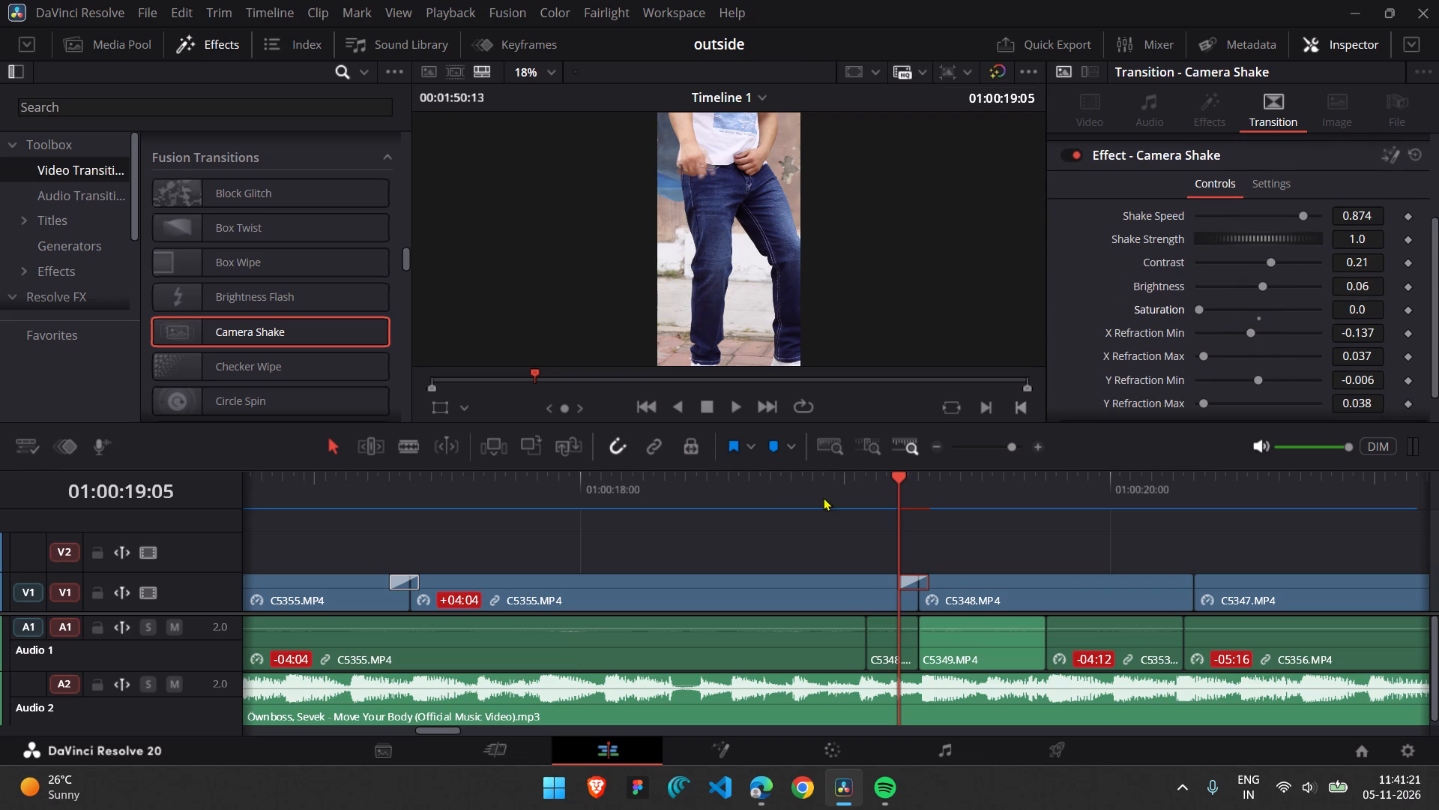
Play back and step through the cut between C5355.MP4 and C5348.MP4 repeatedly to review the desaturated Camera Shake.
left_click(917, 489)
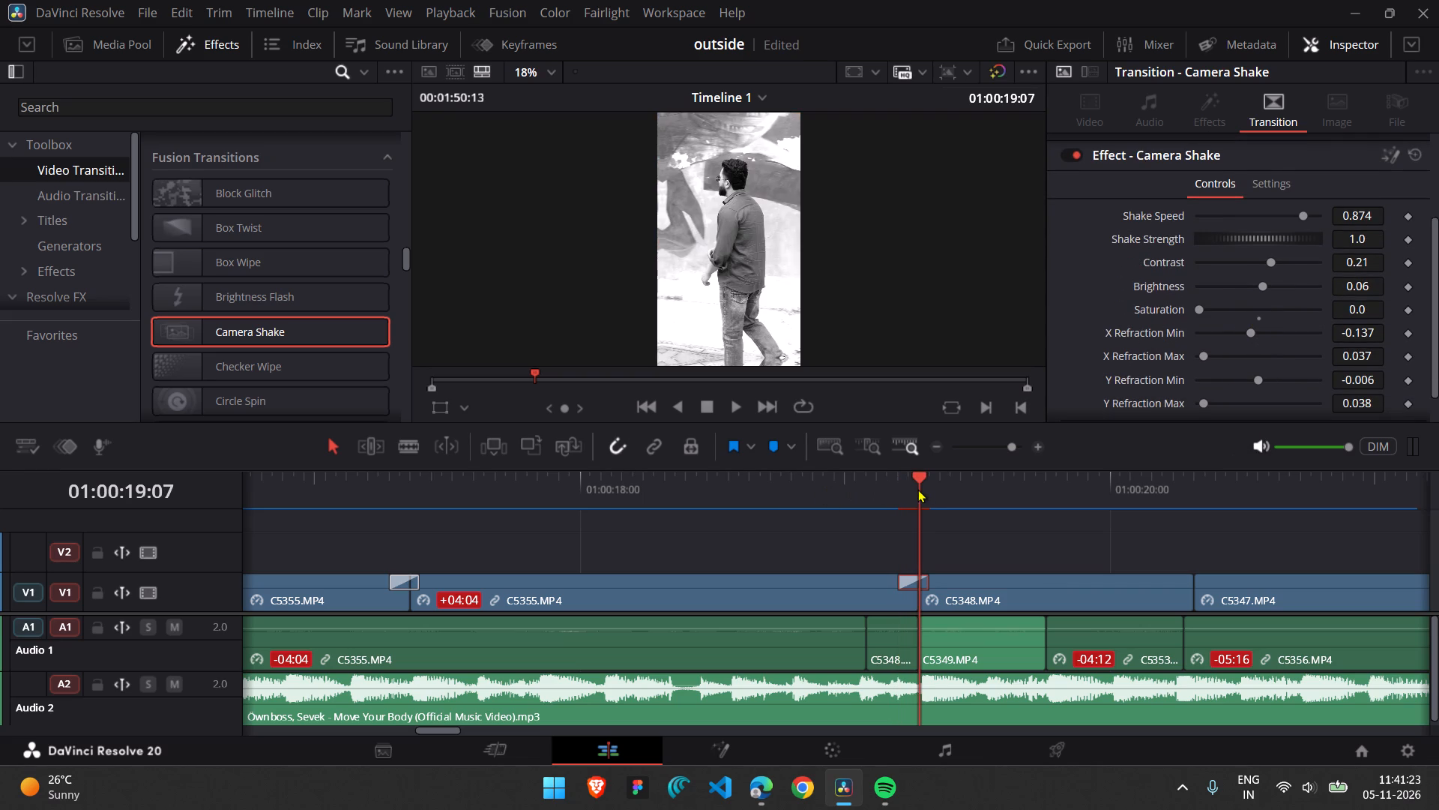
left_click(931, 489)
left_click(890, 489)
key("space")
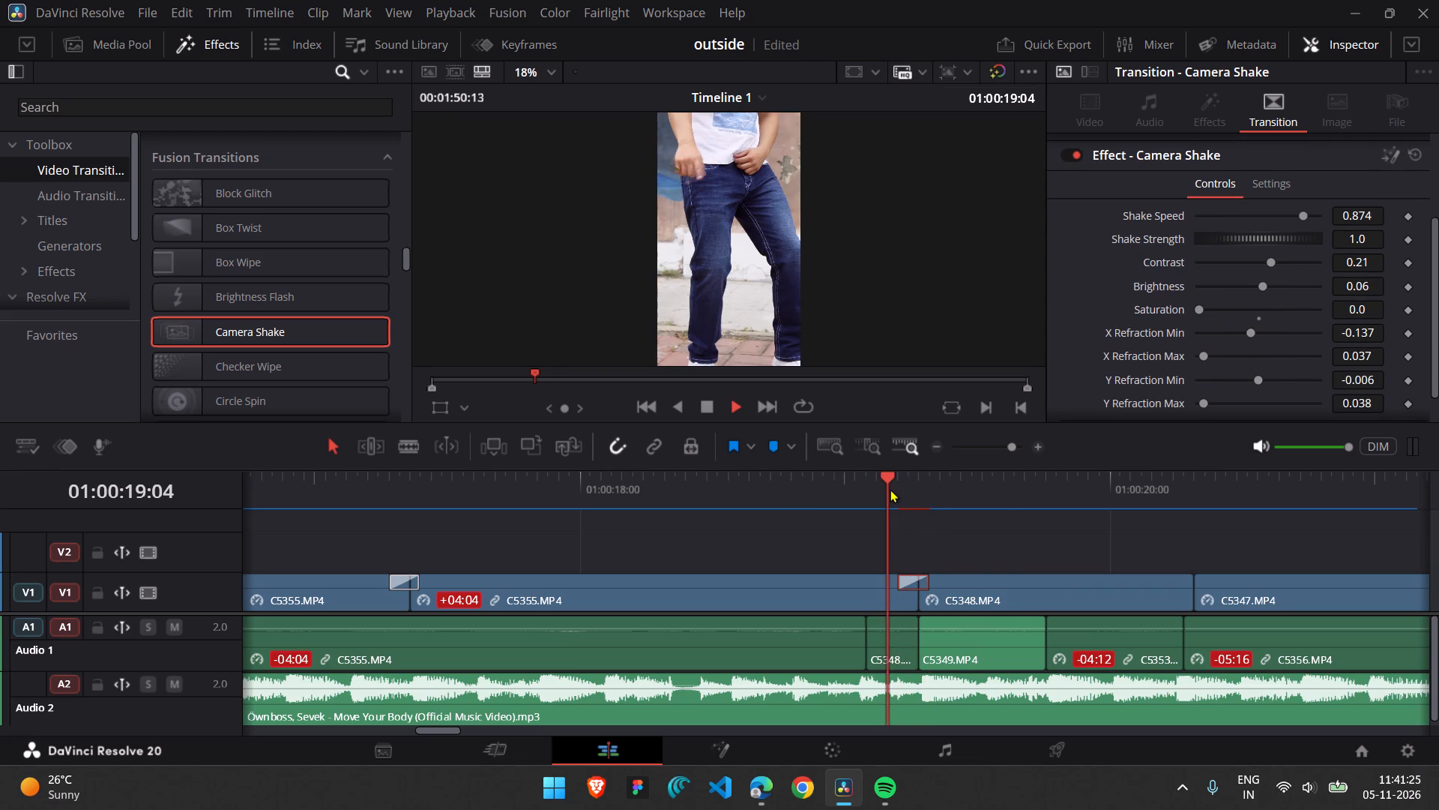
key("space")
left_click(869, 489)
key("space")
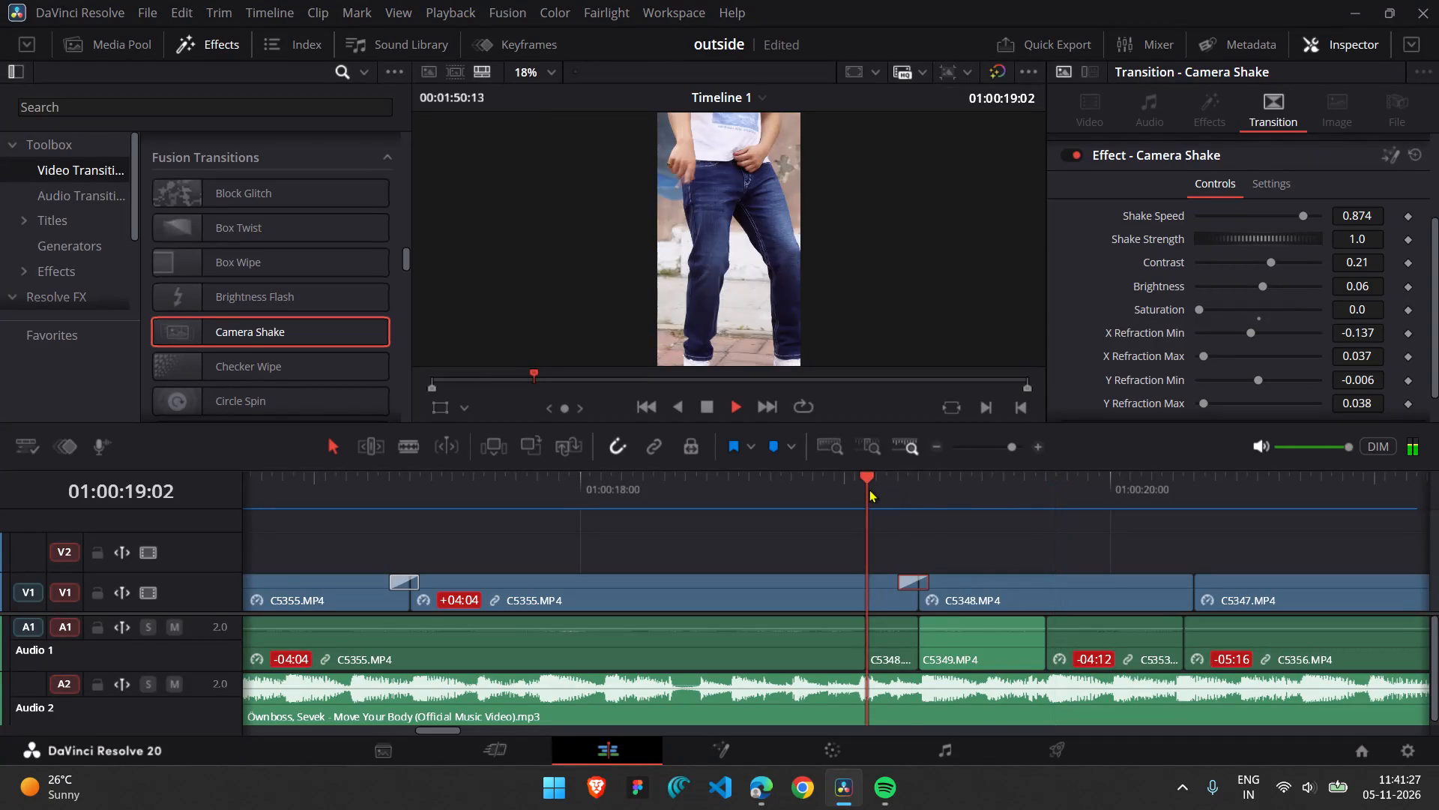
key("space")
left_click(853, 489)
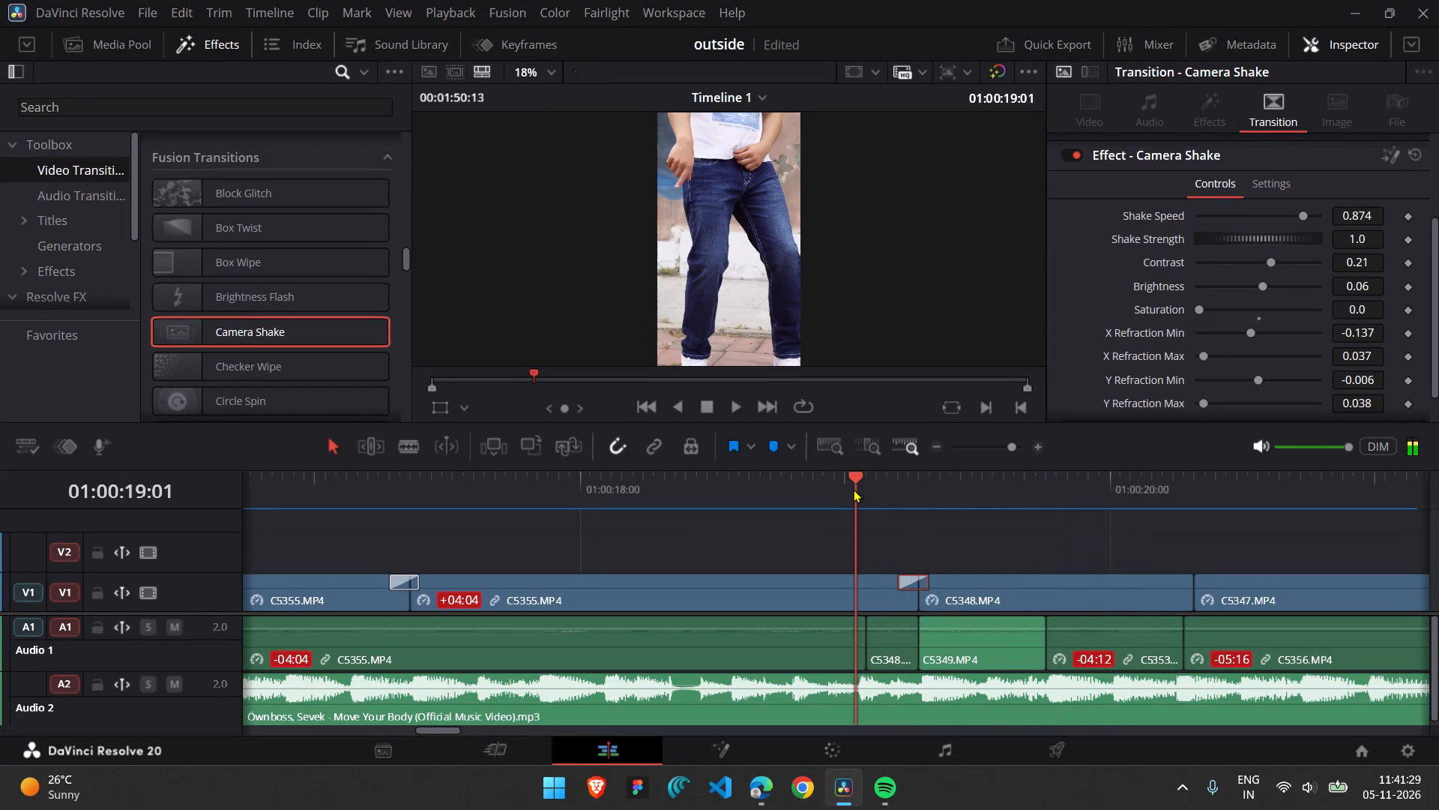
key("space")
key("space")
key("space")
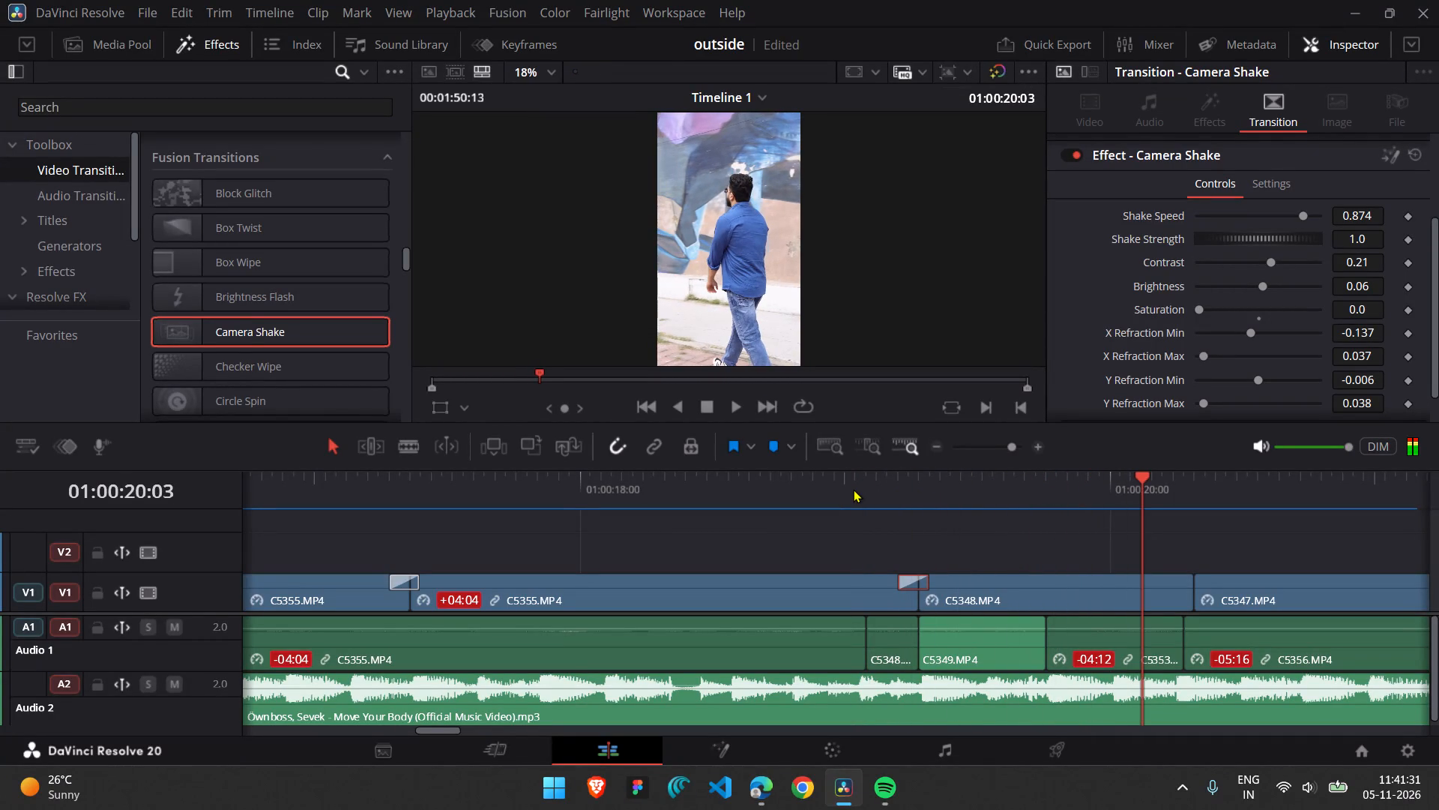
left_click(853, 489)
key("space")
key("space")
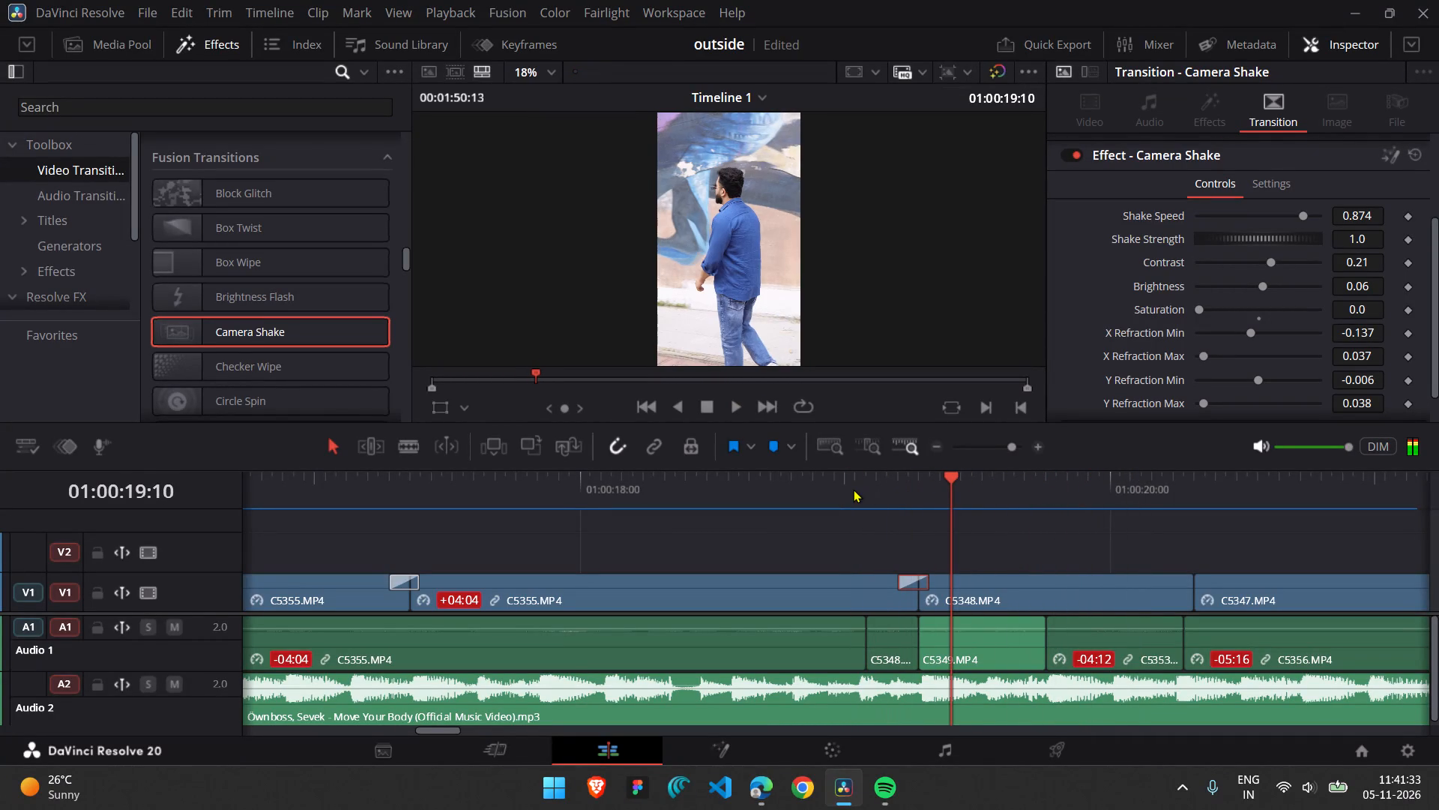
key("Left")
key("Left")
key("Left")
key("Left")
key("Left")
key("Left")
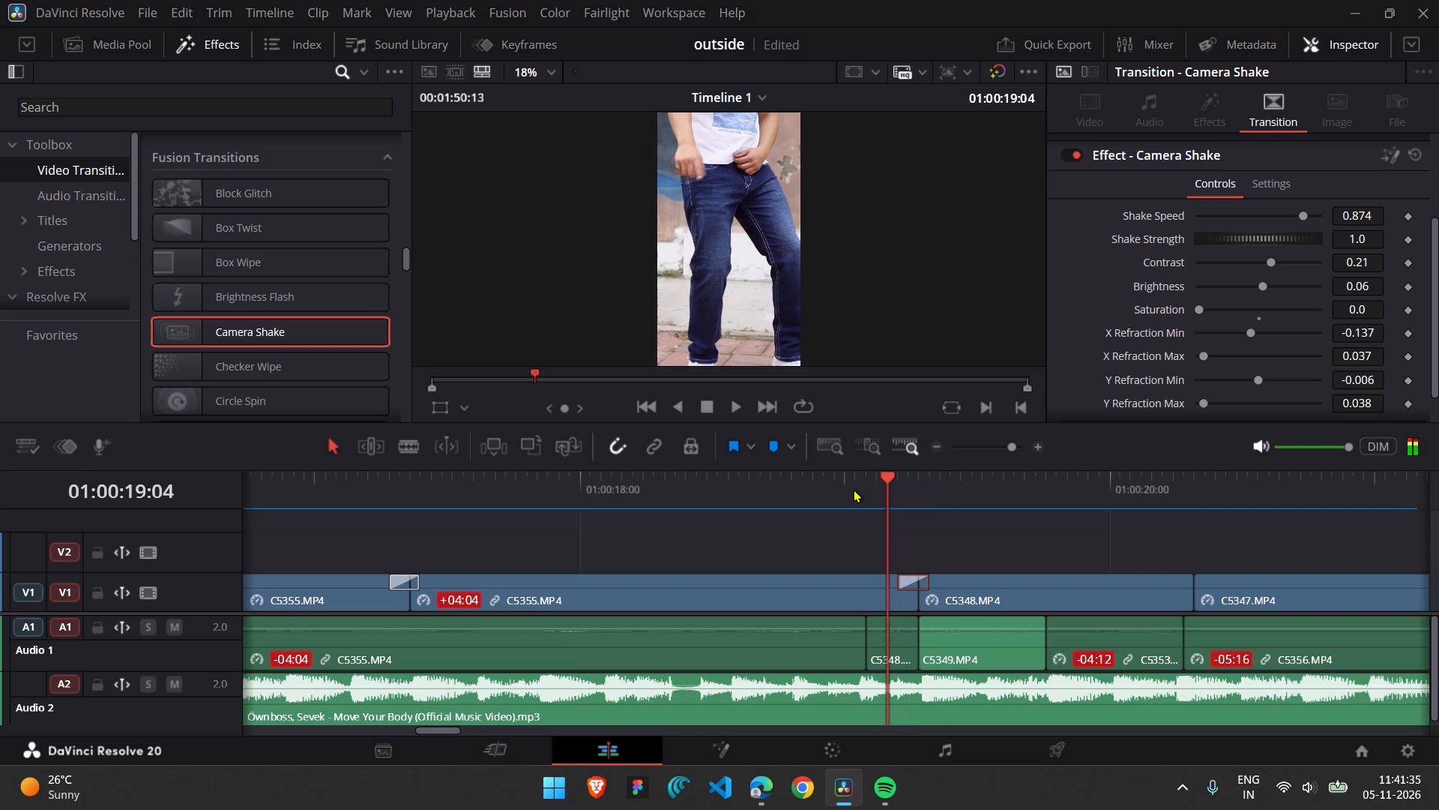
key("Left")
key("Left")
key("space")
key("space")
key("Left")
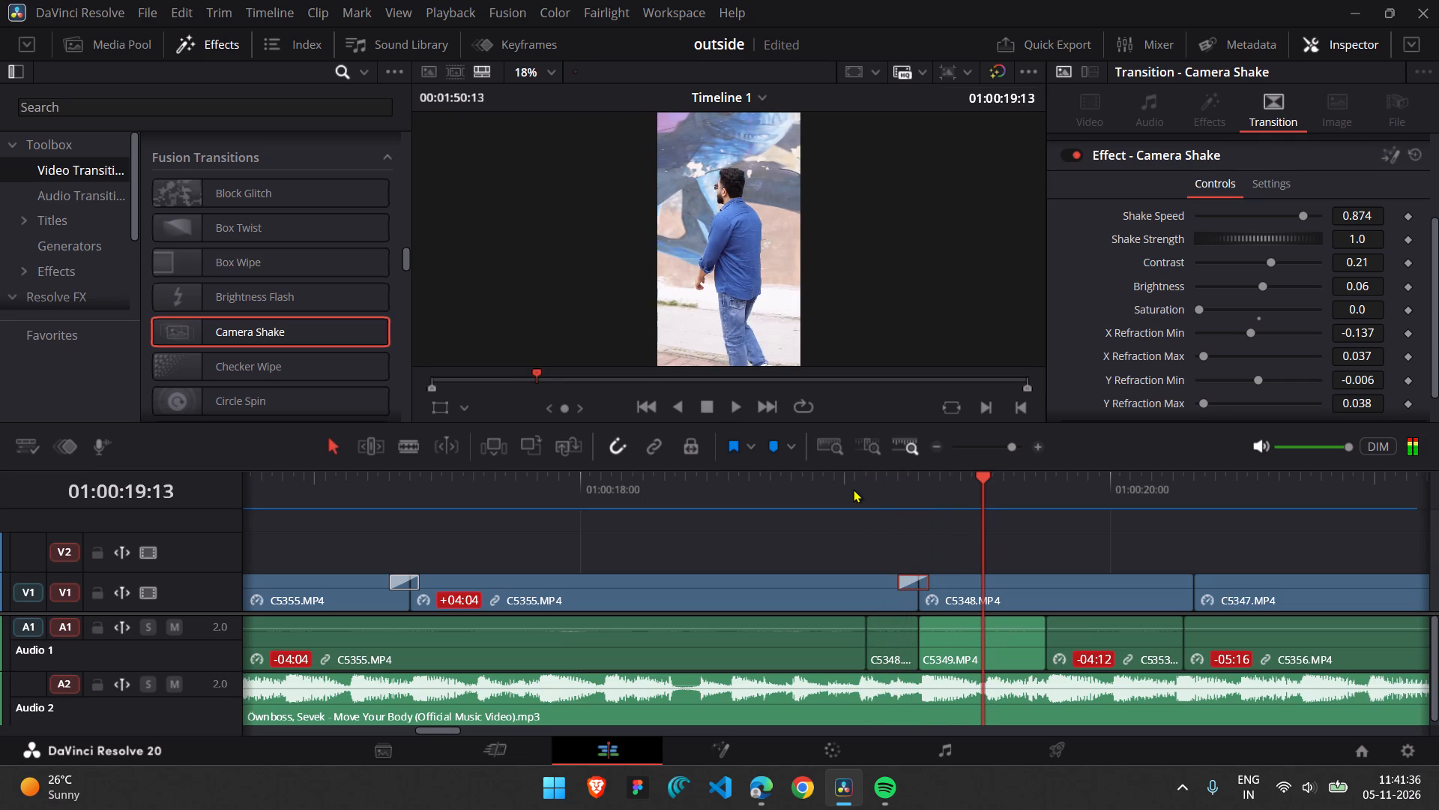
left_click(853, 489)
key("space")
key("space")
key("space")
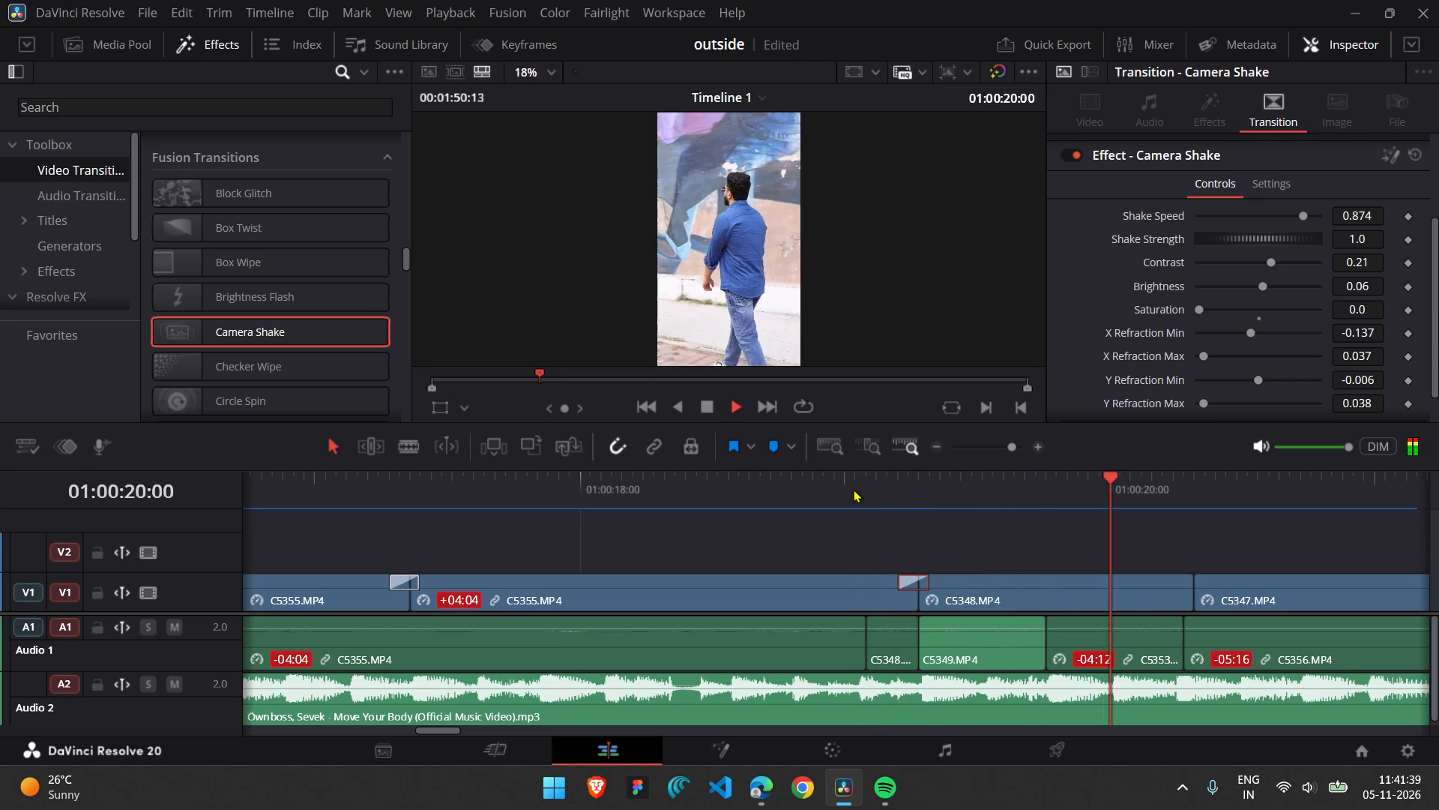
key("space")
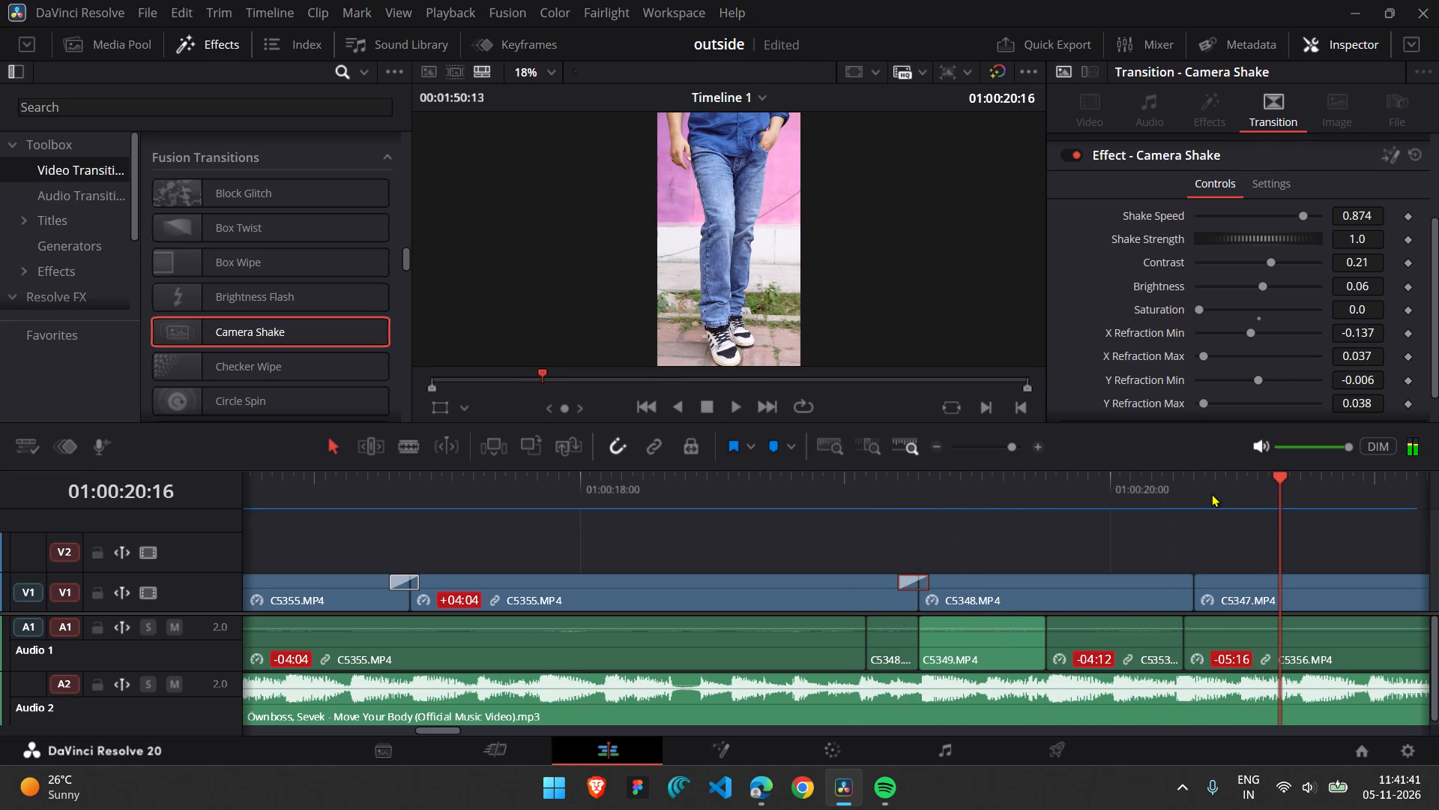
Add a Crash Zoom transition at the V1 cut between C5348.MP4 and C5347.MP4 and shorten it to 0.1 seconds (3 frames).
left_click(1198, 492)
left_click(1172, 483)
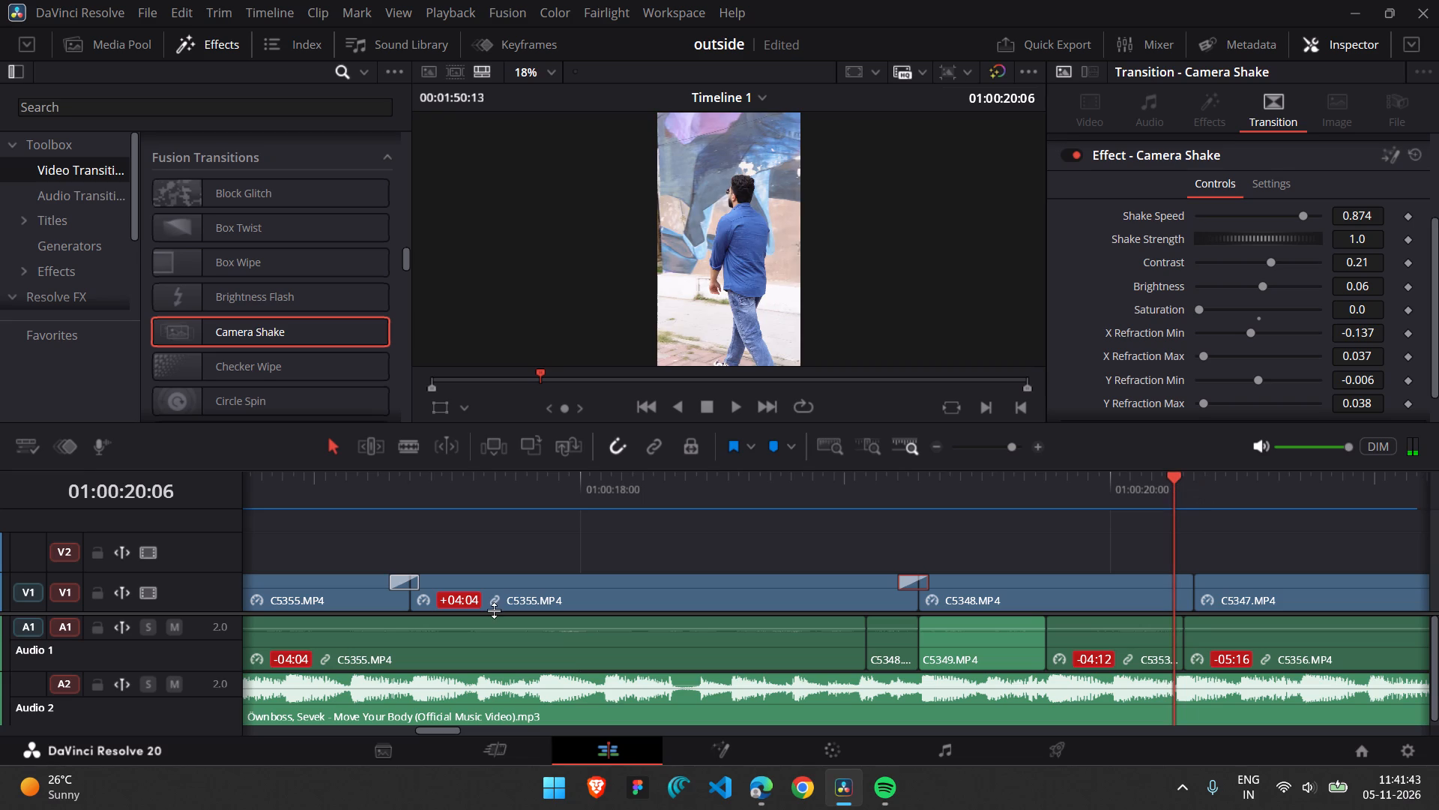
scroll(256, 381, "down", 2)
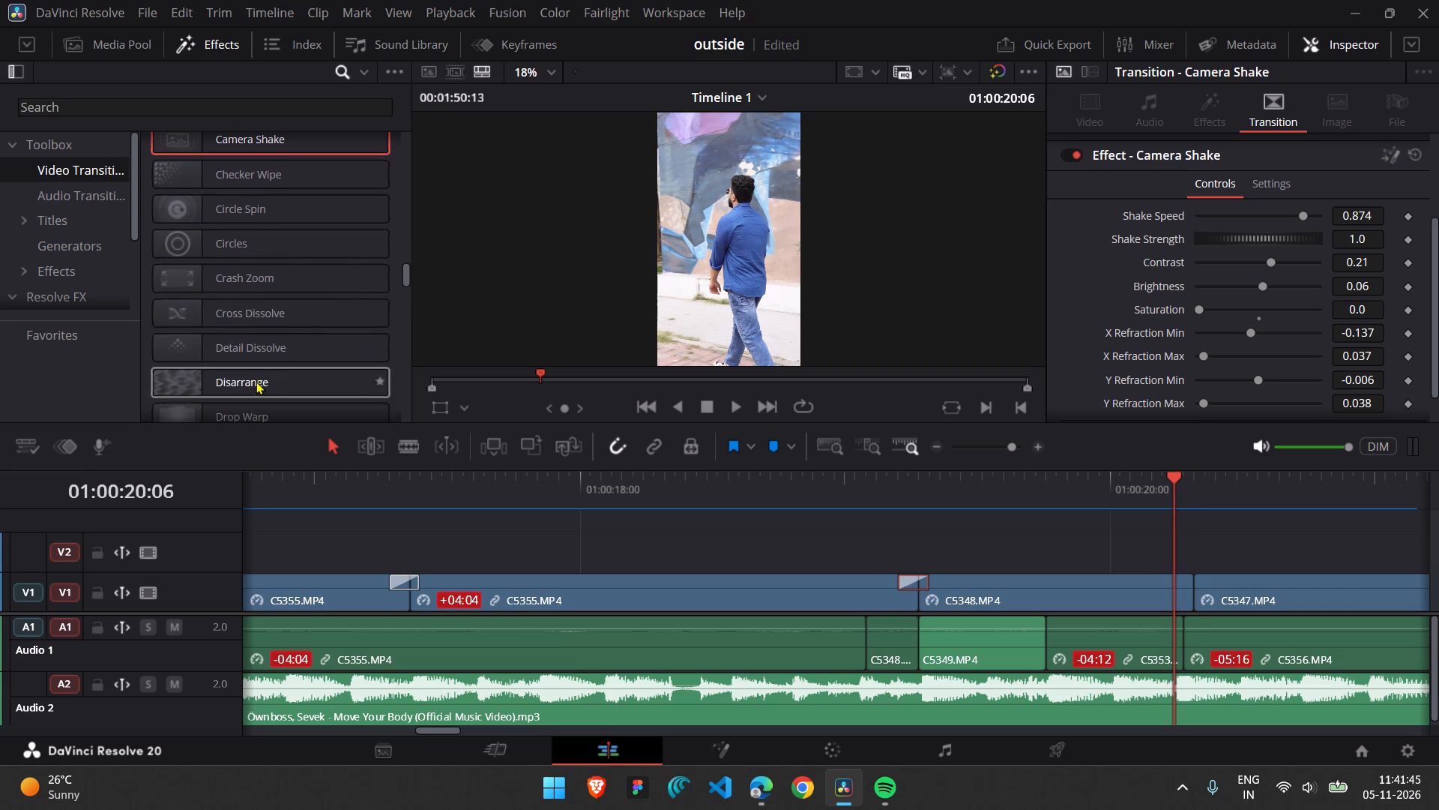
left_click_drag(254, 279, 1138, 577)
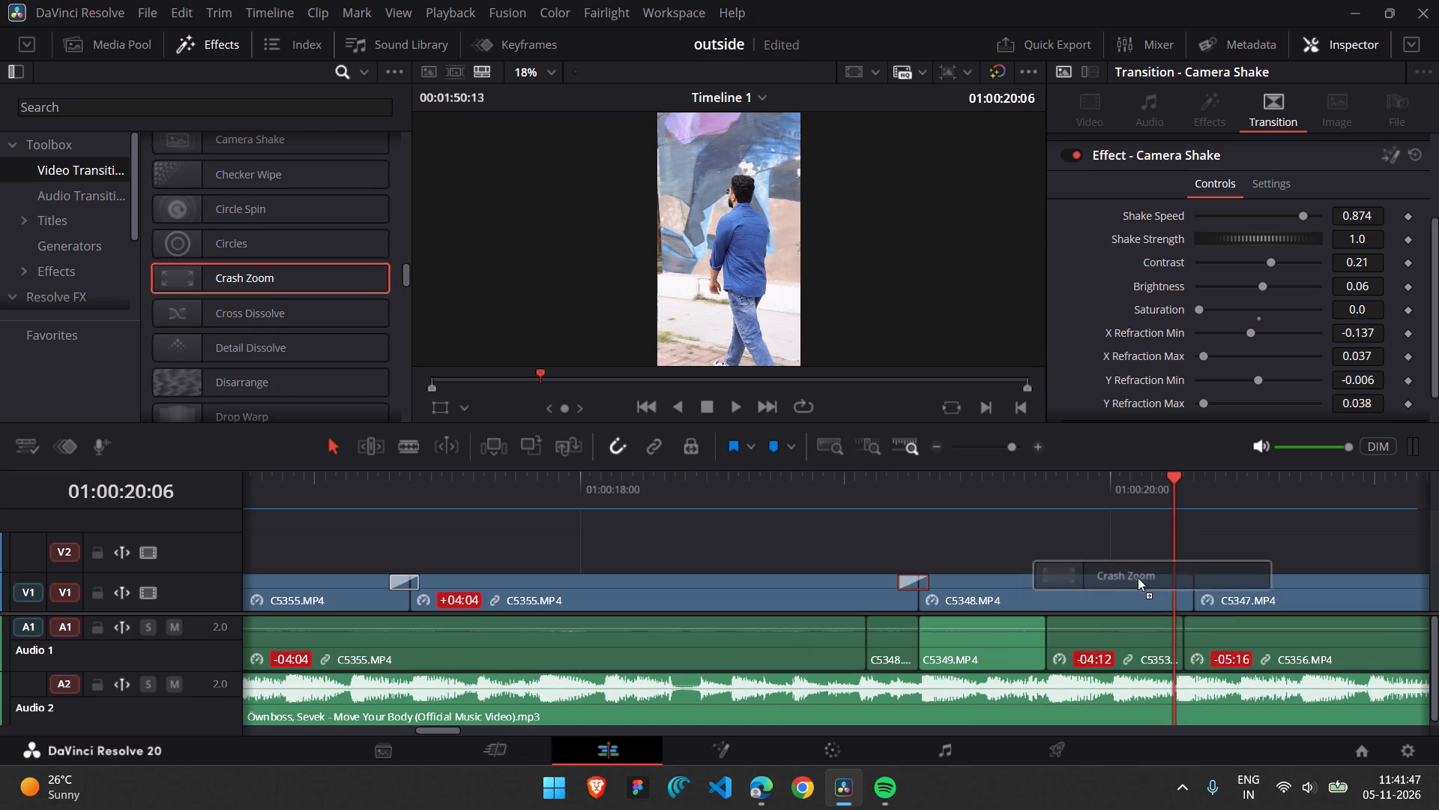
left_click_drag(1138, 577, 1191, 585)
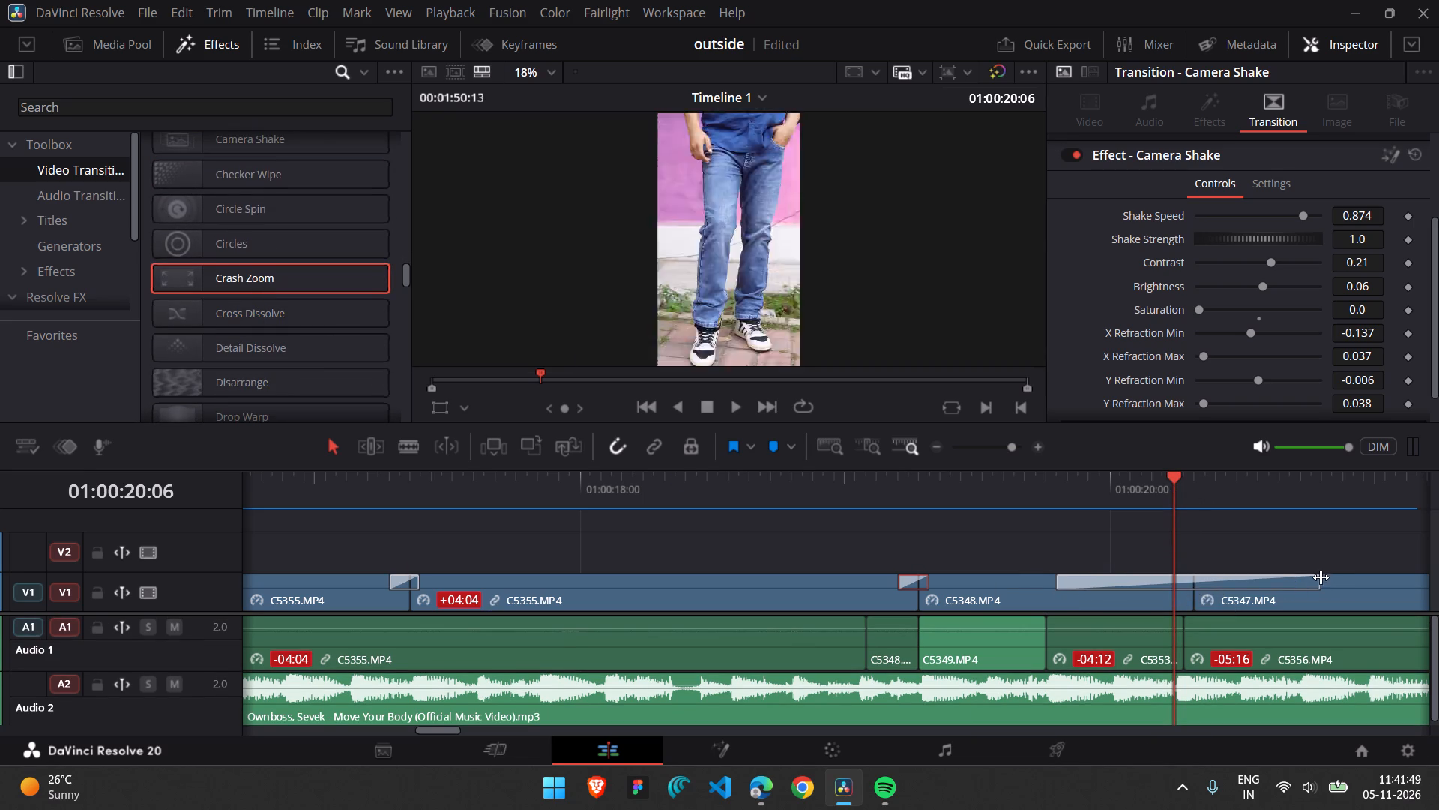
left_click_drag(1320, 579, 1201, 571)
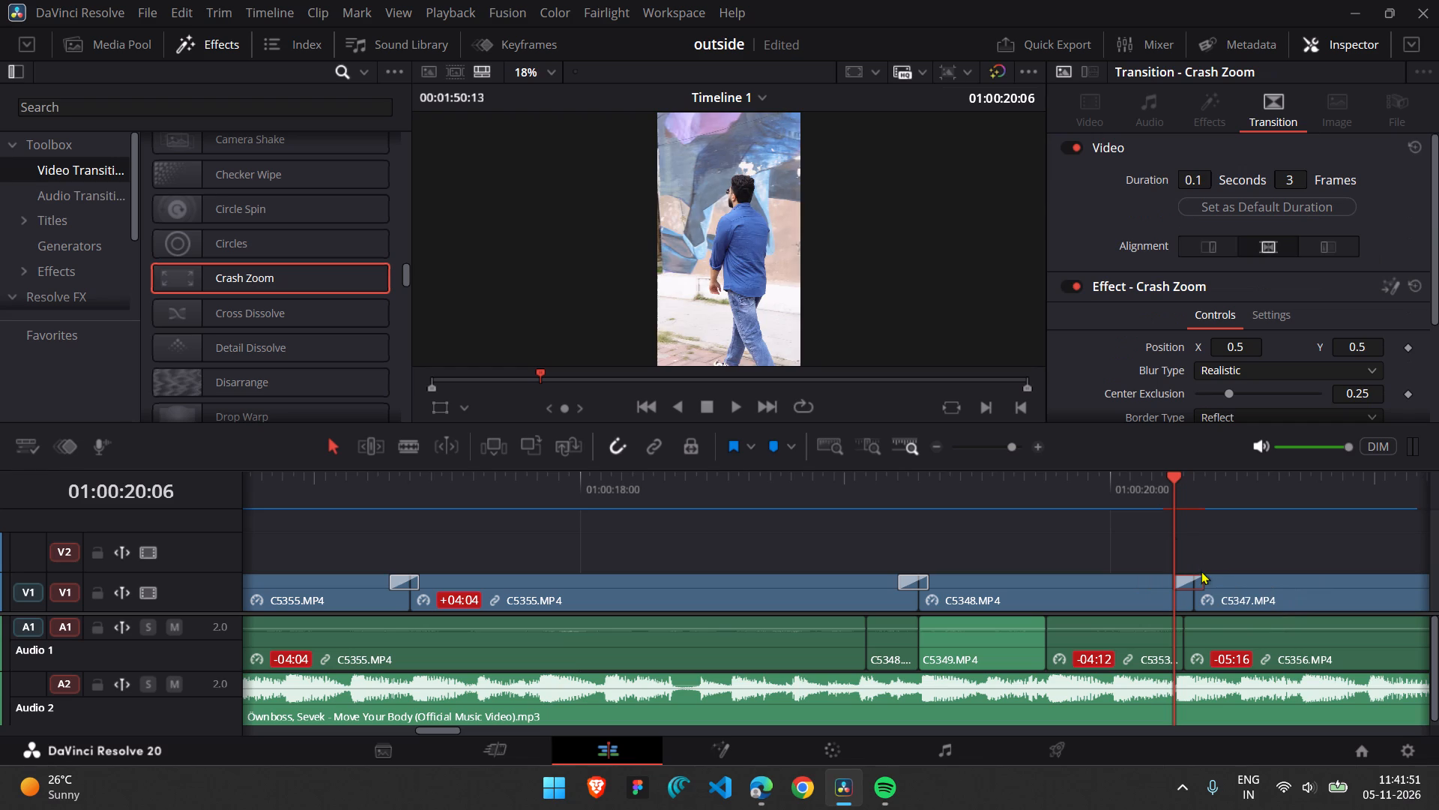
Play back the cut between C5348.MP4 and C5347.MP4 to review the 3-frame Crash Zoom.
left_click(1141, 496)
key("space")
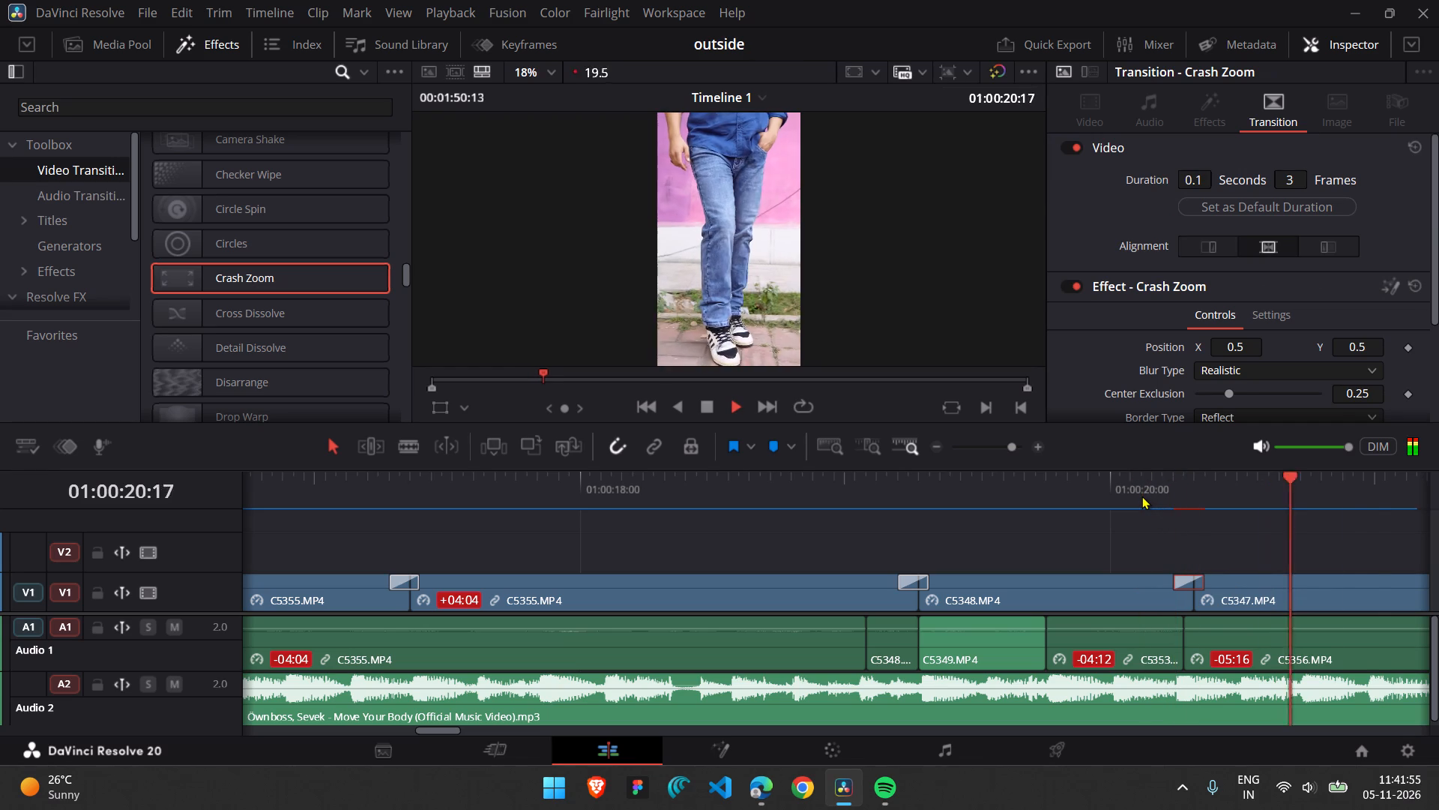
key("space")
left_click(1141, 496)
key("space")
key("space")
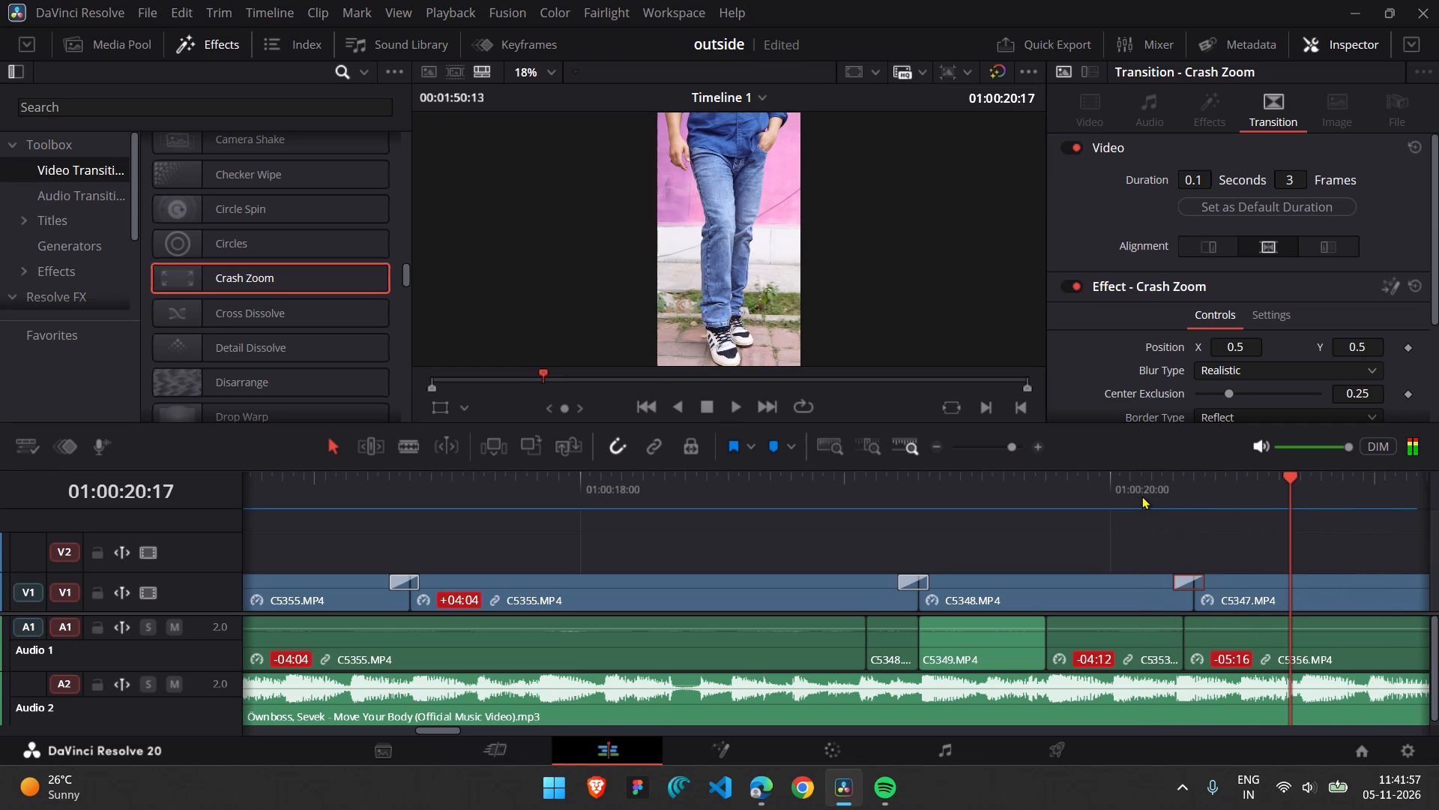
Lengthen the Crash Zoom transition between C5348.MP4 and C5347.MP4 to 0.2 seconds (5 frames).
left_click_drag(1174, 580, 1165, 579)
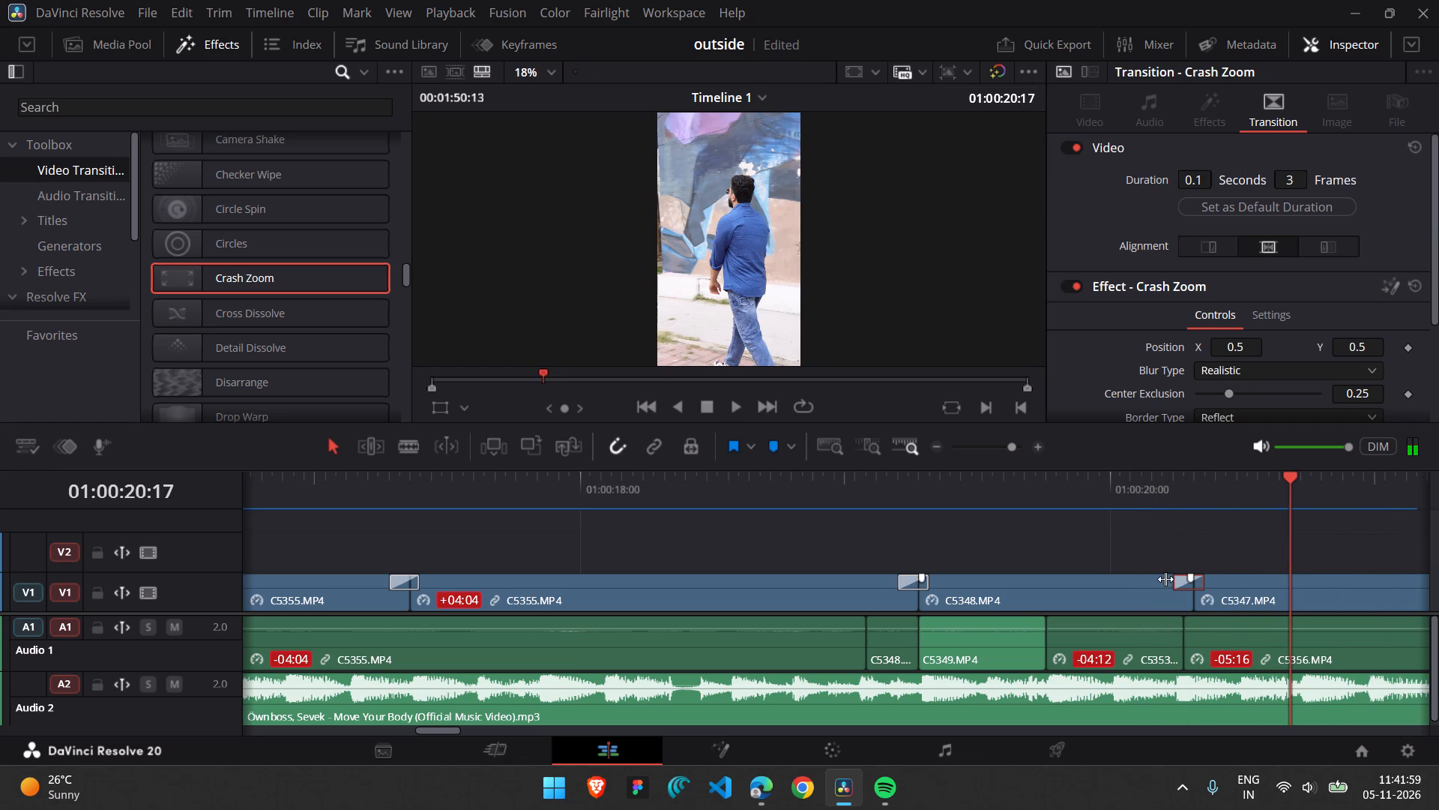
left_click_drag(1165, 579, 1158, 578)
Play back the cut between C5348.MP4 and C5347.MP4 repeatedly to review the 5-frame Crash Zoom, continuing through C5347.MP4.
left_click(1120, 500)
key("space")
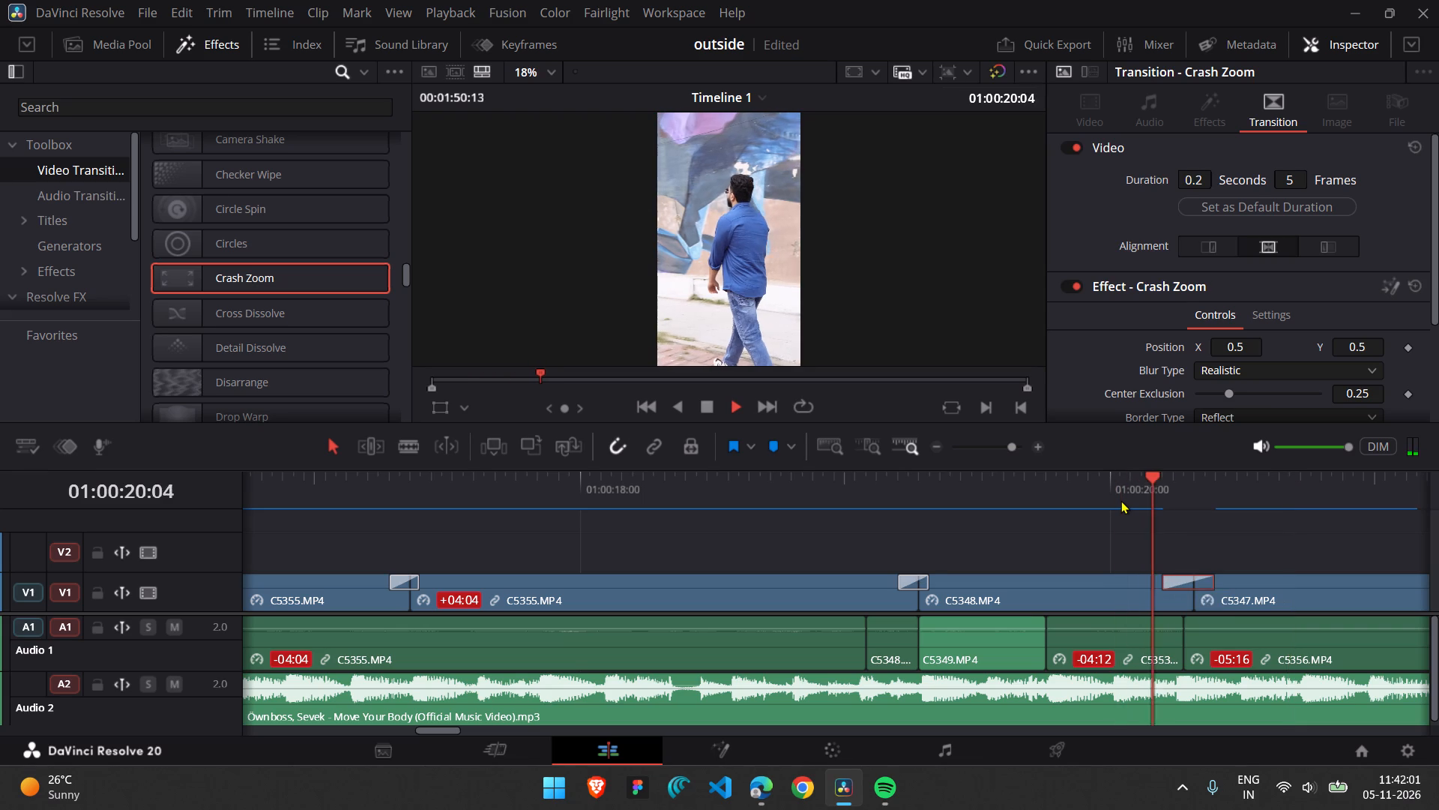
key("space")
left_click(1120, 500)
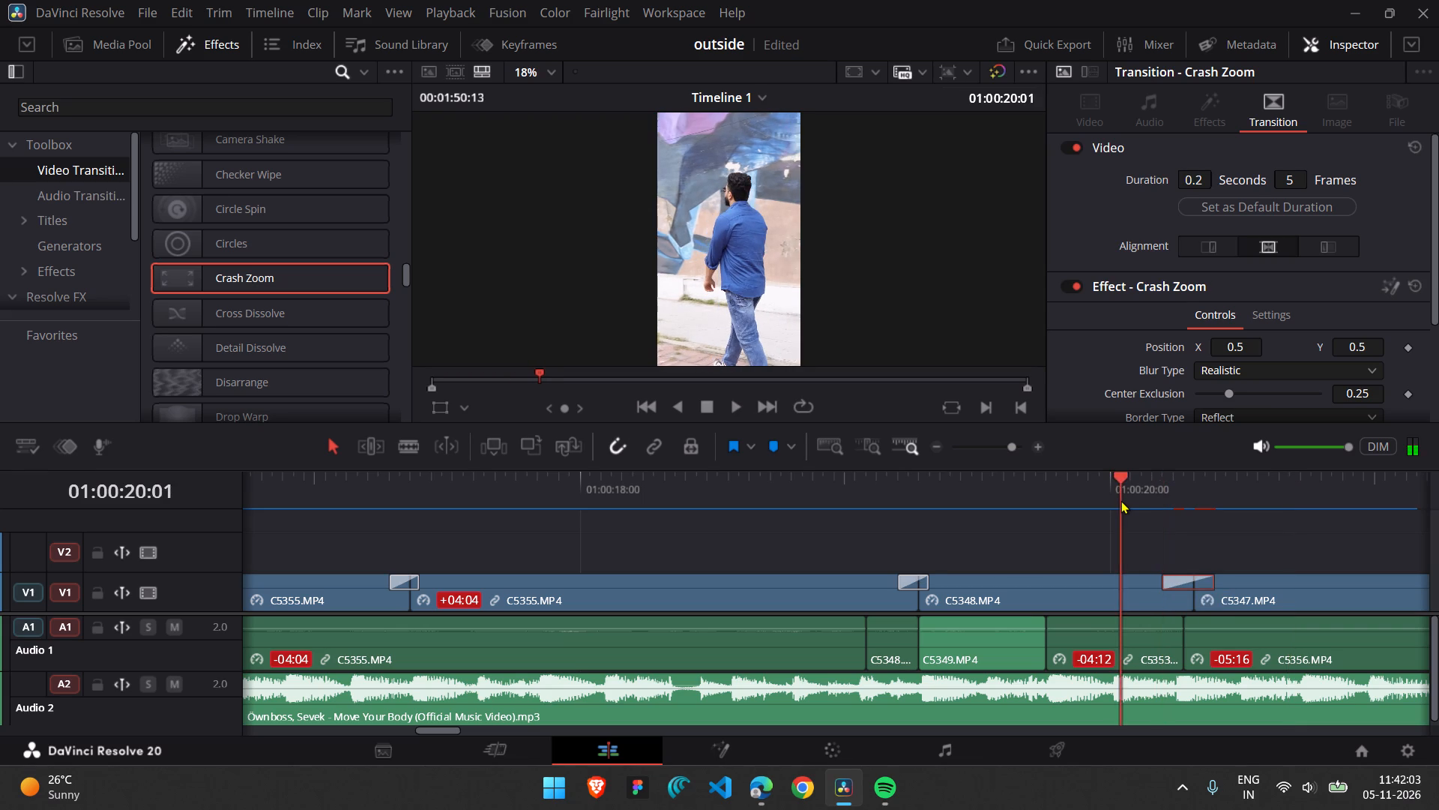
key("space")
key("space")
left_click(1120, 500)
key("space")
key("space")
scroll(1189, 505, "left", 1)
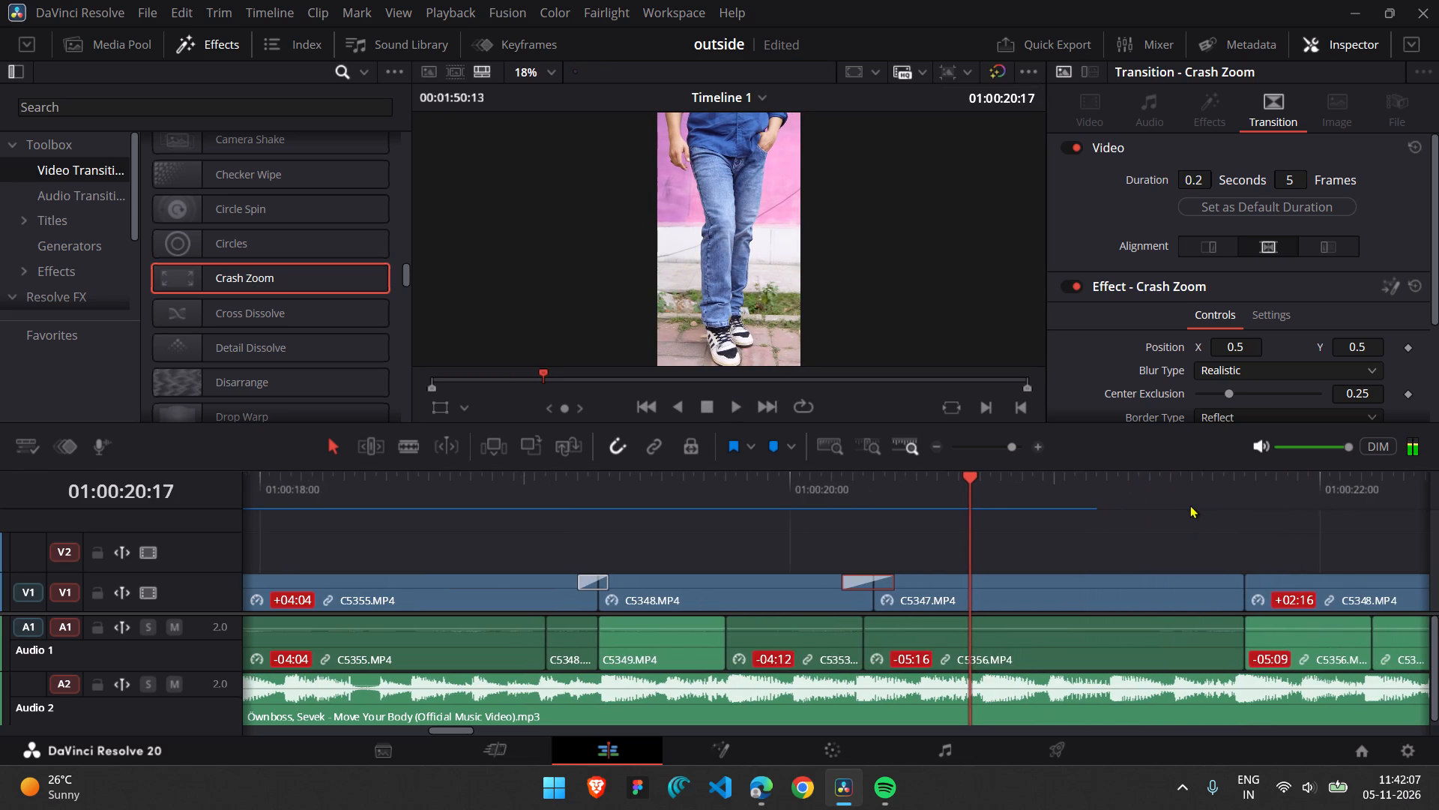
scroll(1189, 505, "left", 1)
left_click(827, 489)
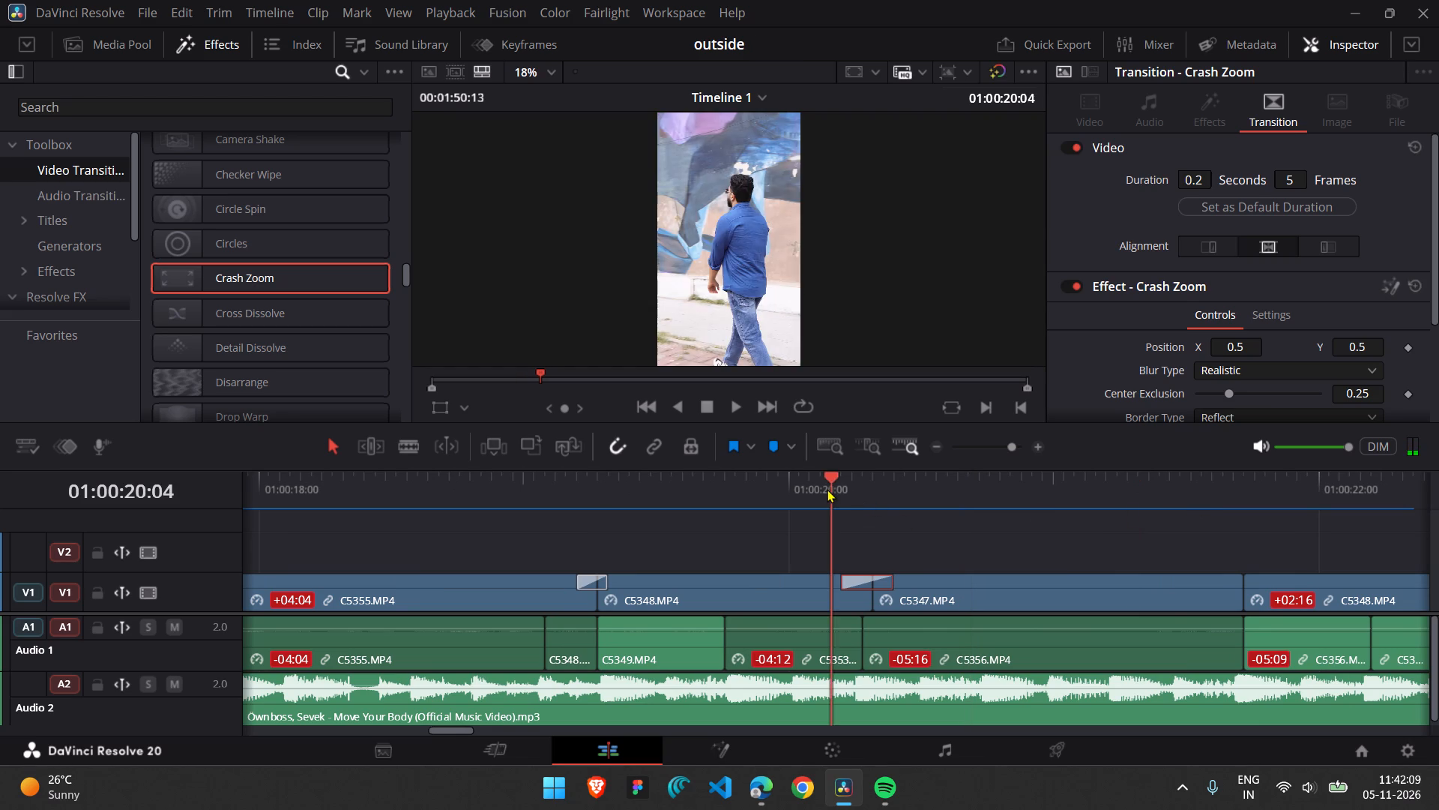
key("space")
key("space")
key("space")
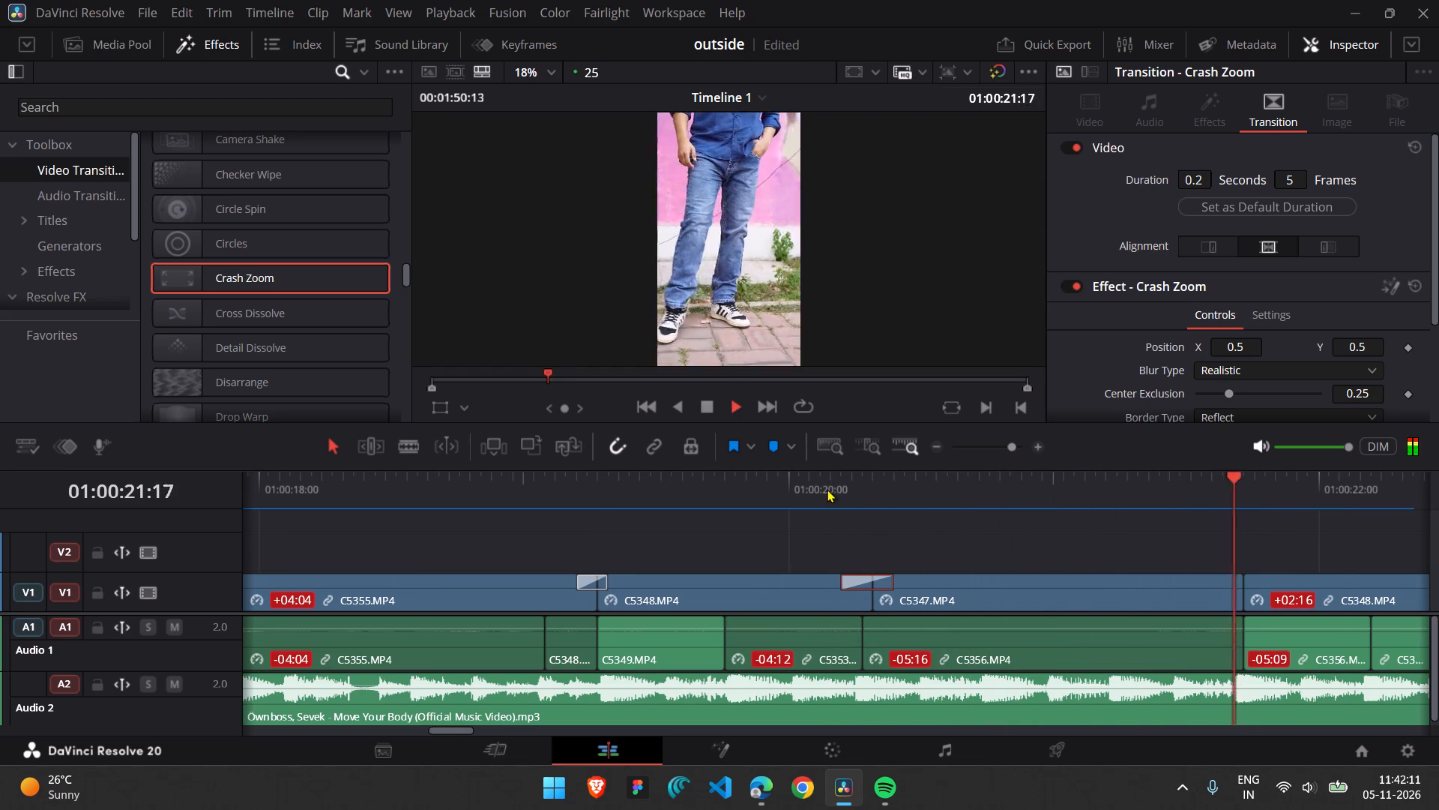
key("space")
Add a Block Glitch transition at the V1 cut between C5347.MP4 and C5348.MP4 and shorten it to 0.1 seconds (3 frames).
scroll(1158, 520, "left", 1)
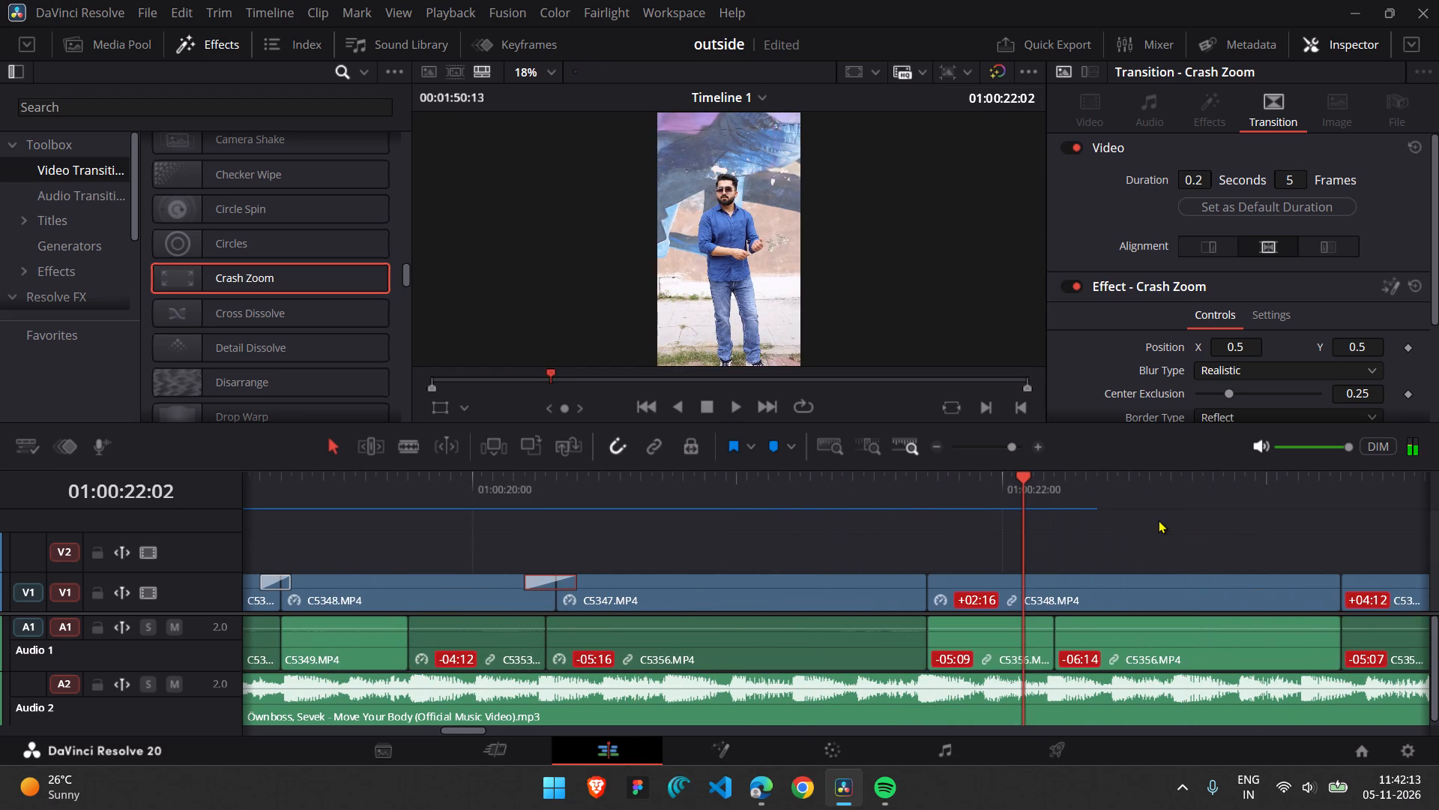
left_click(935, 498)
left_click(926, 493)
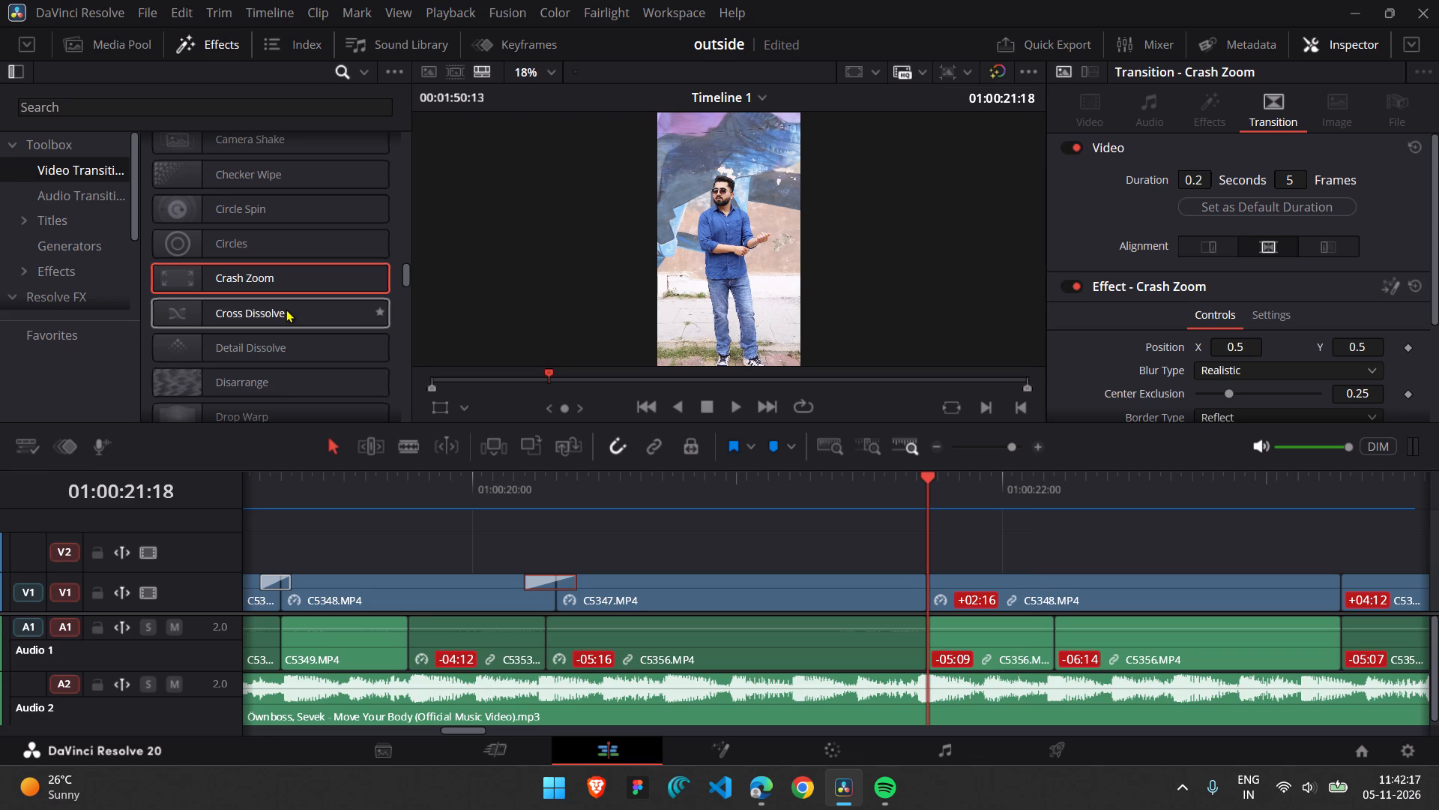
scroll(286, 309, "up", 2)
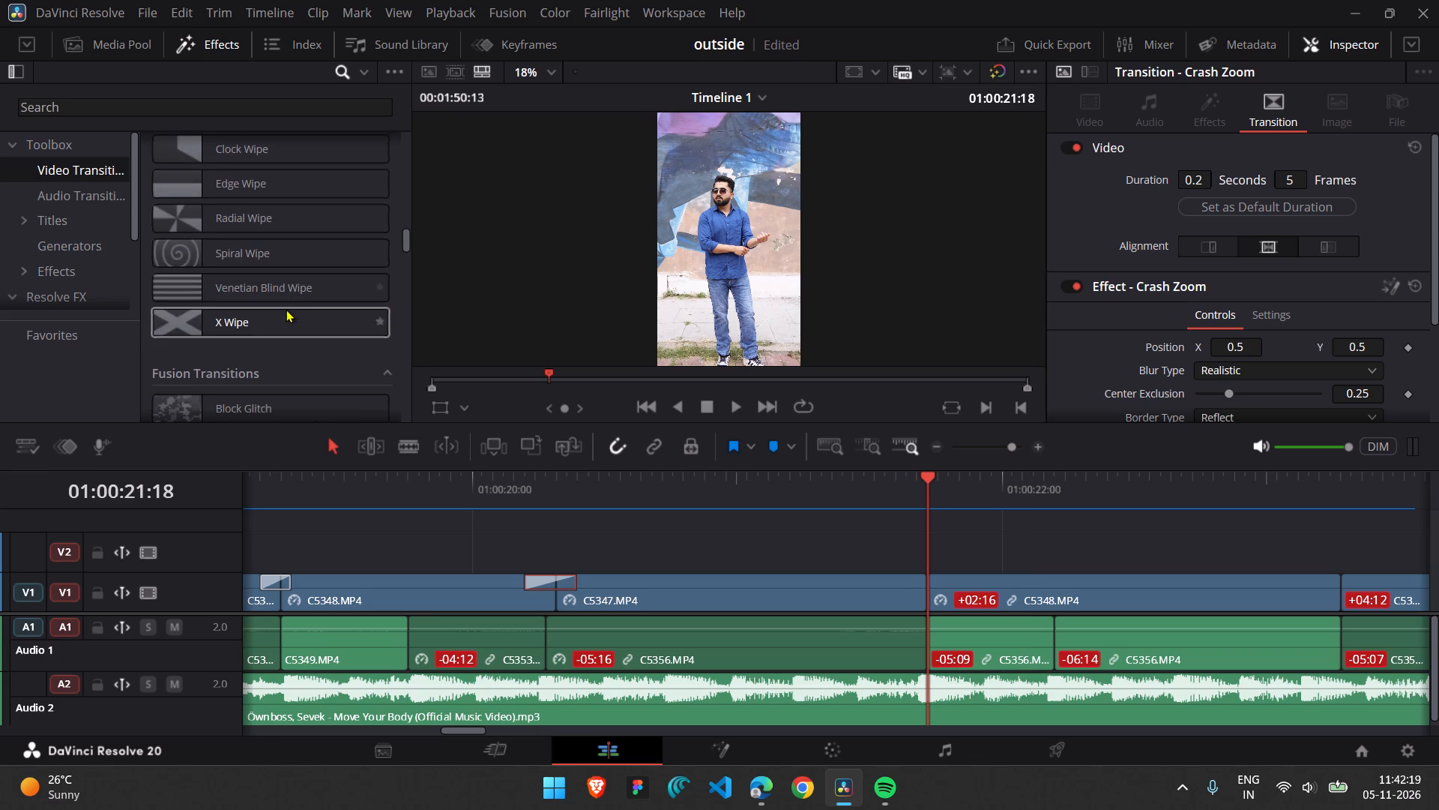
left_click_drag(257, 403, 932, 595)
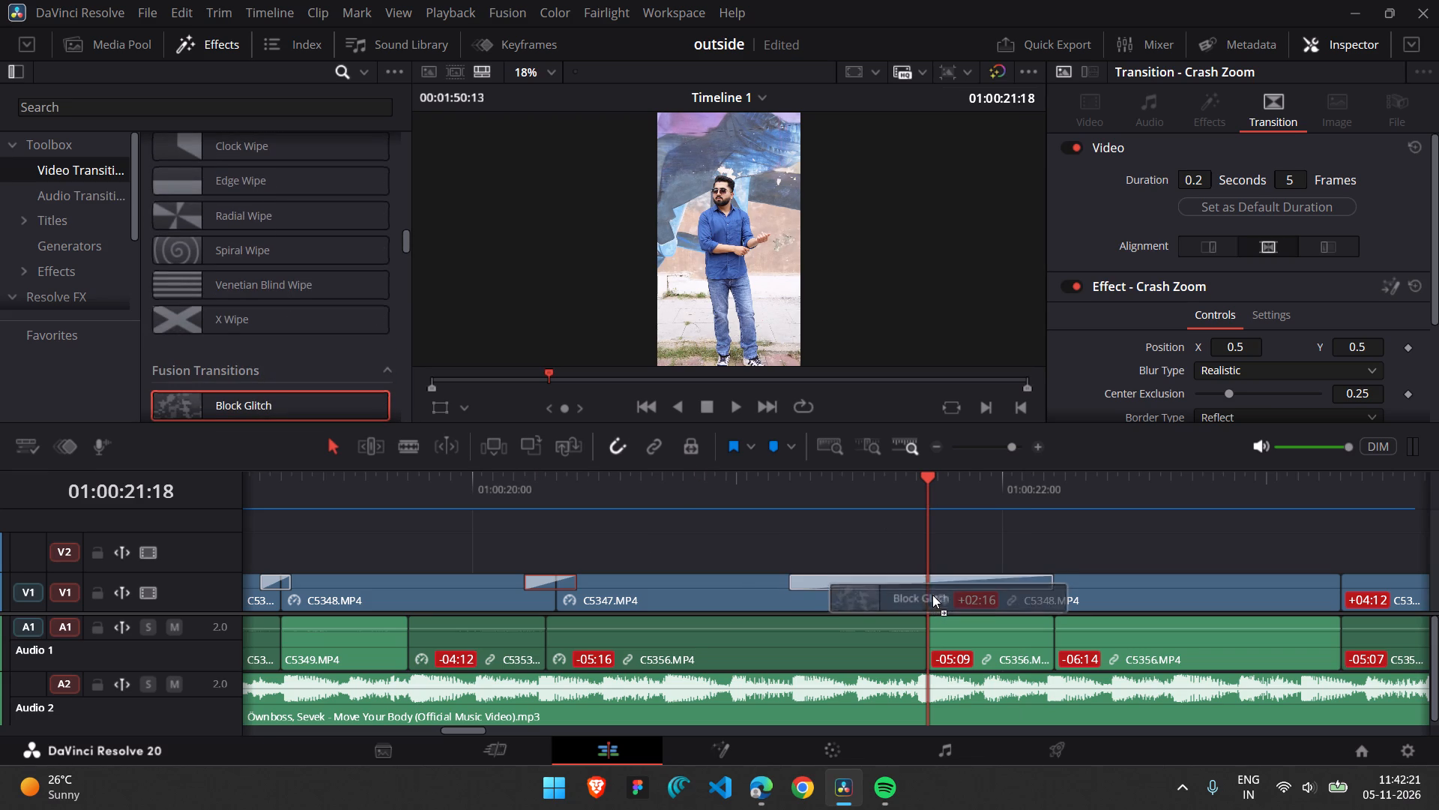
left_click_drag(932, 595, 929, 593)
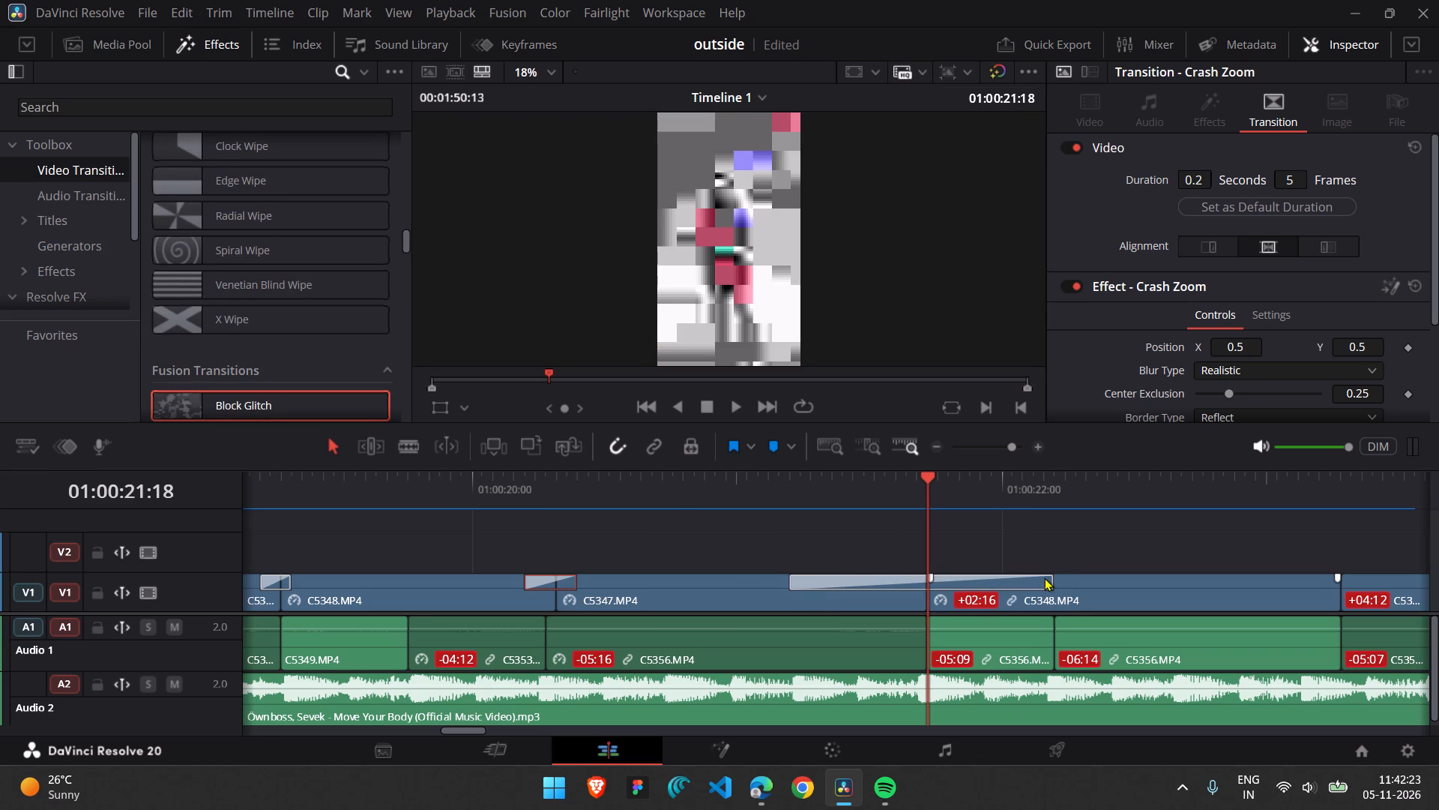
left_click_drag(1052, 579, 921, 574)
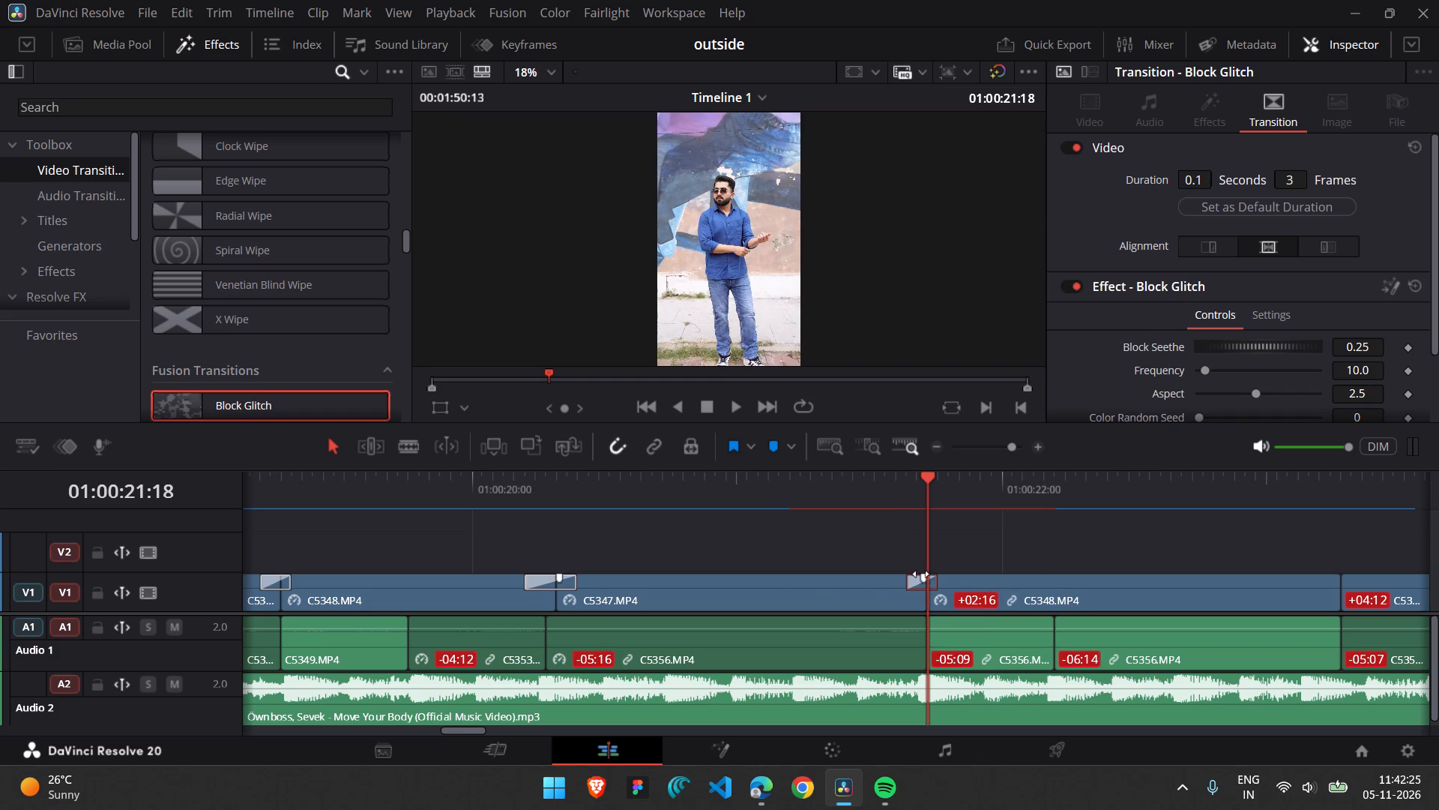
Play back the cut between C5347.MP4 and C5348.MP4 twice to review the Block Glitch transition.
left_click(896, 500)
key("space")
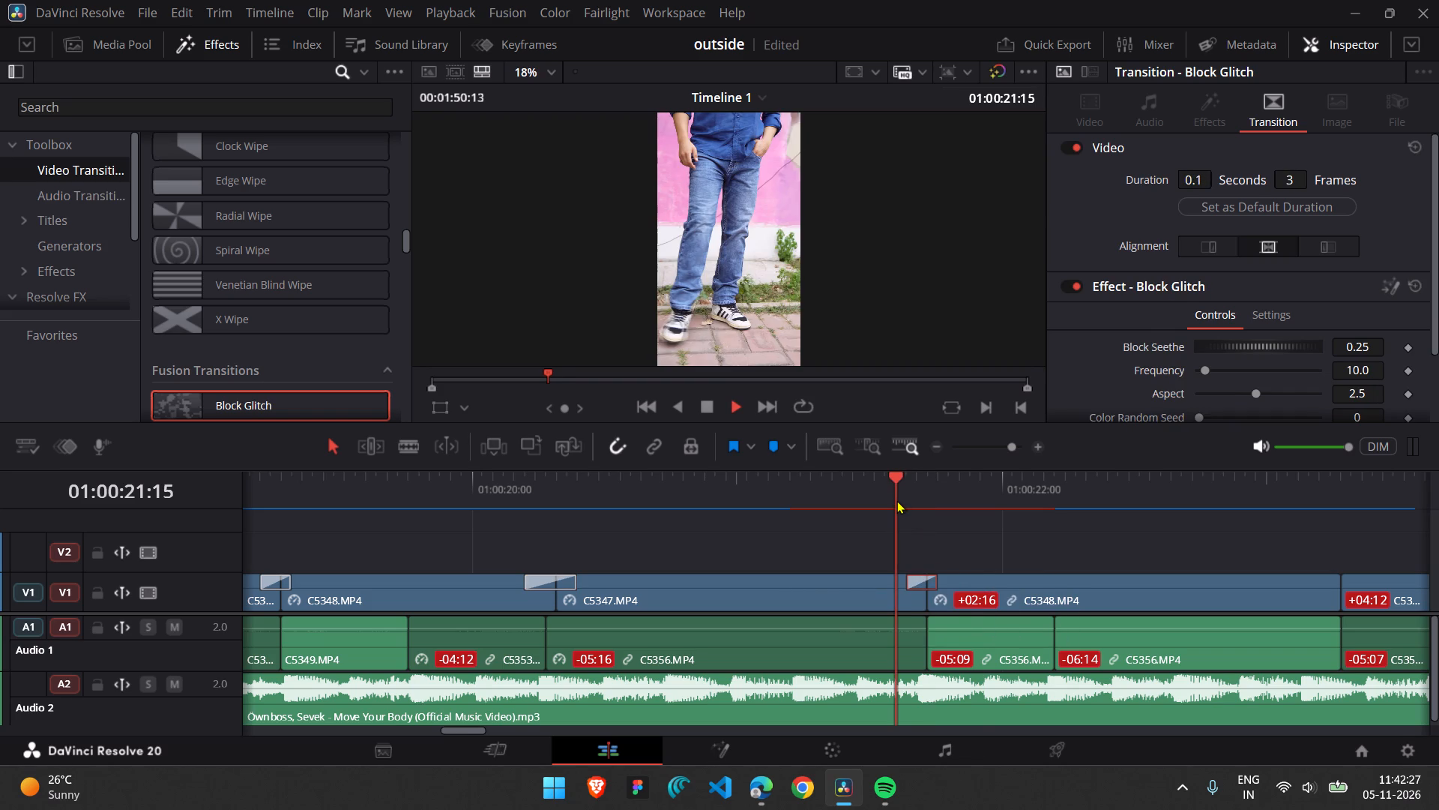
key("space")
left_click(896, 500)
key("space")
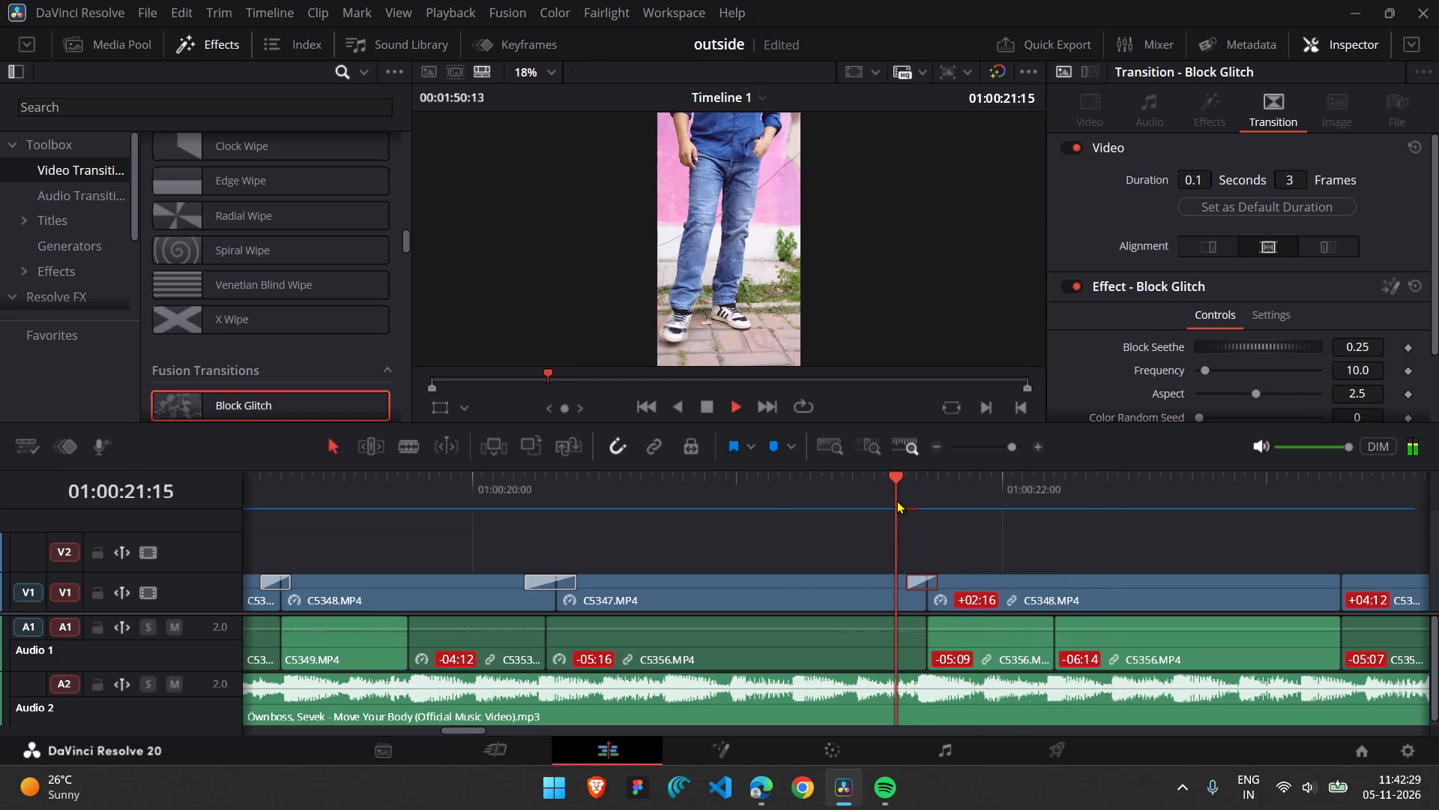
key("space")
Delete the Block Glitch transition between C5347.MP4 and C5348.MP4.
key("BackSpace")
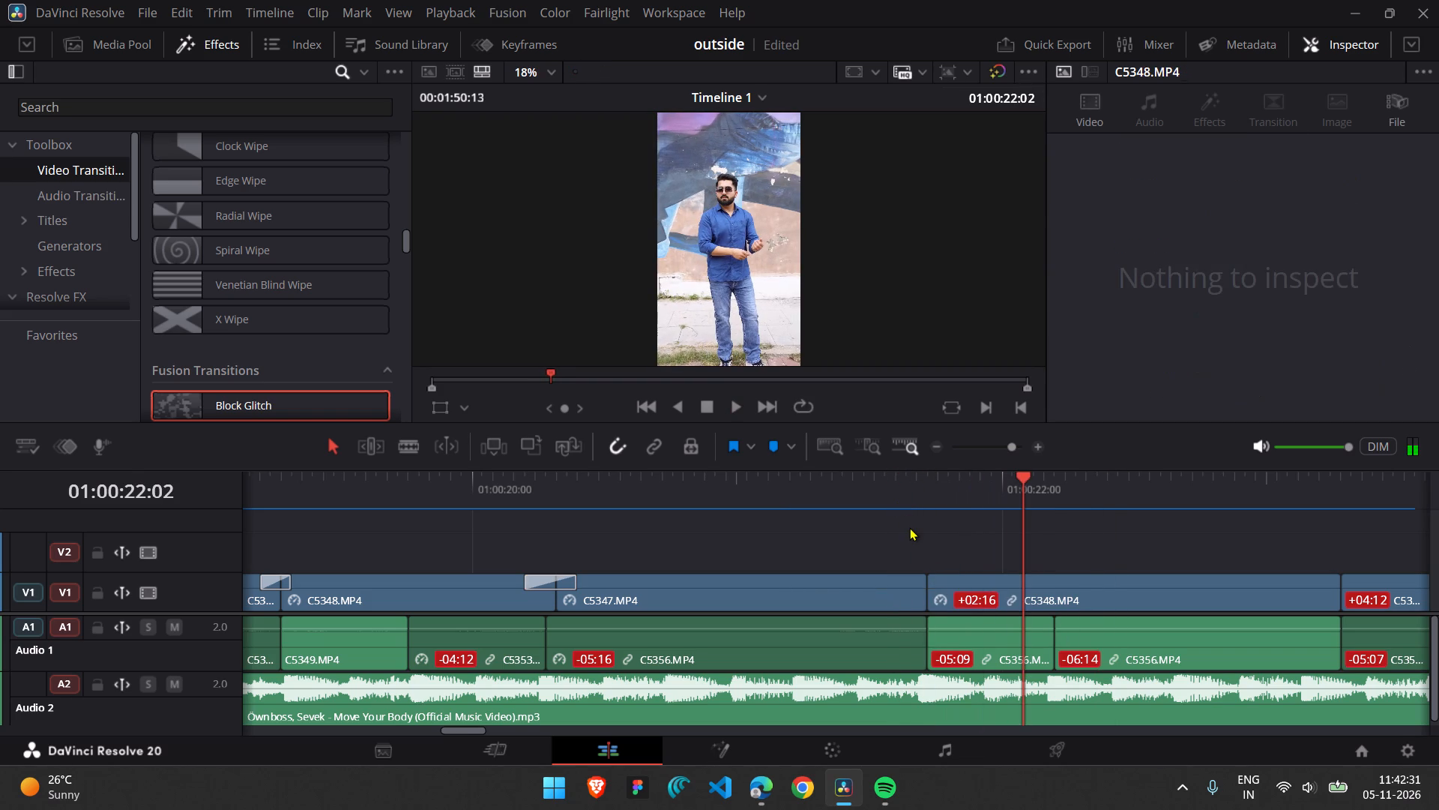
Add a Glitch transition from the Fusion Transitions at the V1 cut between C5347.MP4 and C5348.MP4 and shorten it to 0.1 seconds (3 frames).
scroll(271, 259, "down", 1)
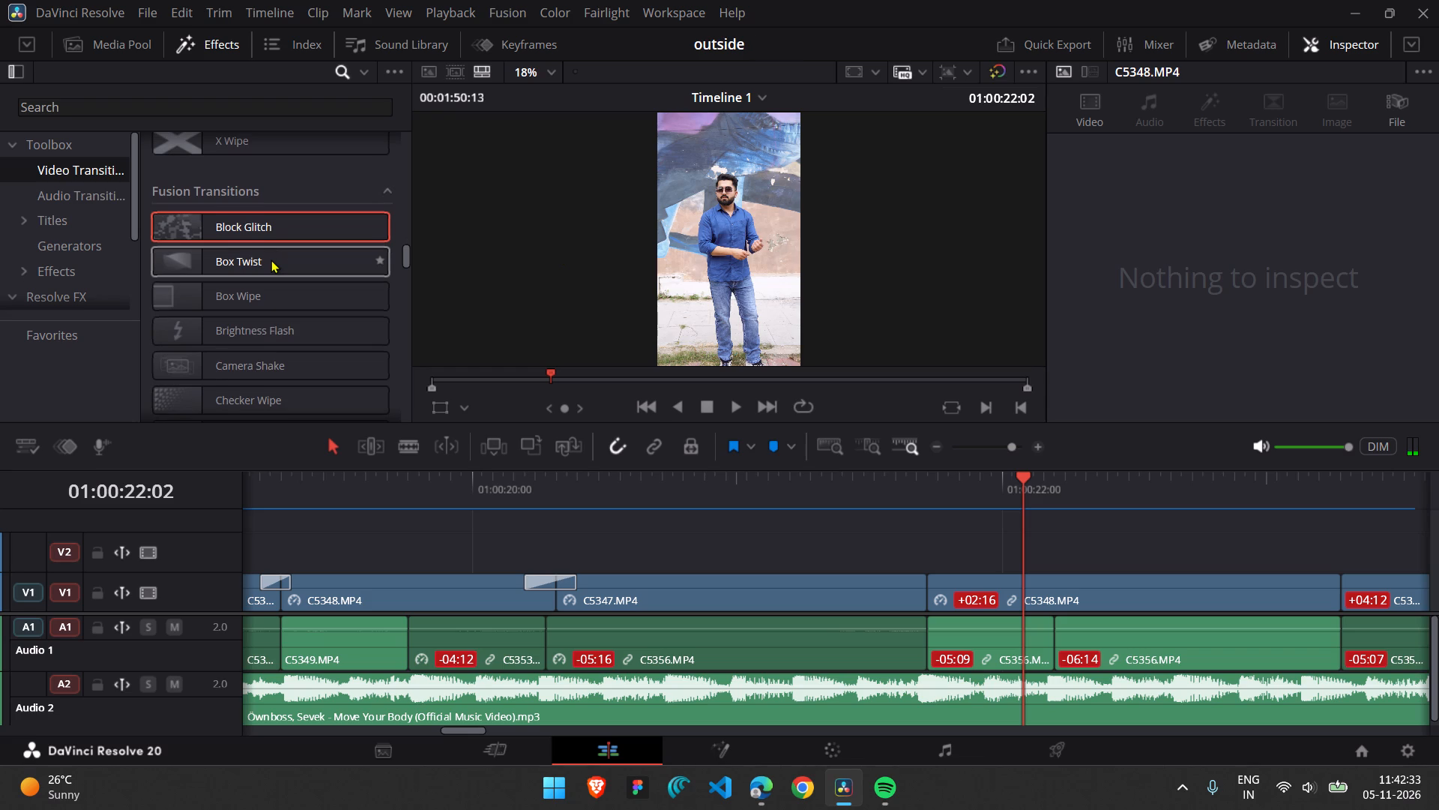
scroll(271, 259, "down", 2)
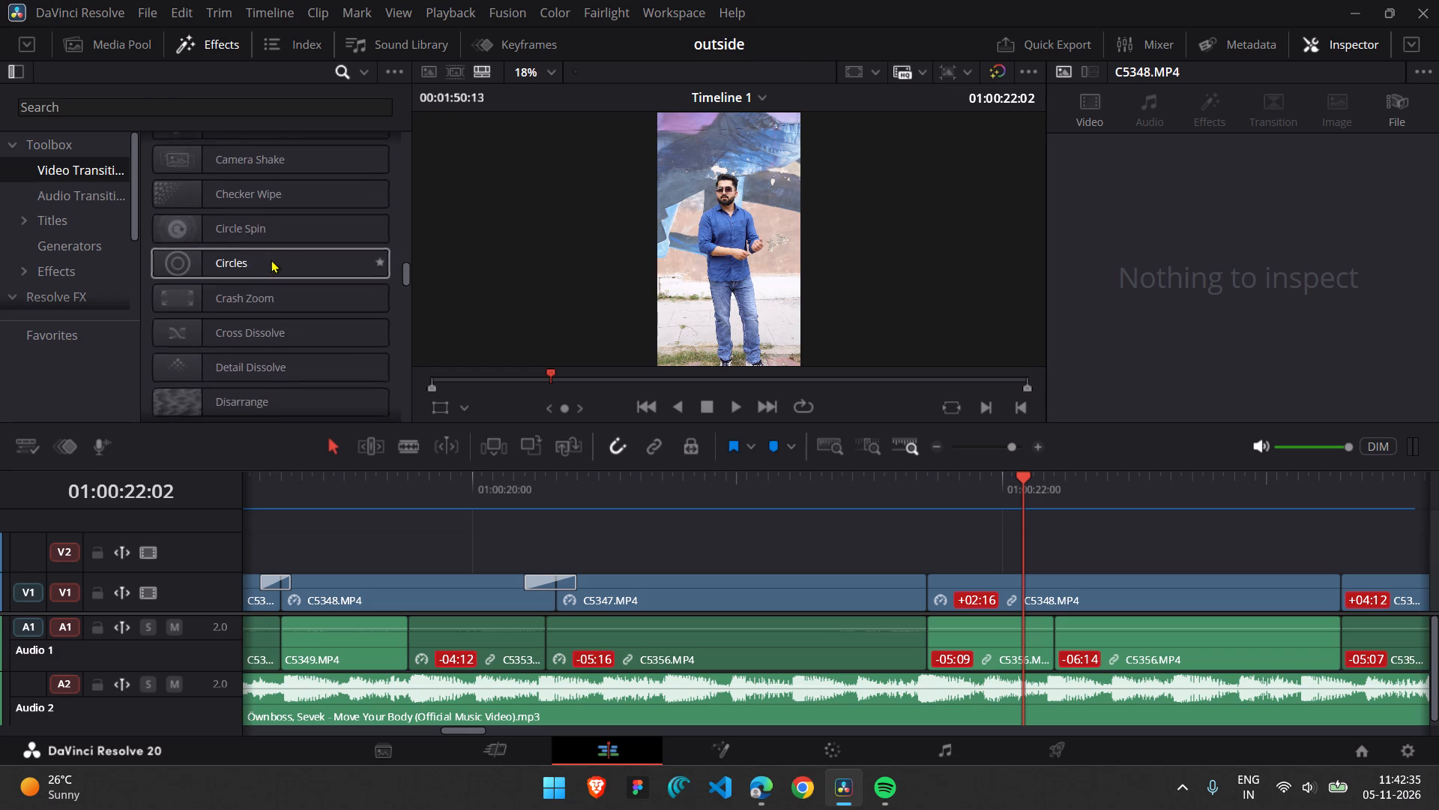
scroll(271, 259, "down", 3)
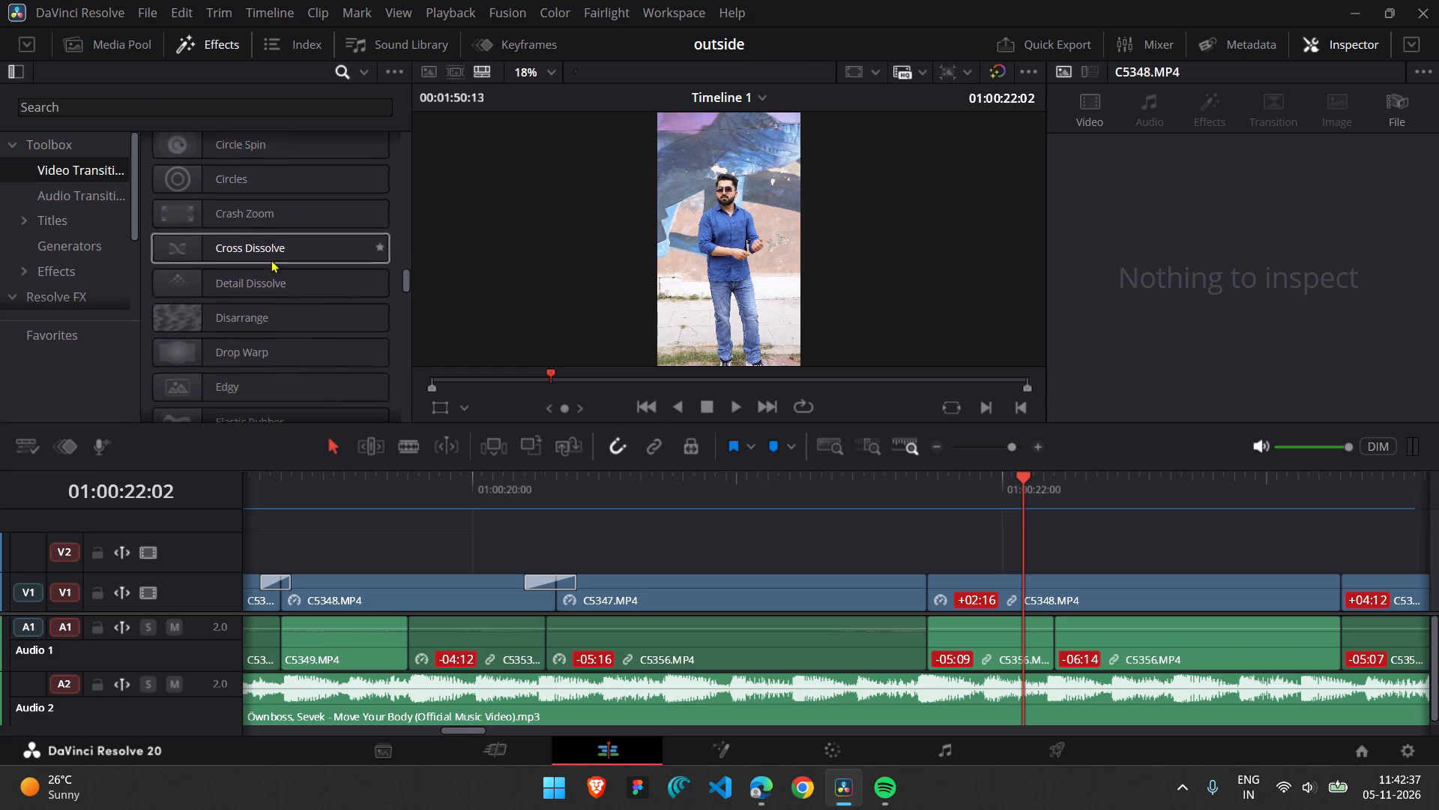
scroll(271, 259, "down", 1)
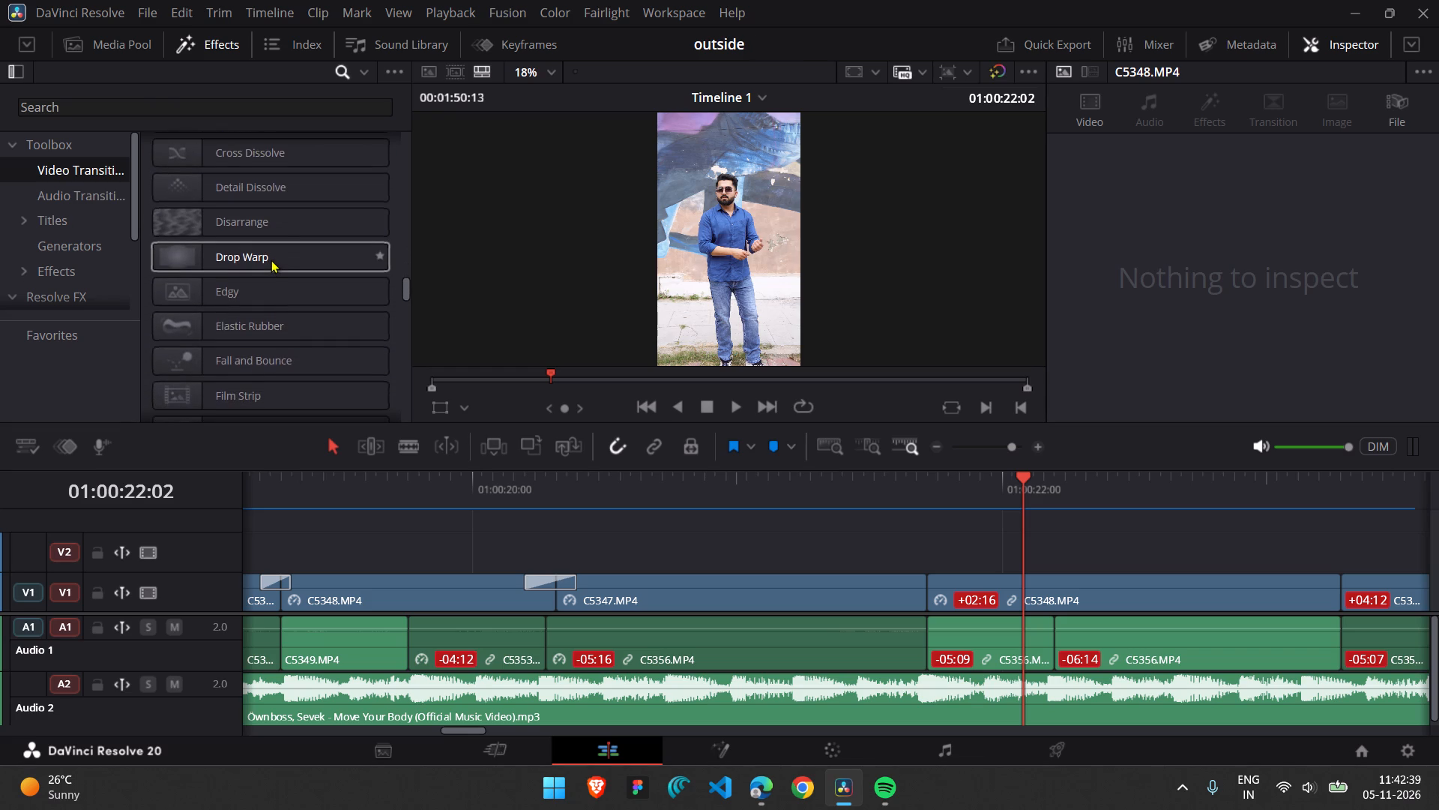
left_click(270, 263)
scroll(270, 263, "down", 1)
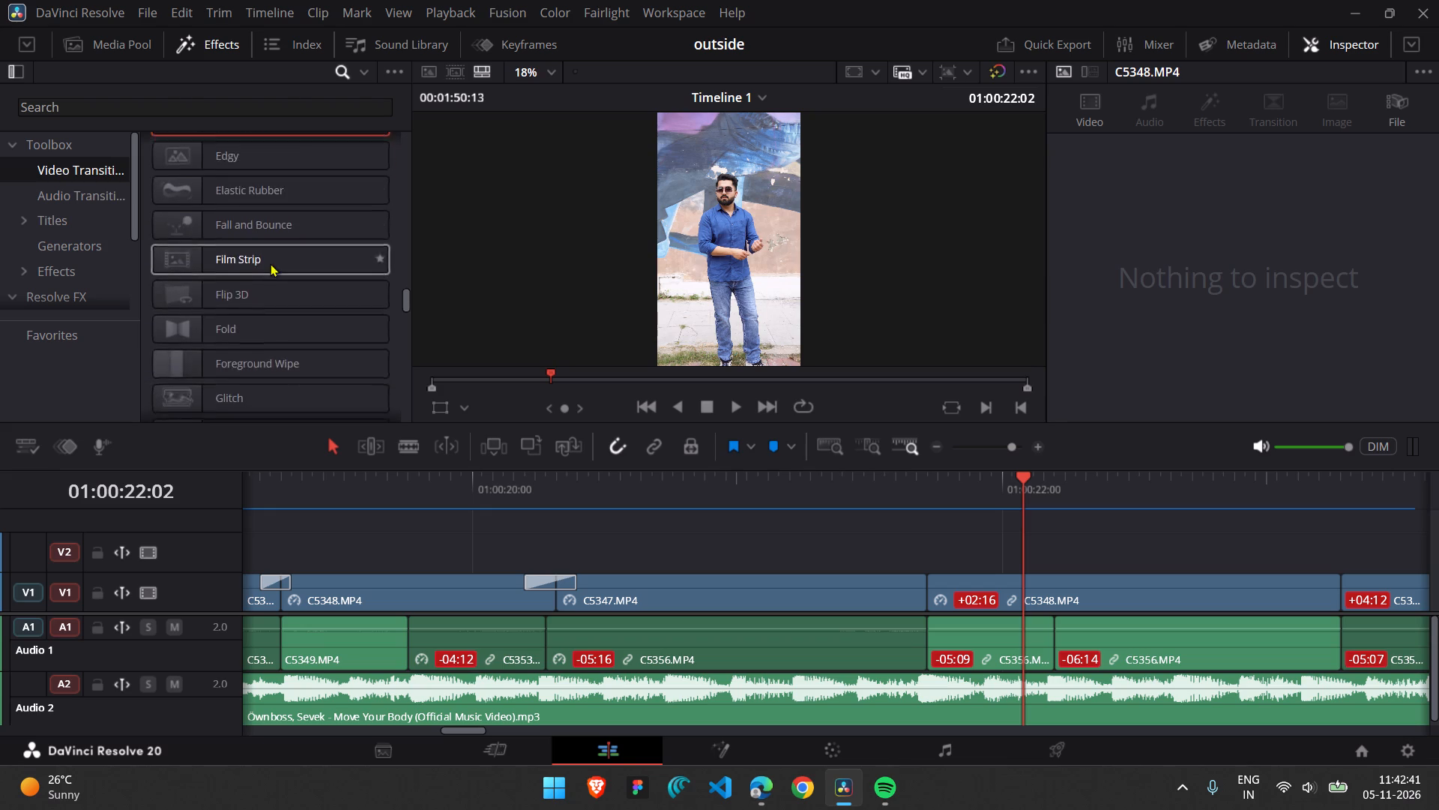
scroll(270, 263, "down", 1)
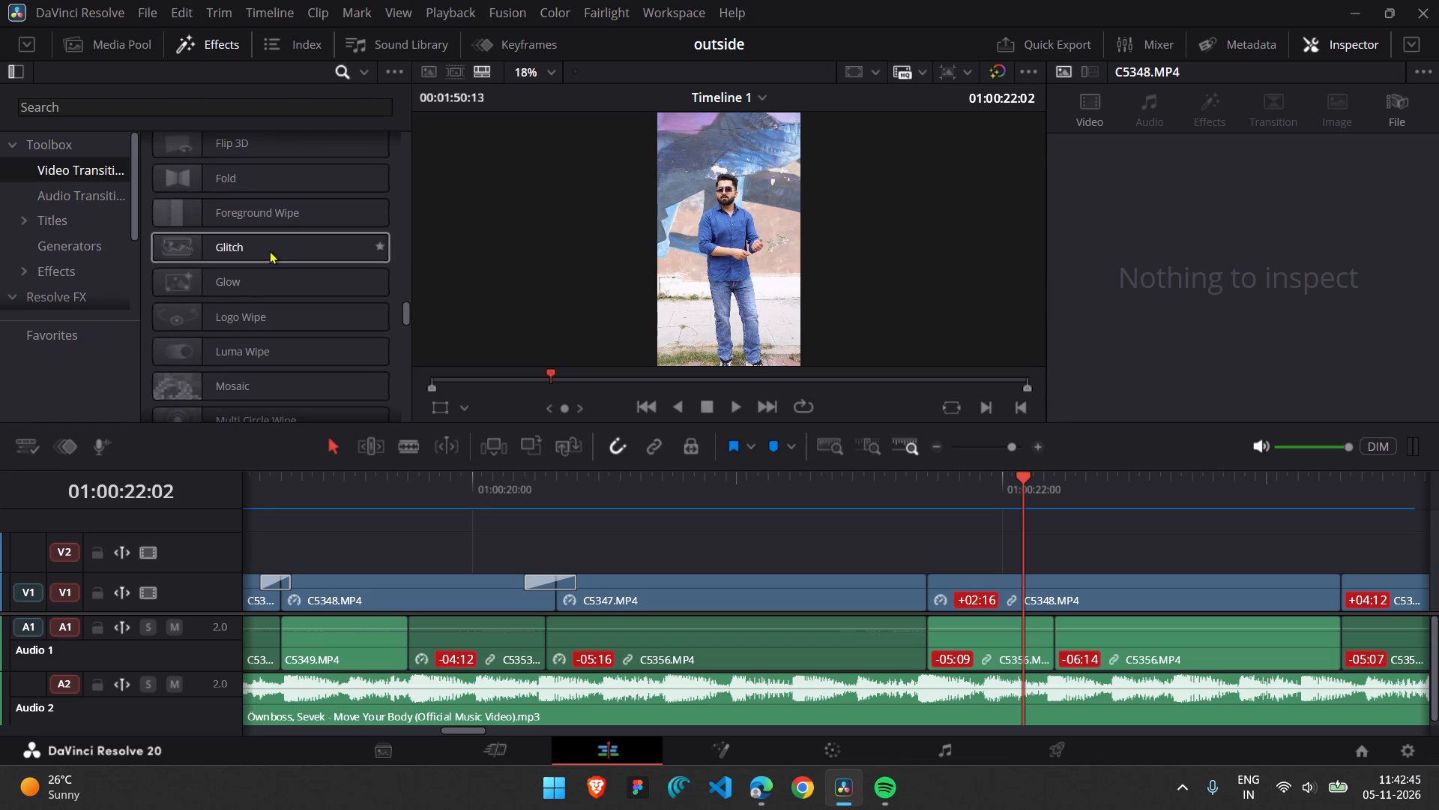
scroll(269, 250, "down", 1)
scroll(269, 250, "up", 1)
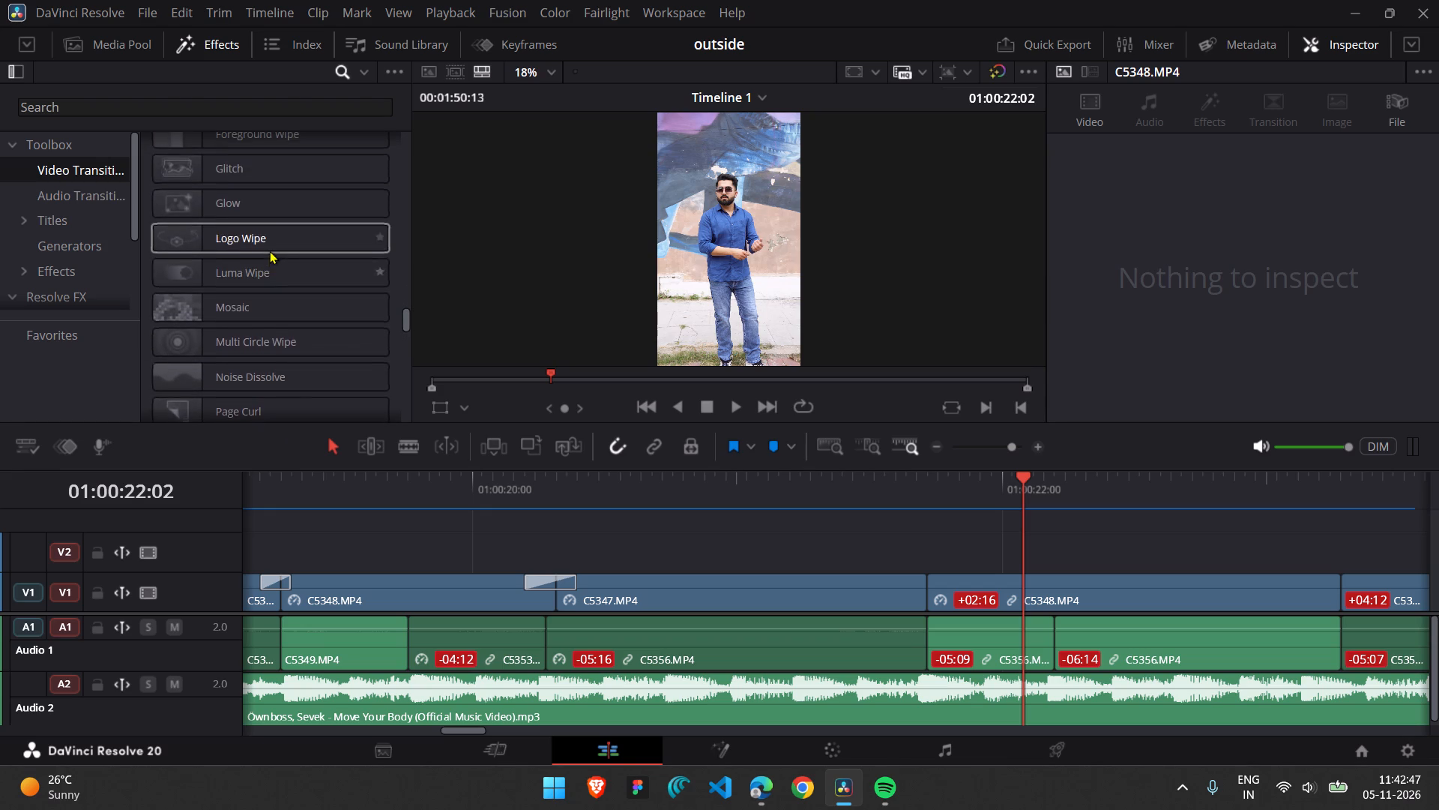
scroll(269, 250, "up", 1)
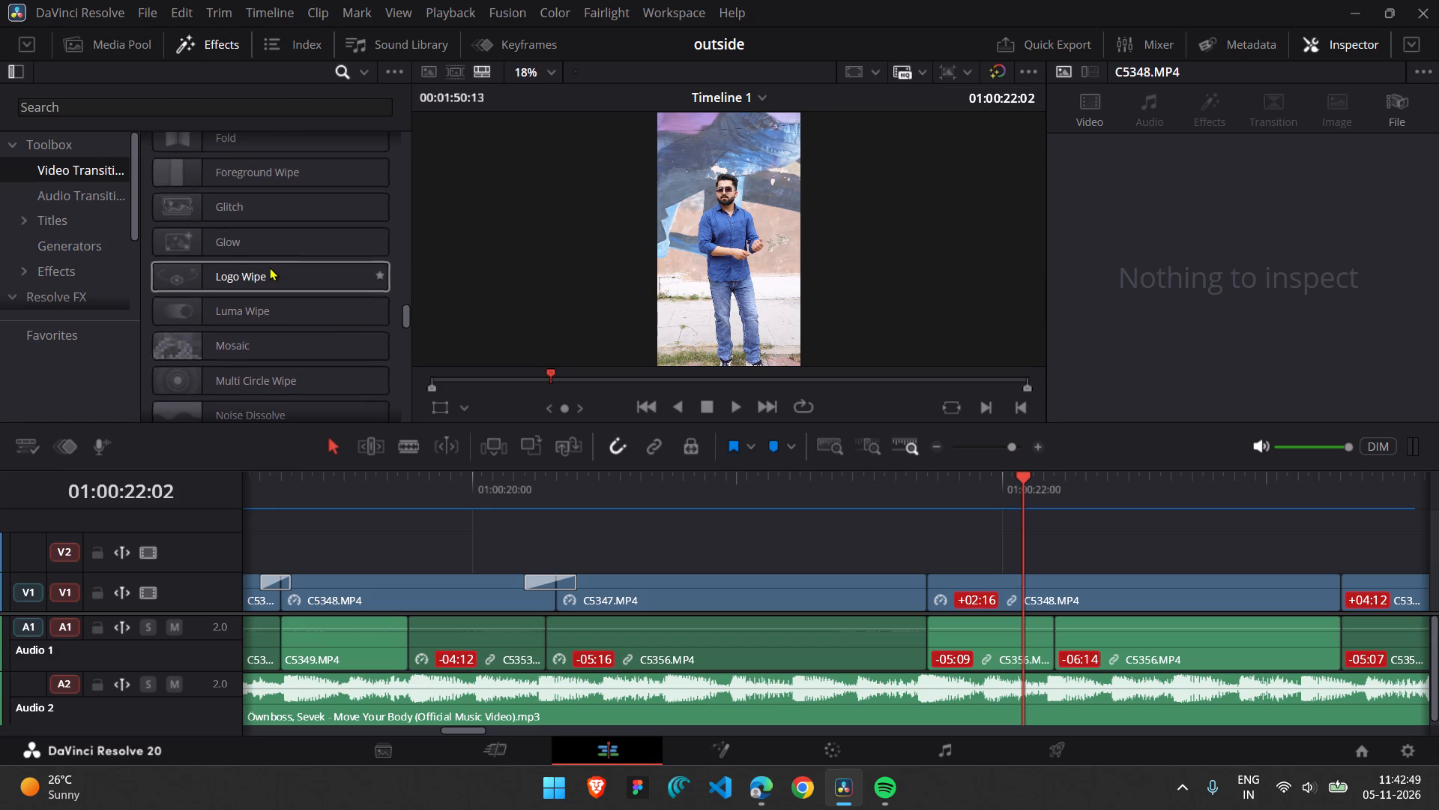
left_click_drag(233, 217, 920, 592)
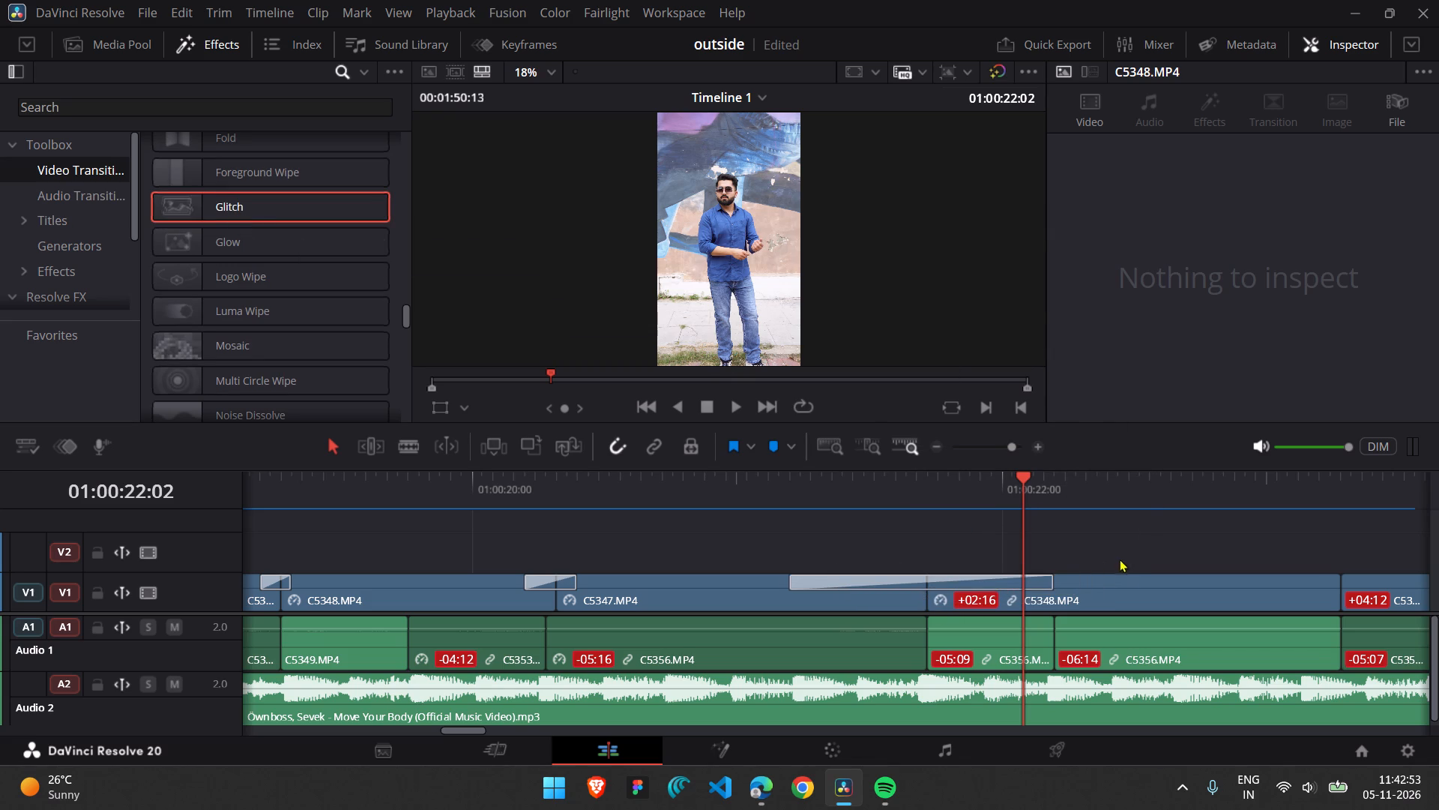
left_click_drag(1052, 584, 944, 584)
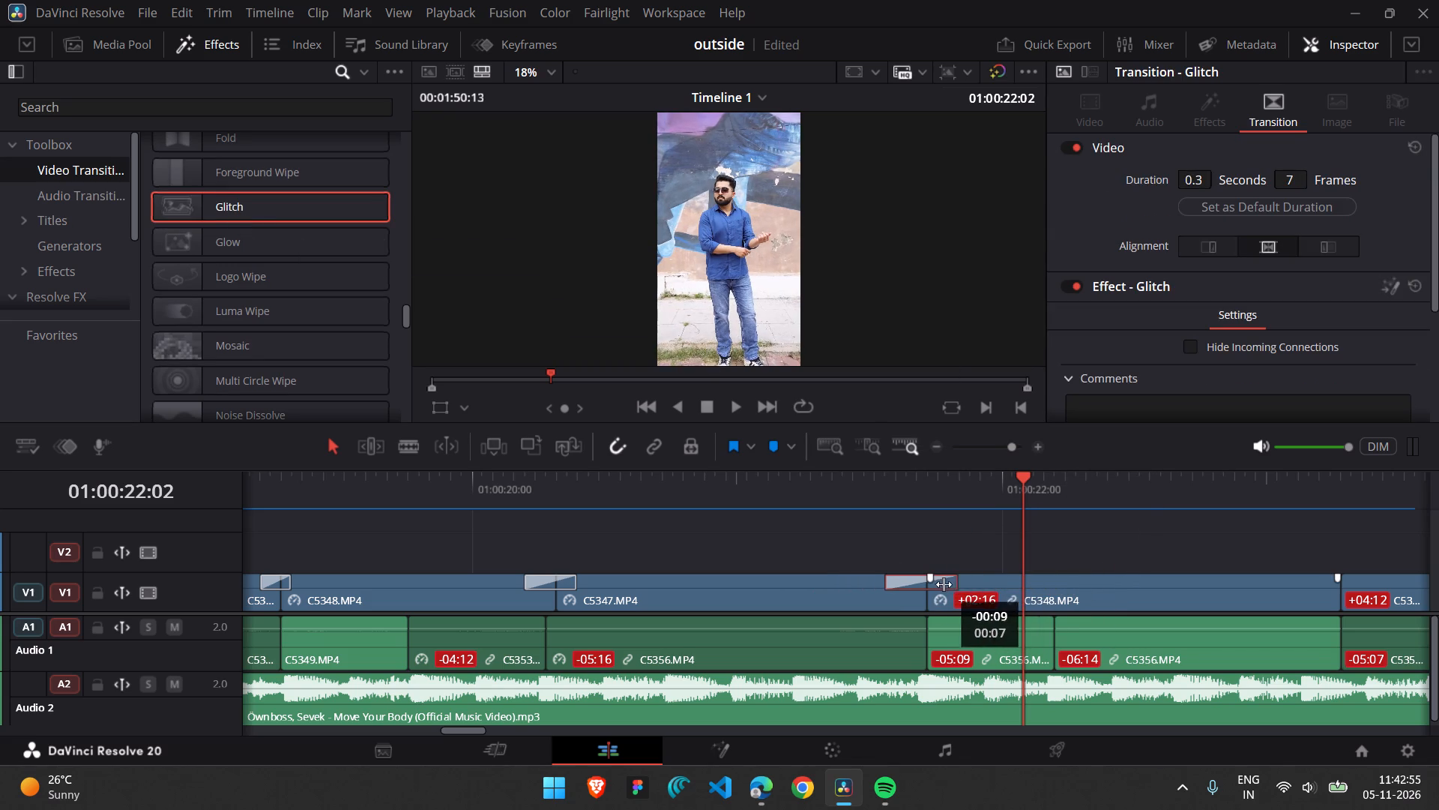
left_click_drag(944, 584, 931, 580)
Play back the cut between C5347.MP4 and C5348.MP4 repeatedly to review the 3-frame Glitch transition.
left_click(881, 480)
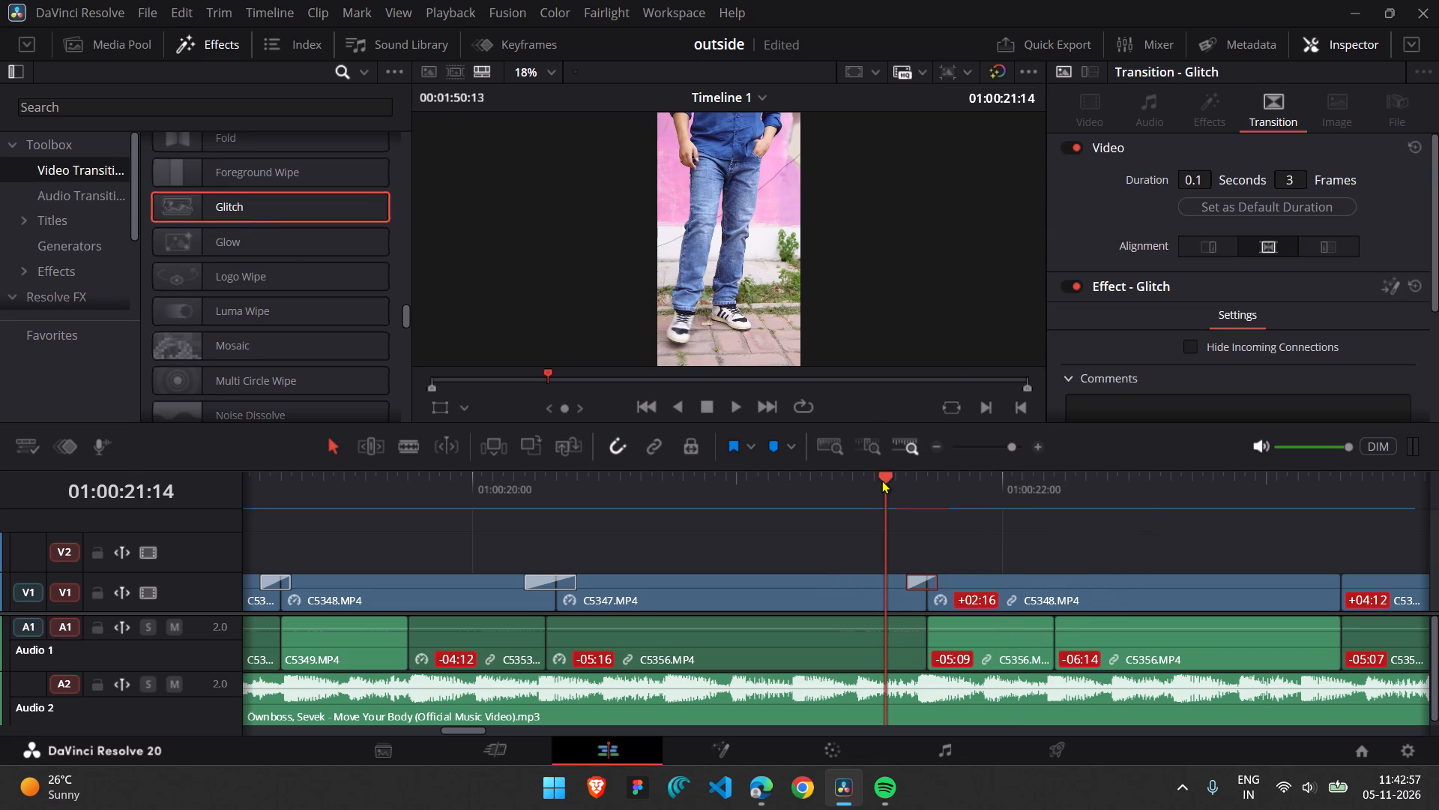
key("space")
key("space")
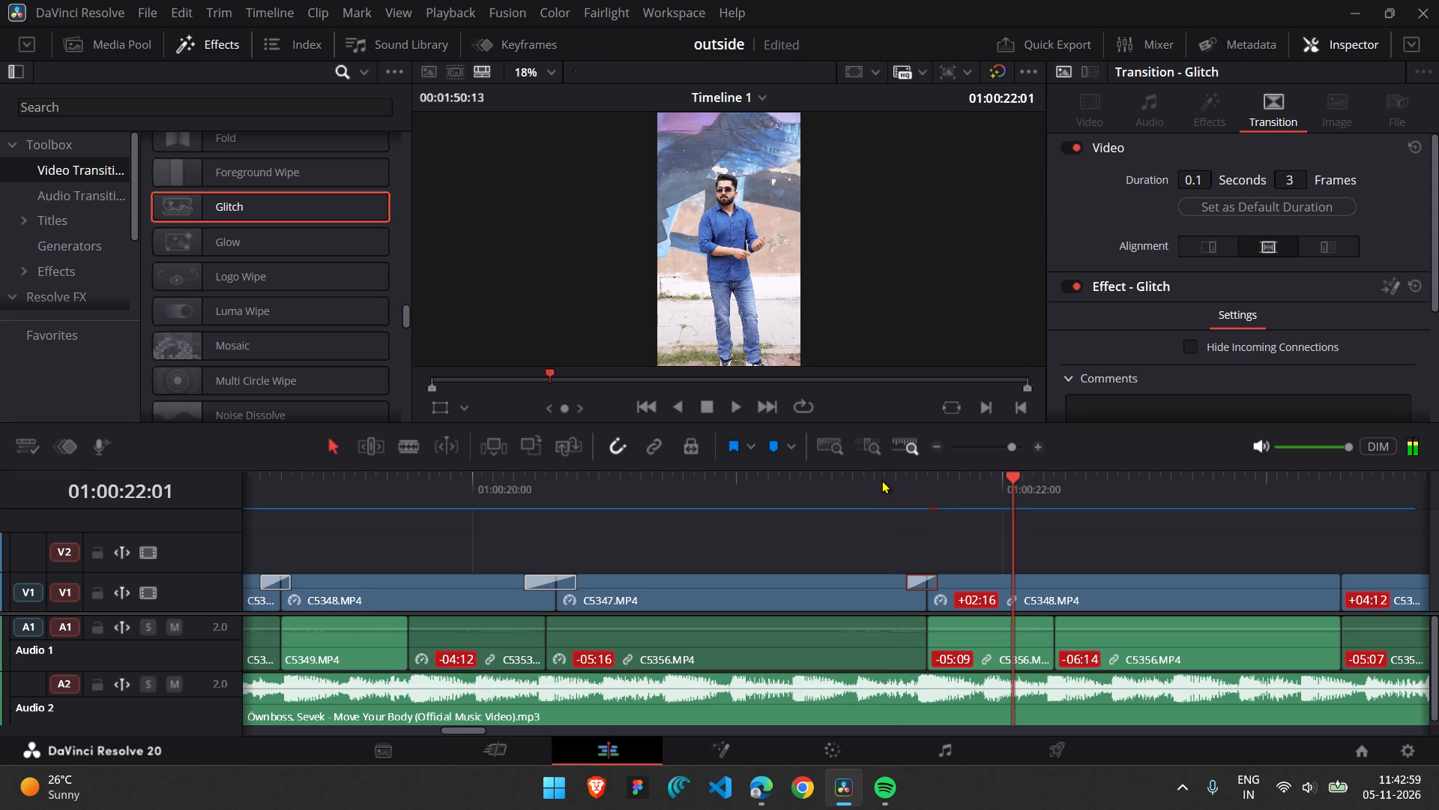
left_click(881, 480)
key("space")
key("space")
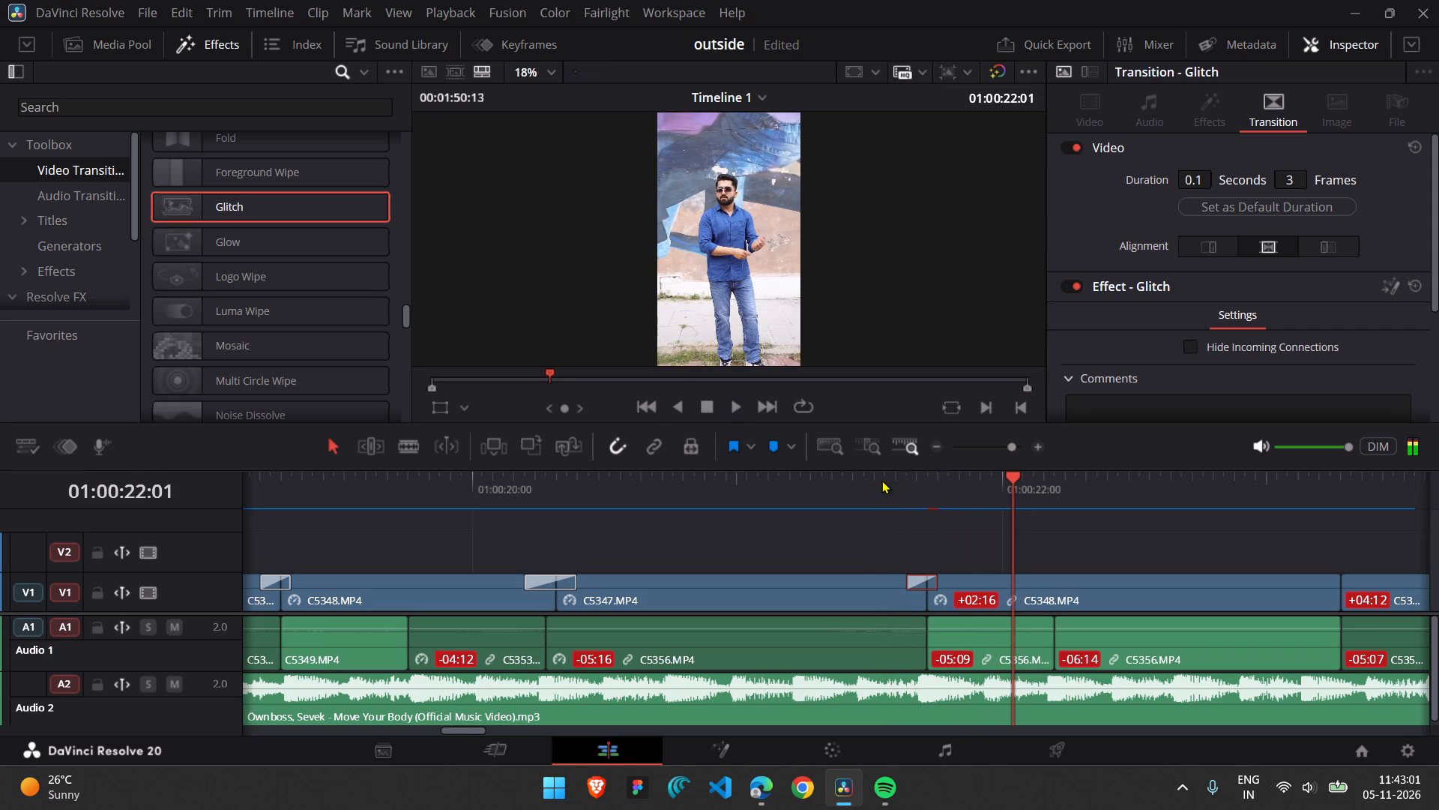
left_click(881, 480)
key("space")
key("space")
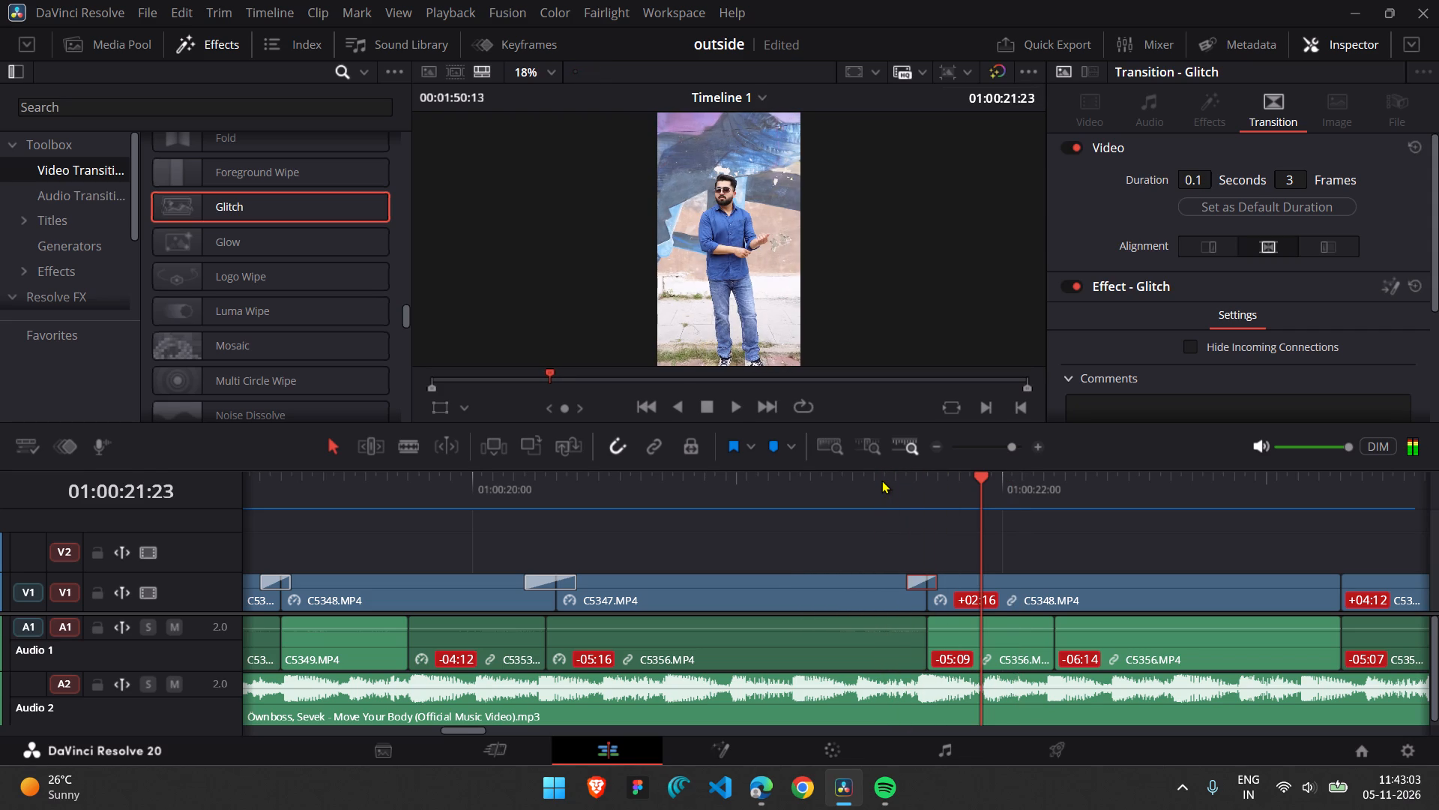
double_click(881, 480)
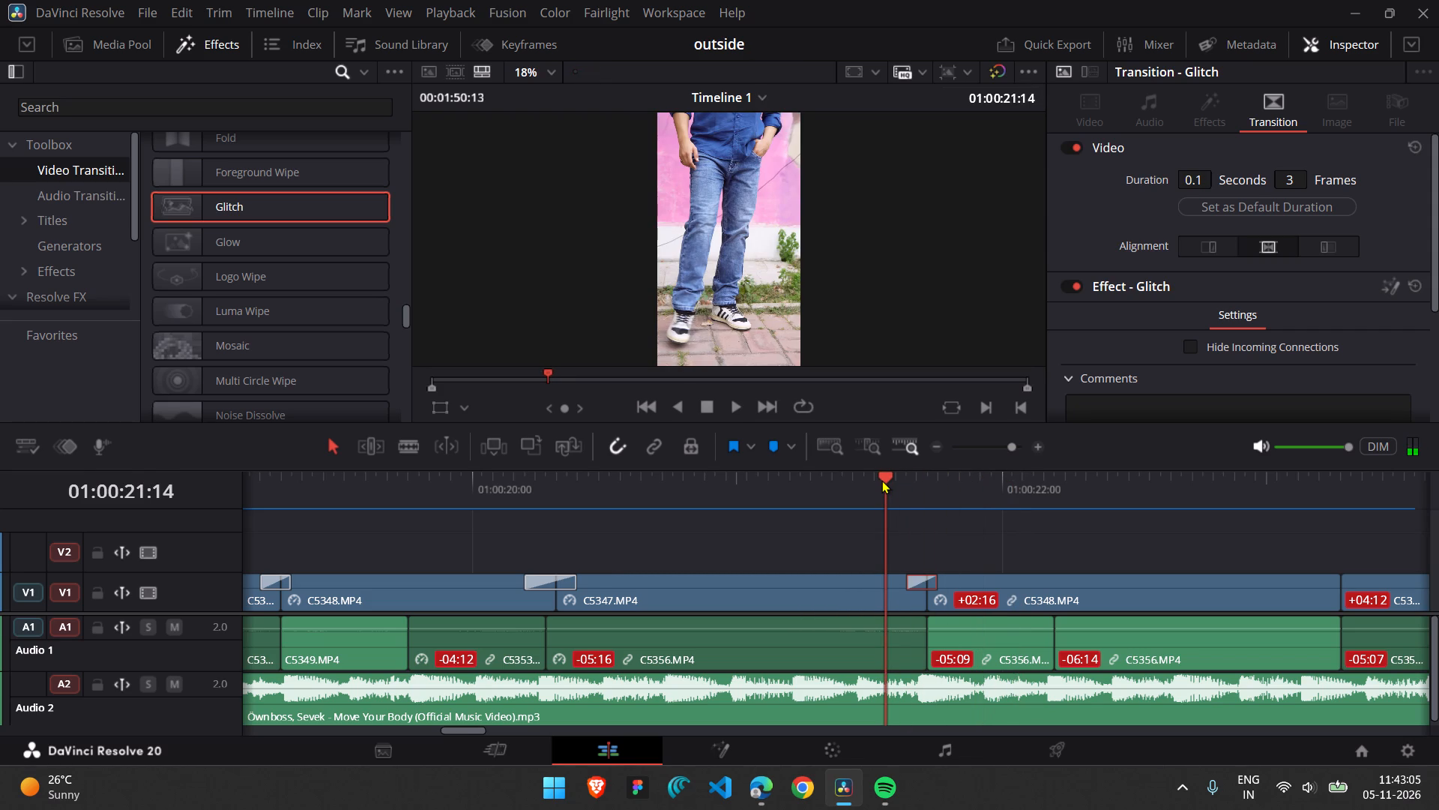
key("space")
key("space")
left_click(914, 492)
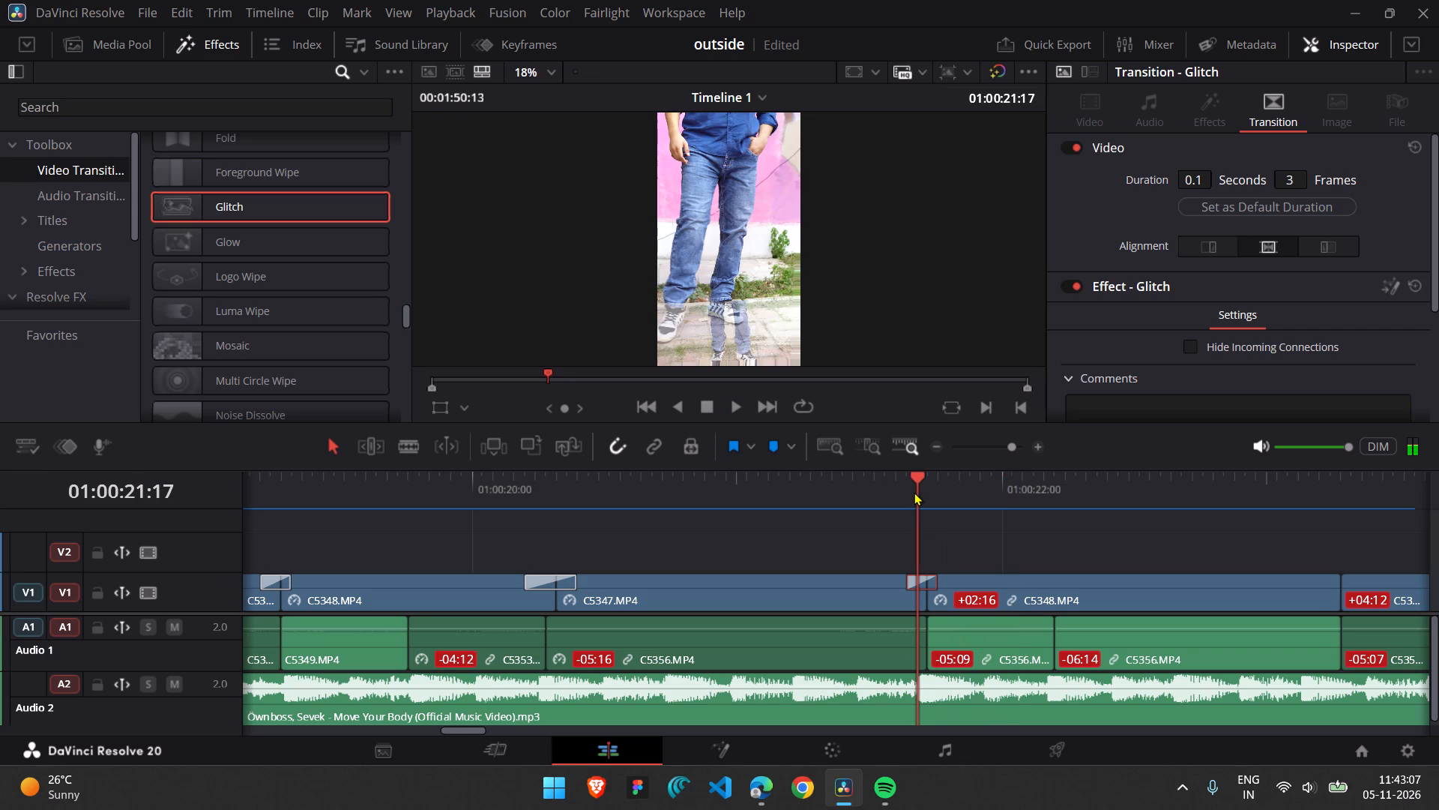
left_click(878, 493)
key("space")
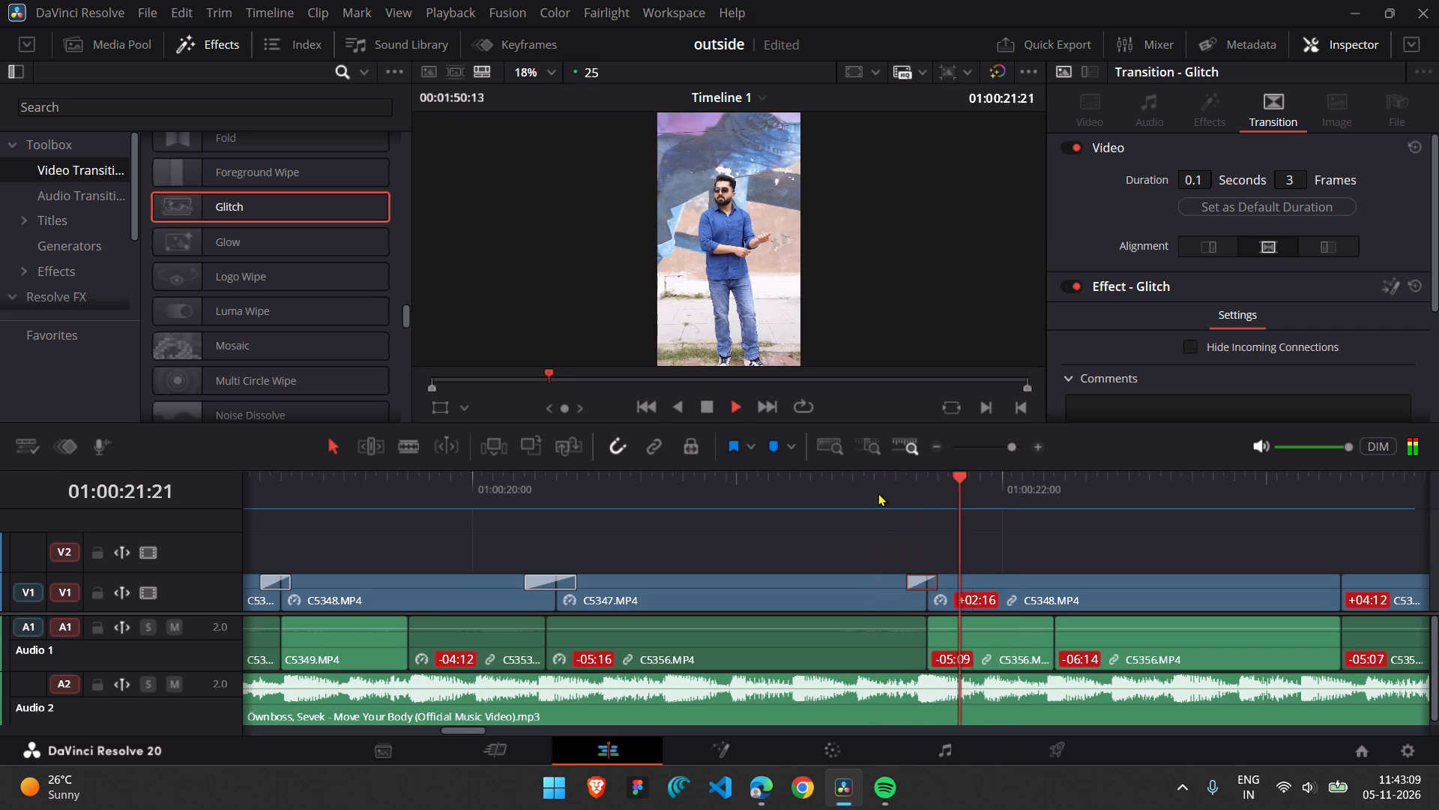
key("space")
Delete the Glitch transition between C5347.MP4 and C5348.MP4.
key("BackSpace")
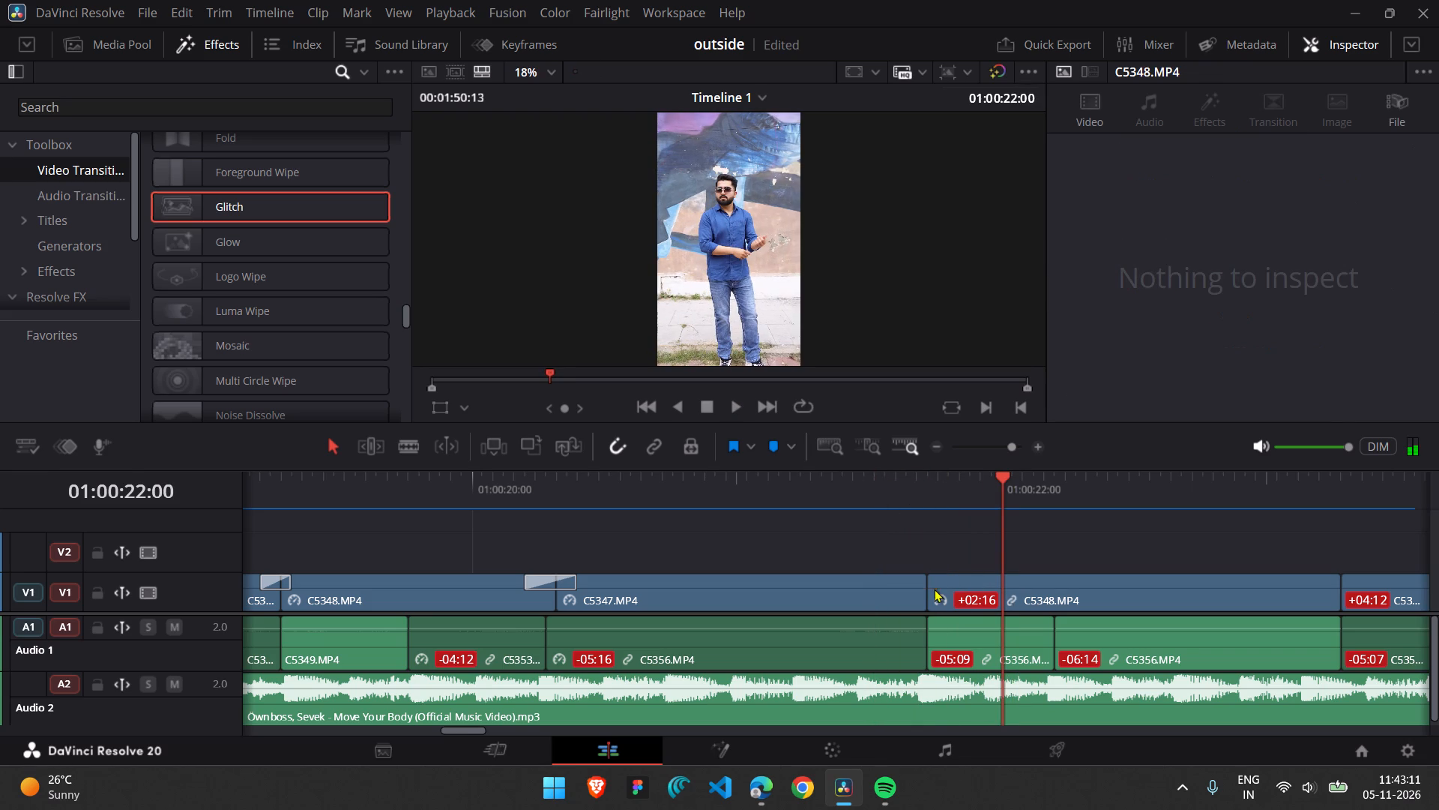
Add a Stretch Blur transition at the V1 cut between C5347.MP4 and C5348.MP4 and shorten it to 0.1 seconds (3 frames).
scroll(319, 304, "down", 1)
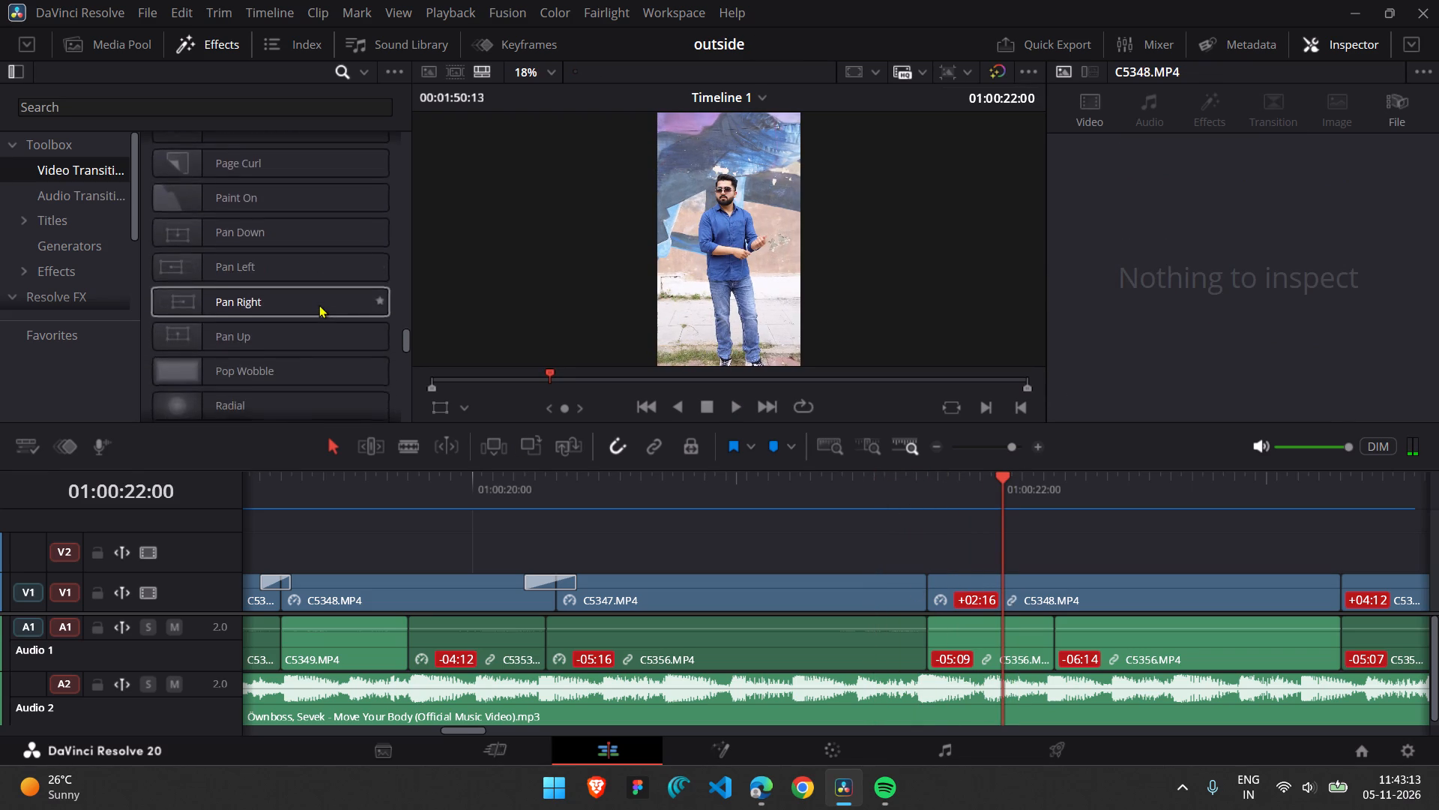
scroll(319, 304, "down", 2)
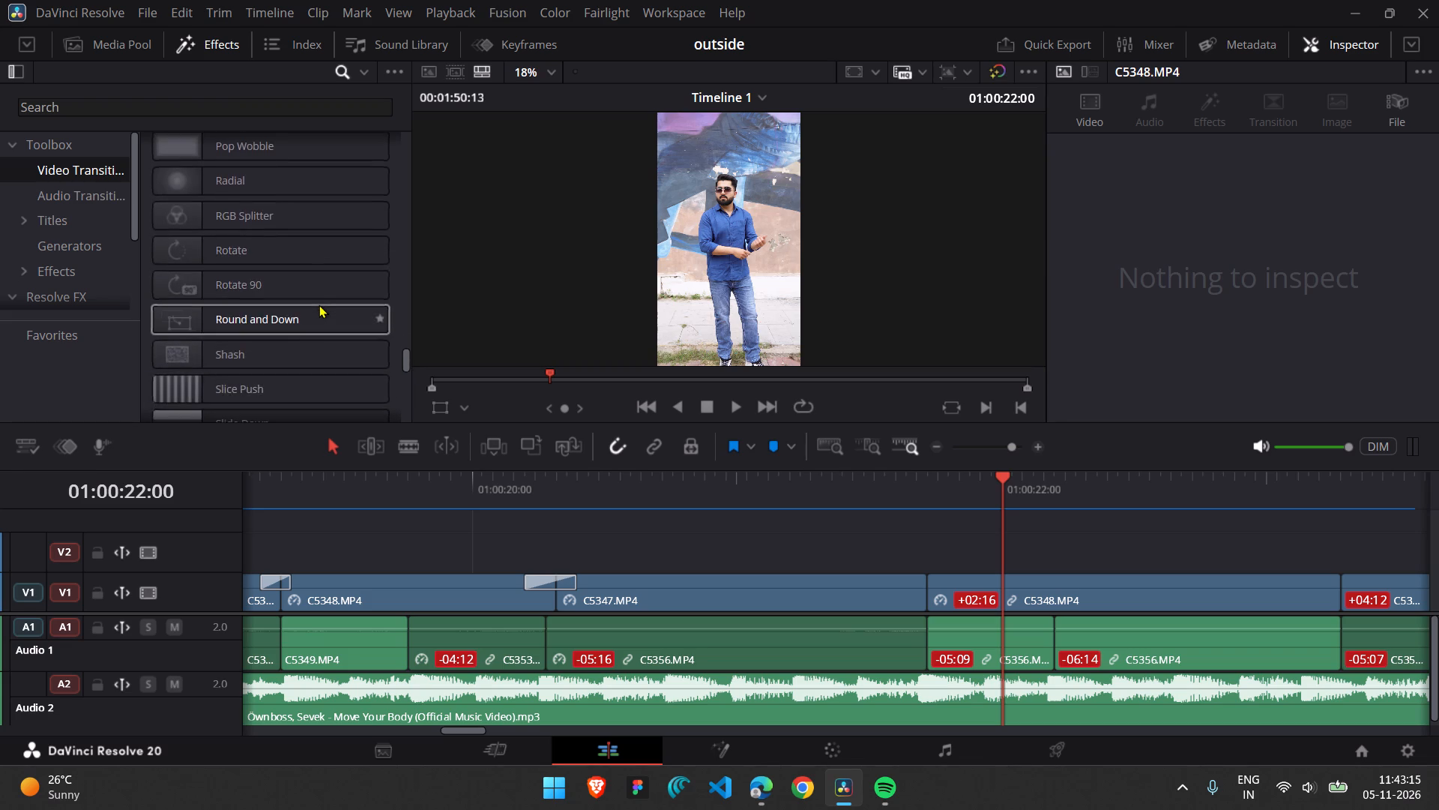
scroll(319, 304, "down", 2)
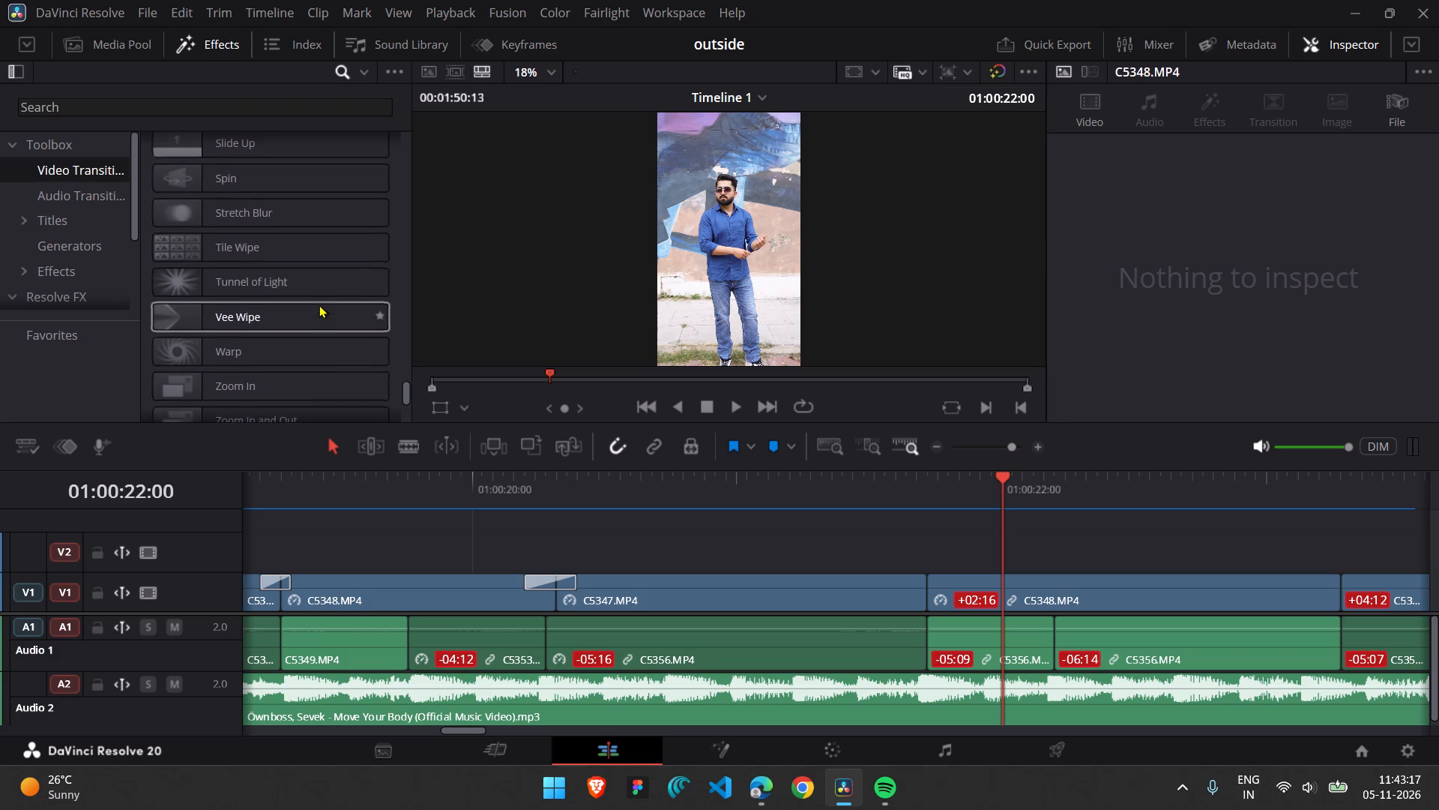
left_click_drag(252, 223, 929, 598)
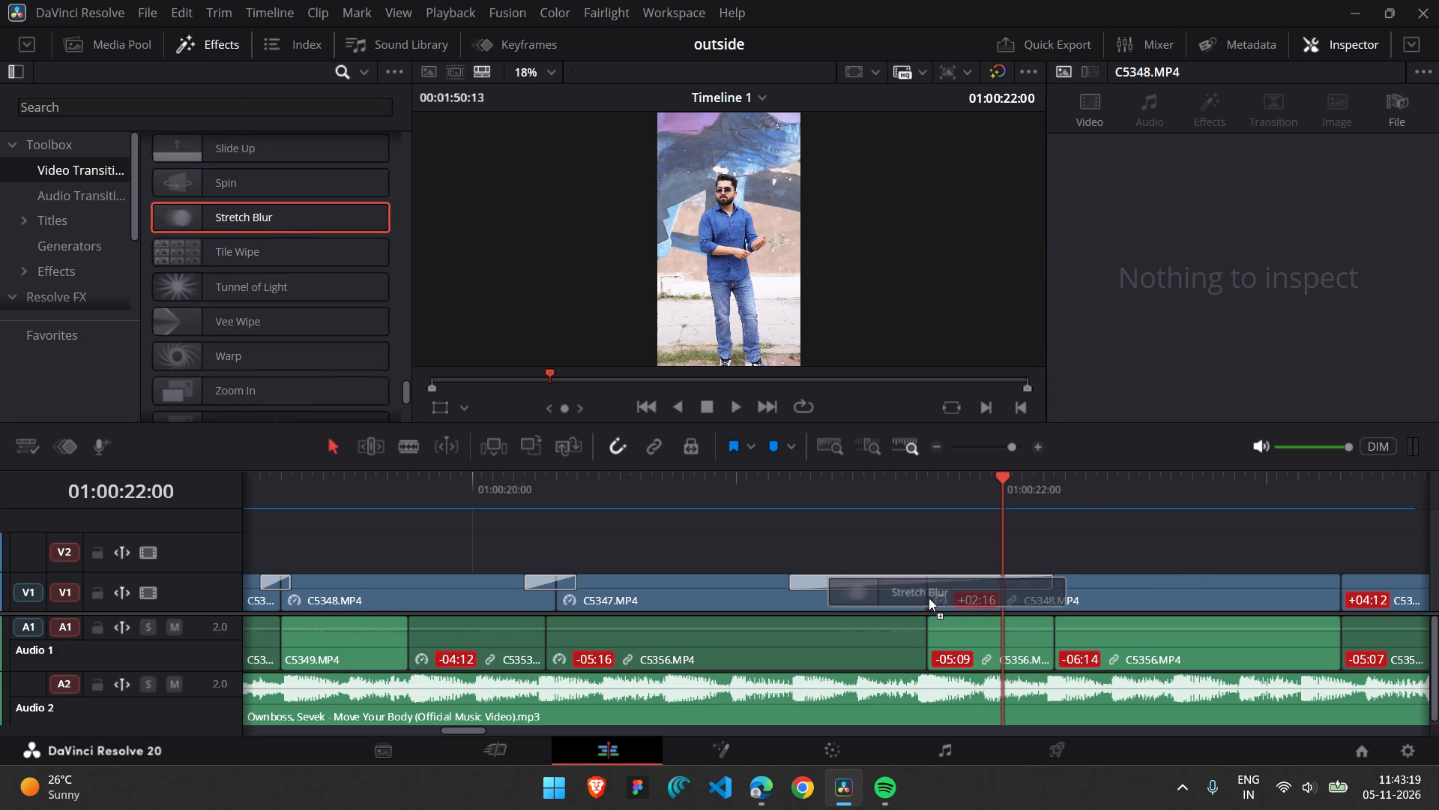
left_click_drag(929, 598, 926, 590)
left_click_drag(1052, 580, 939, 575)
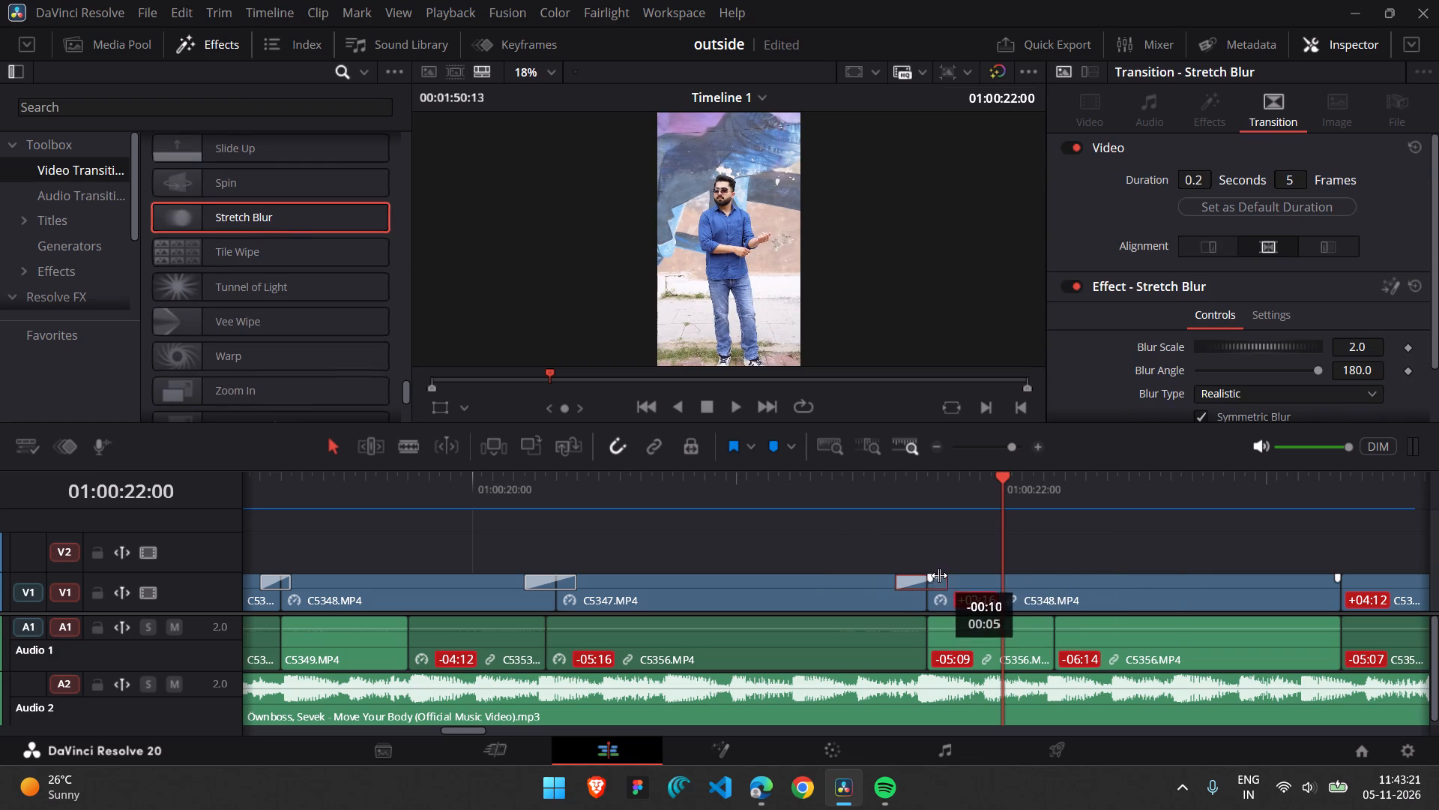
left_click_drag(939, 575, 910, 567)
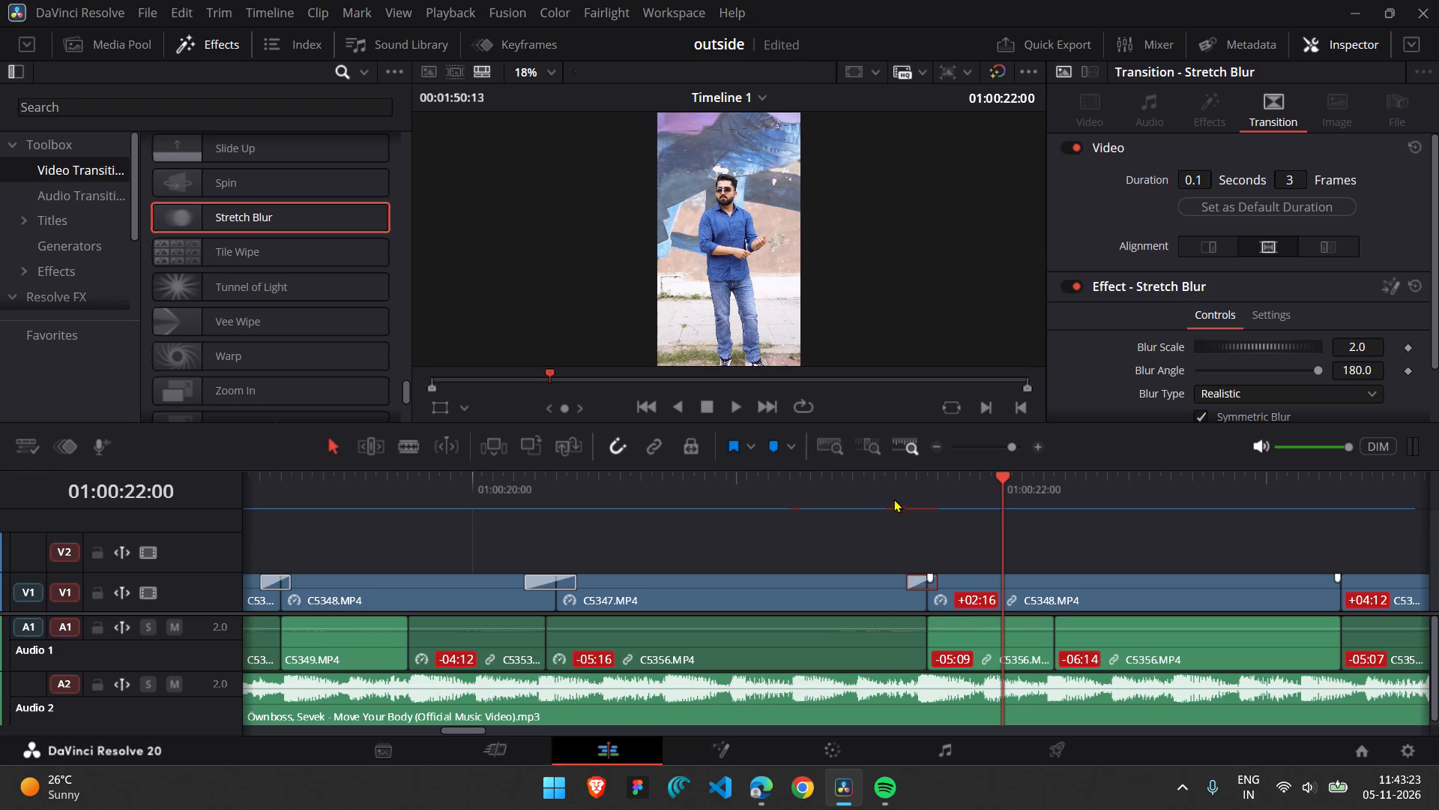
Play back the cut between C5347.MP4 and C5348.MP4 twice to review the Stretch Blur transition.
left_click(885, 481)
key("space")
key("space")
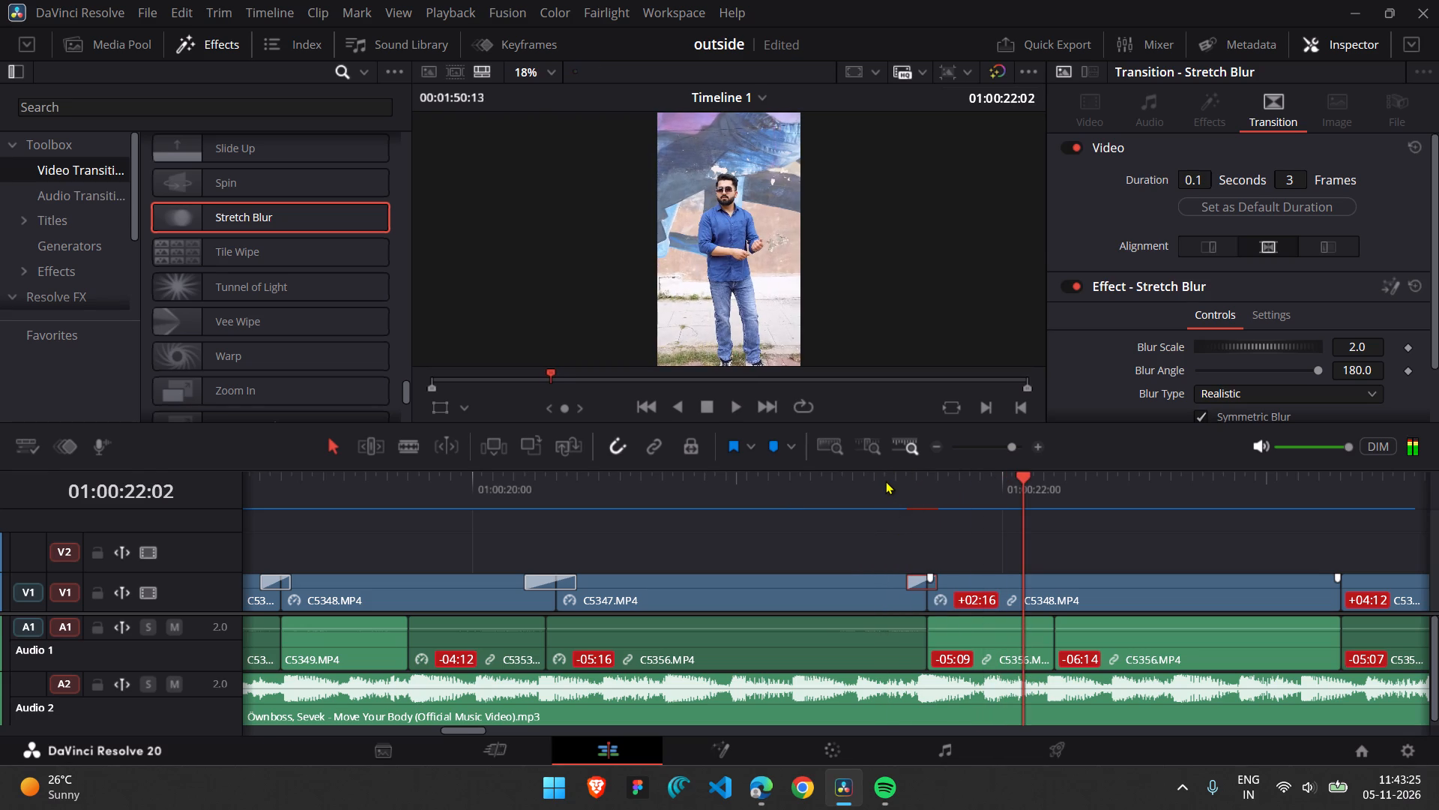
left_click(885, 481)
key("space")
key("space")
Review the following V1 cut between C5348.MP4 and C5353.MP4 by playing the timeline across it.
scroll(885, 481, "left", 1)
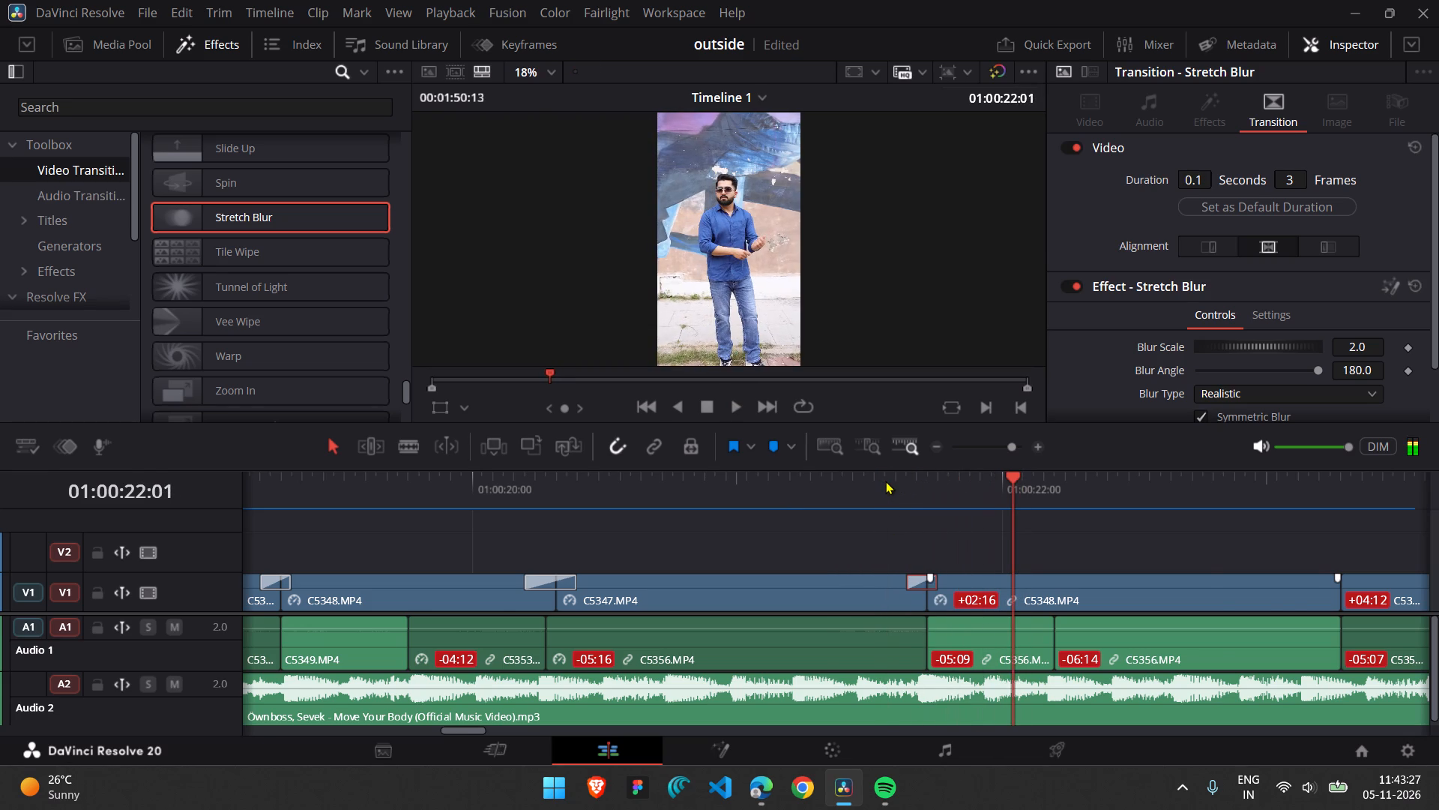
scroll(885, 481, "left", 1)
left_click(888, 501)
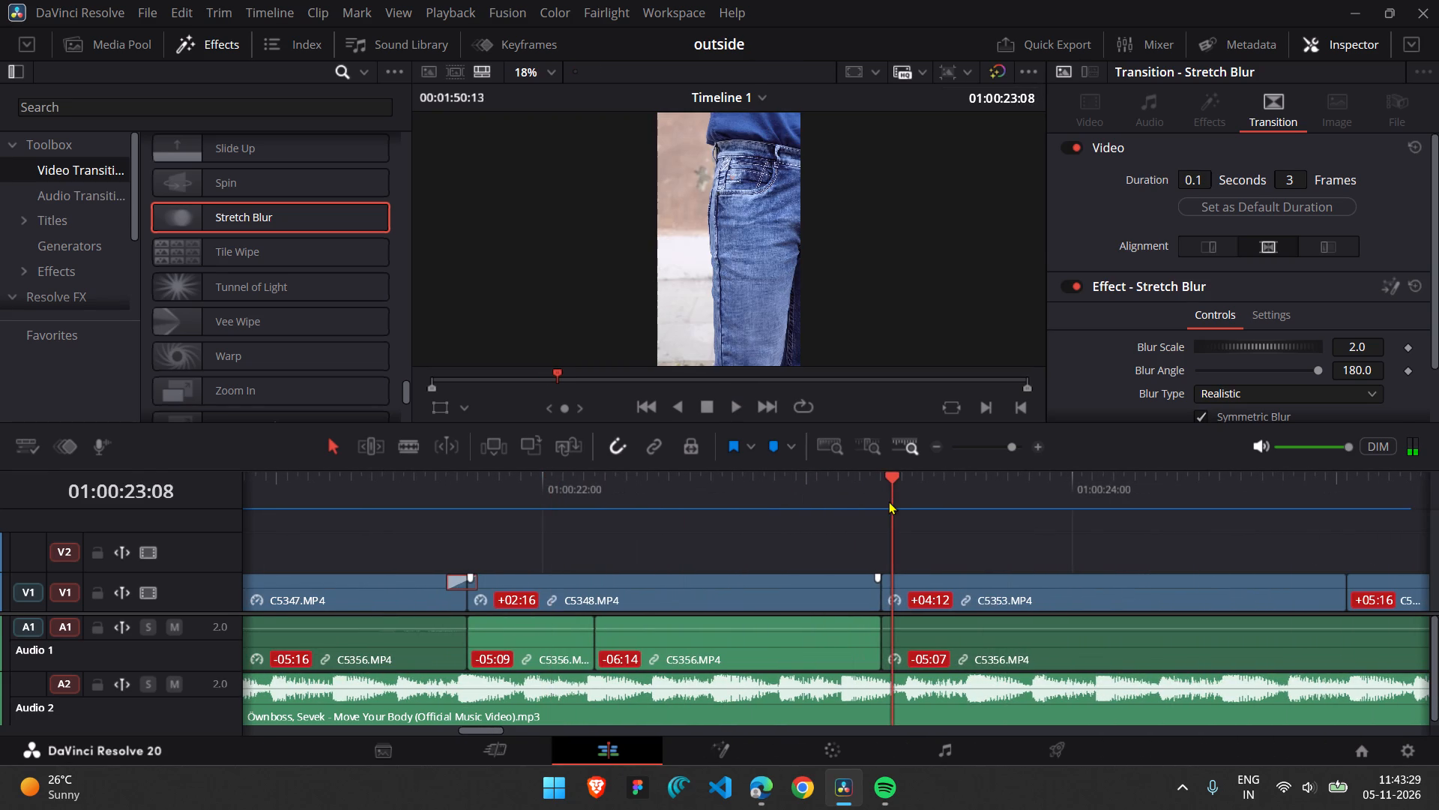
scroll(888, 501, "left", 1)
left_click(1004, 448)
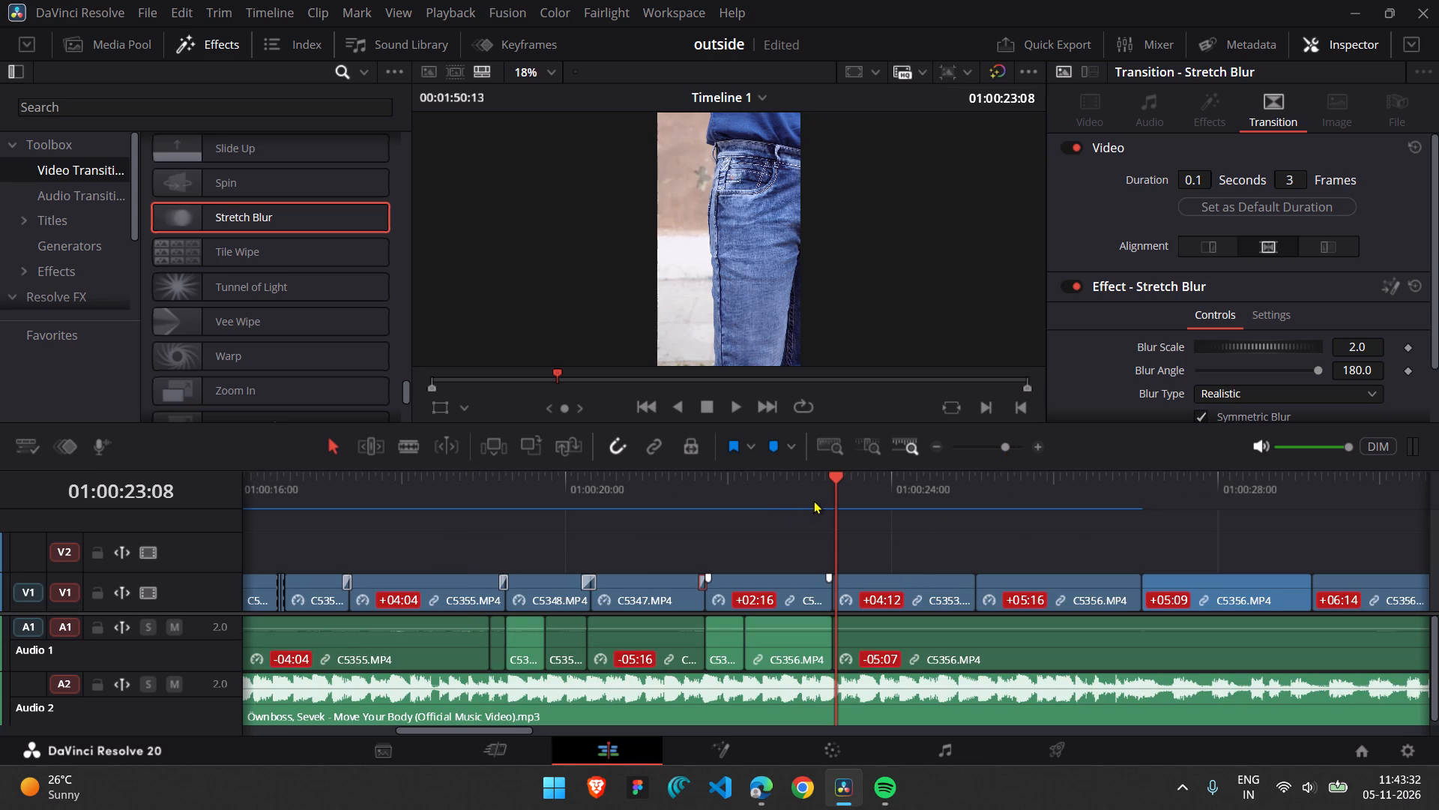
left_click(848, 494)
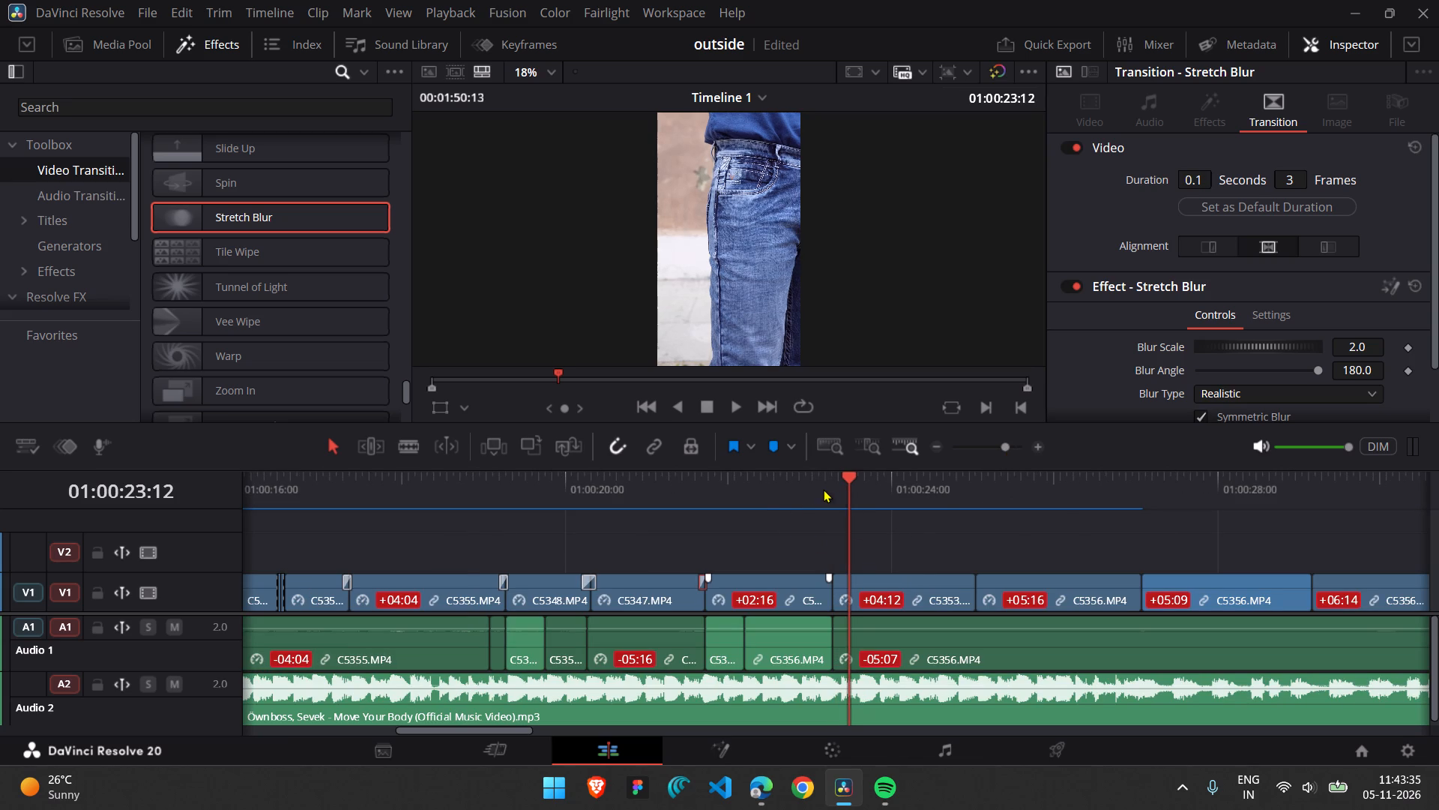
left_click(822, 488)
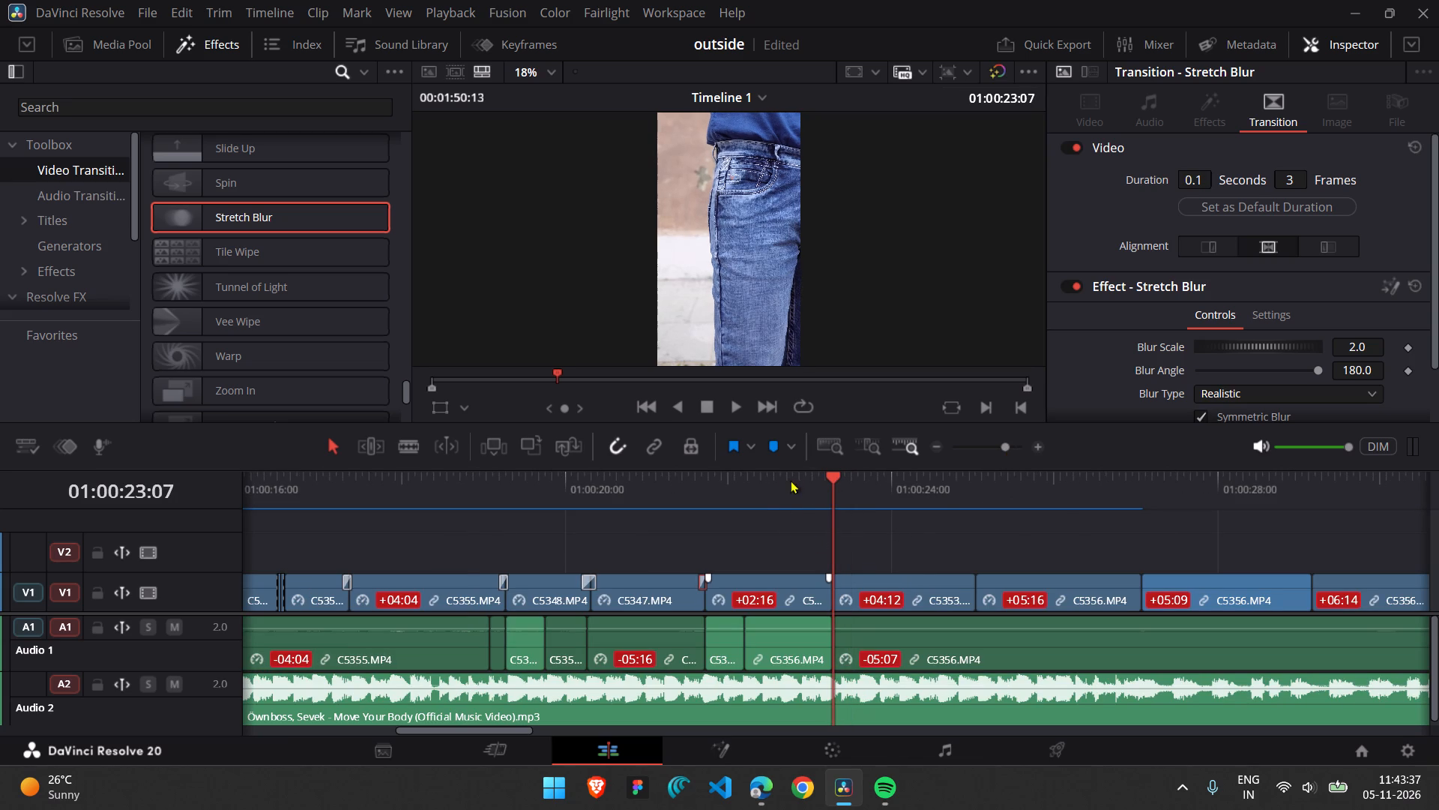
left_click(762, 490)
key("space")
key("space")
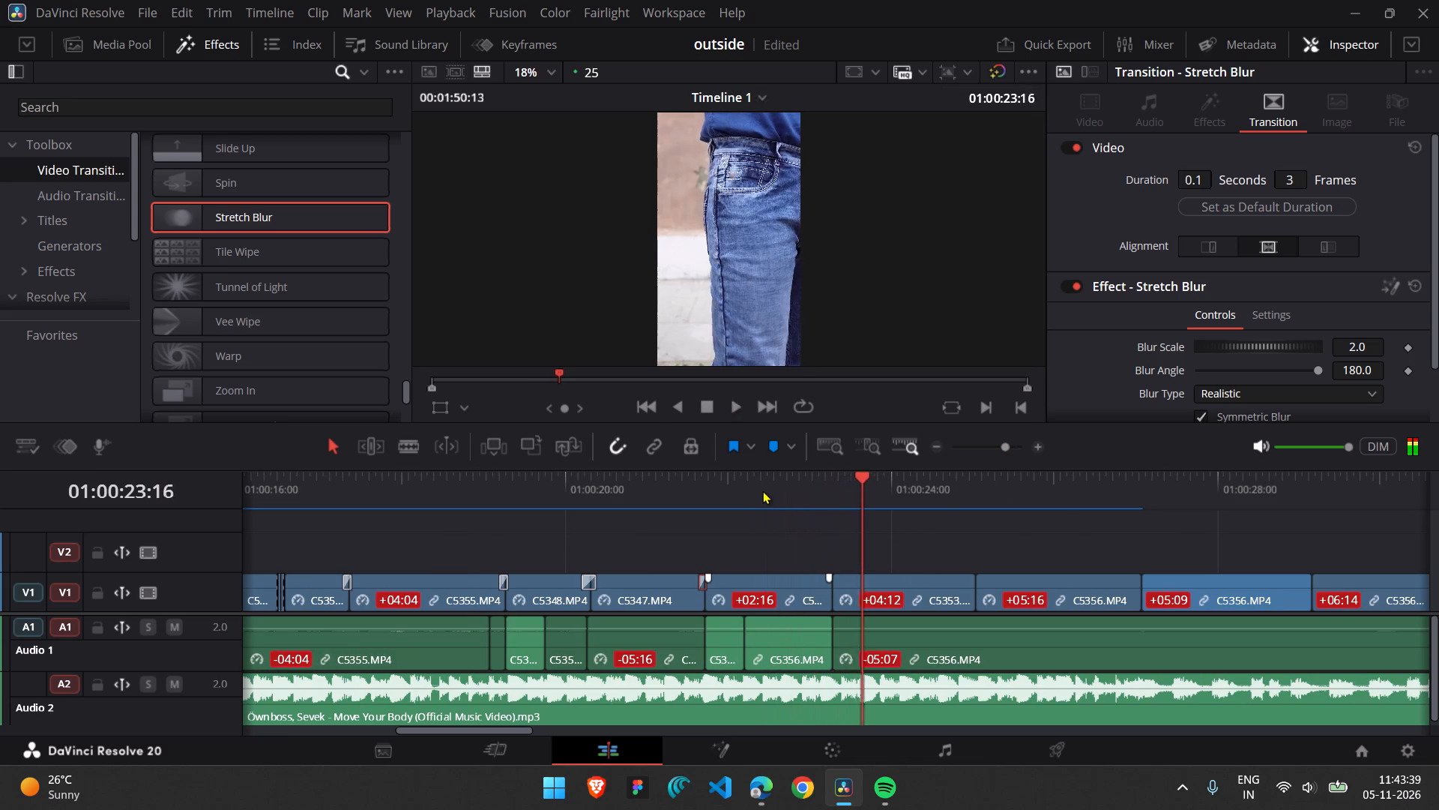
key("space")
key("space")
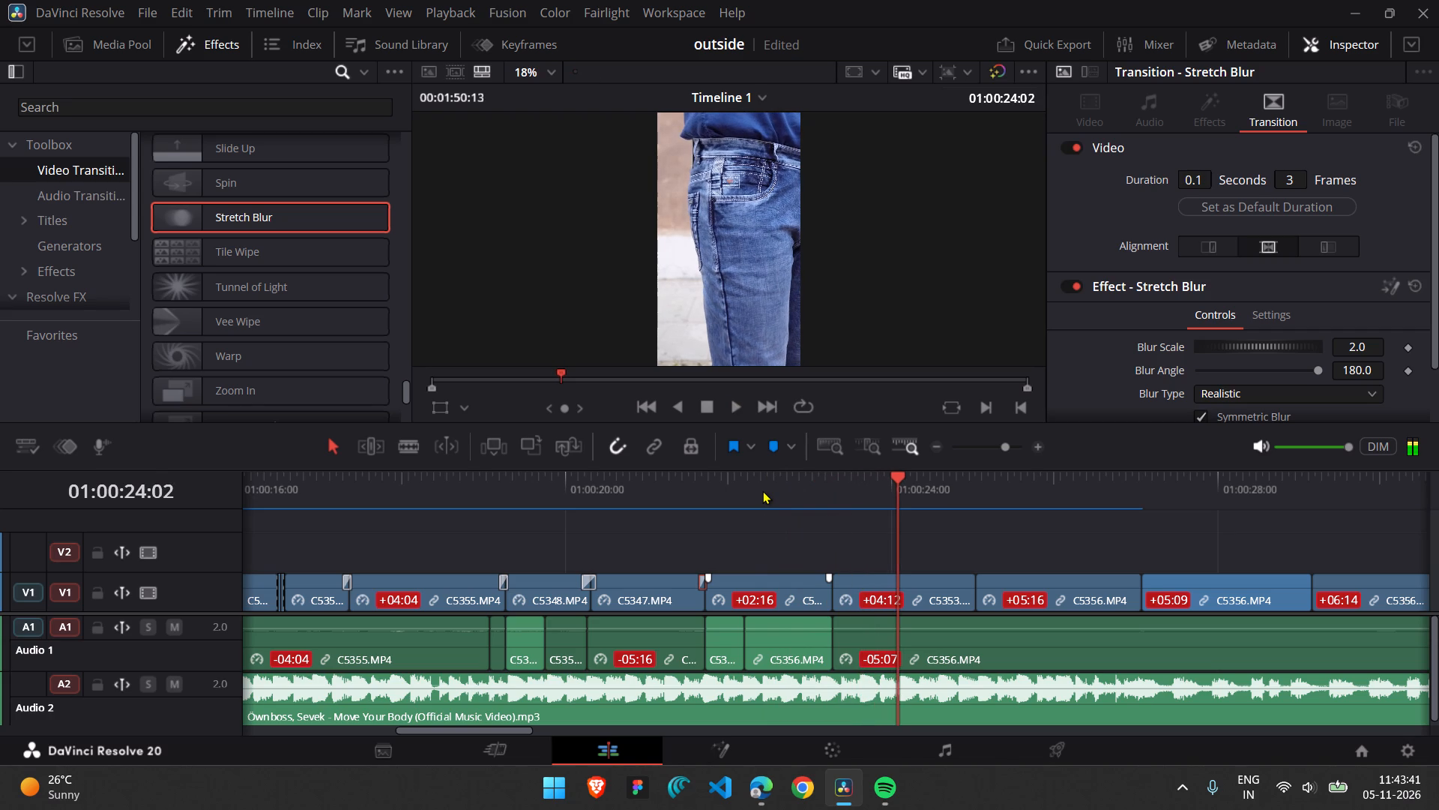
Place the playhead at the start of C5353.MP4 on V1, at 01:00:23:07, and select that clip.
left_click(854, 494)
left_click(852, 494)
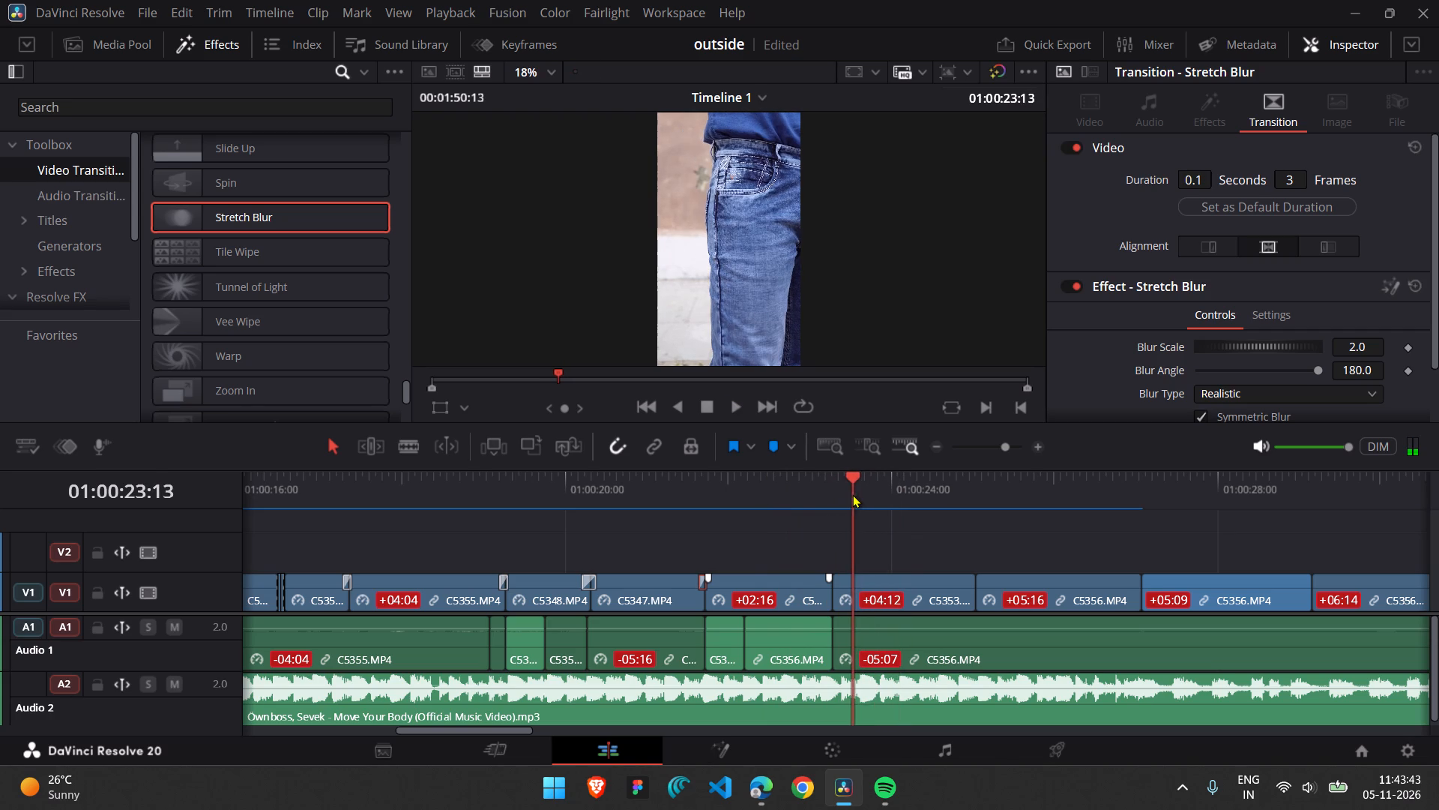
left_click(842, 492)
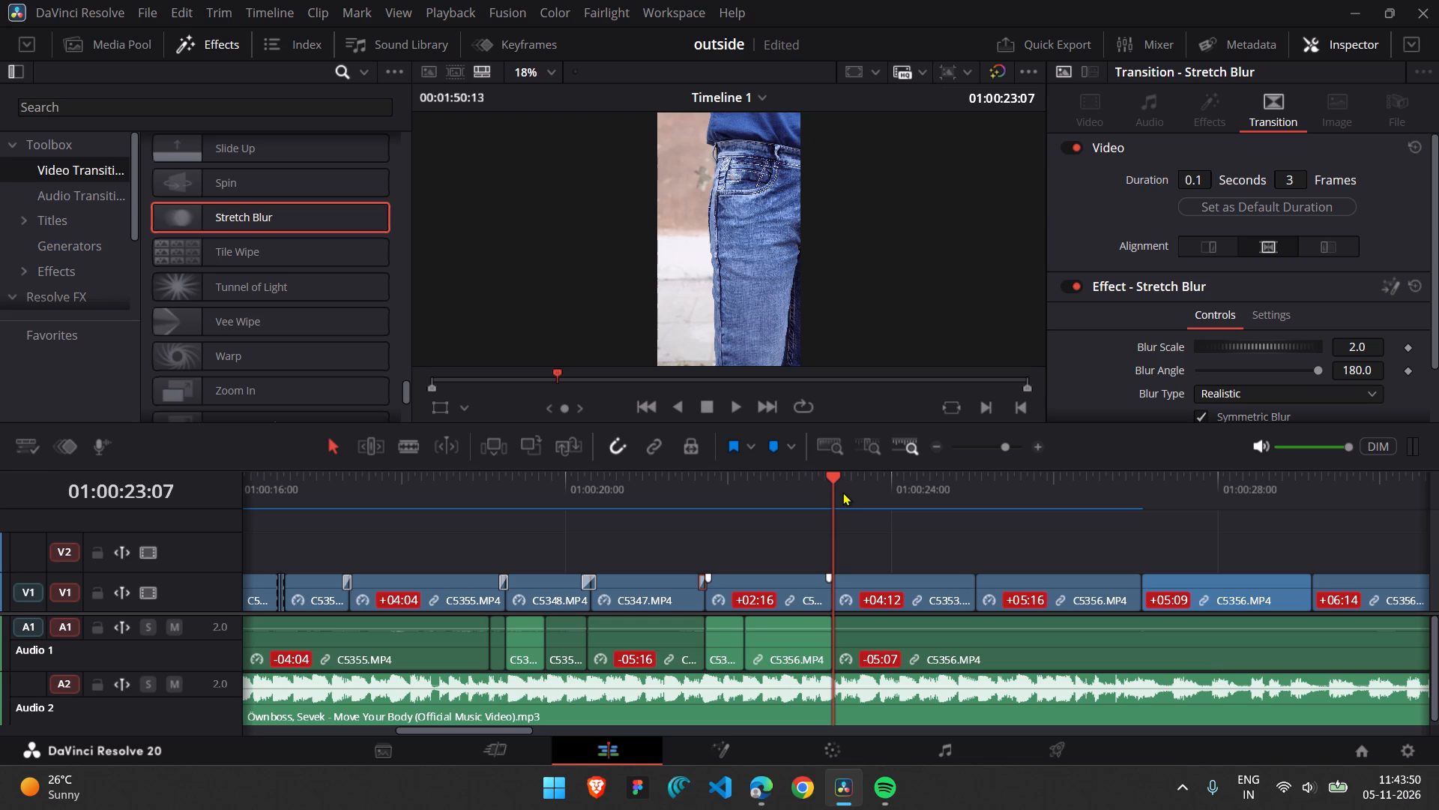
left_click(895, 565)
left_click(890, 586)
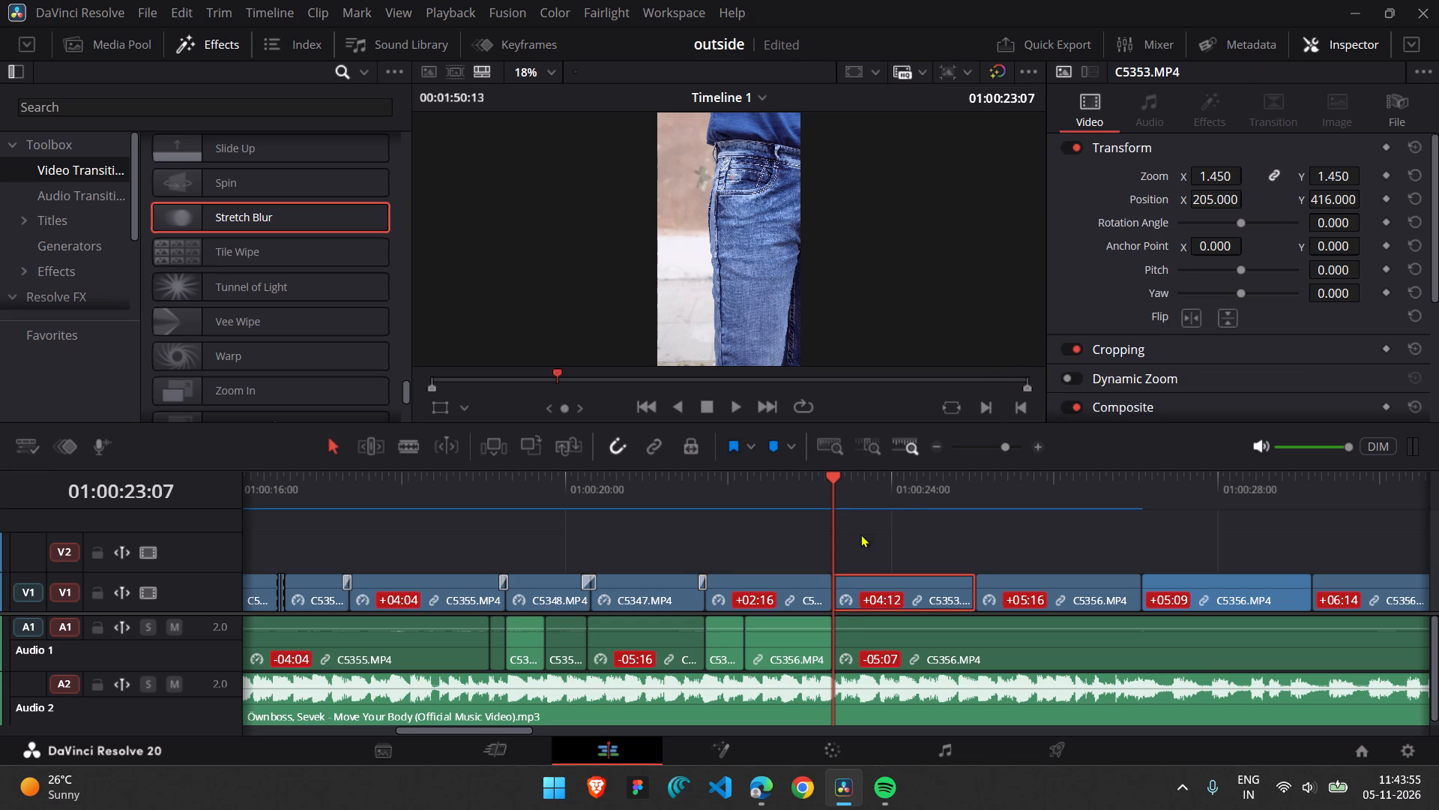
left_click(848, 498)
left_click(838, 496)
left_click(863, 583)
Launch the recently added Kuro app from Windows.
left_click(554, 790)
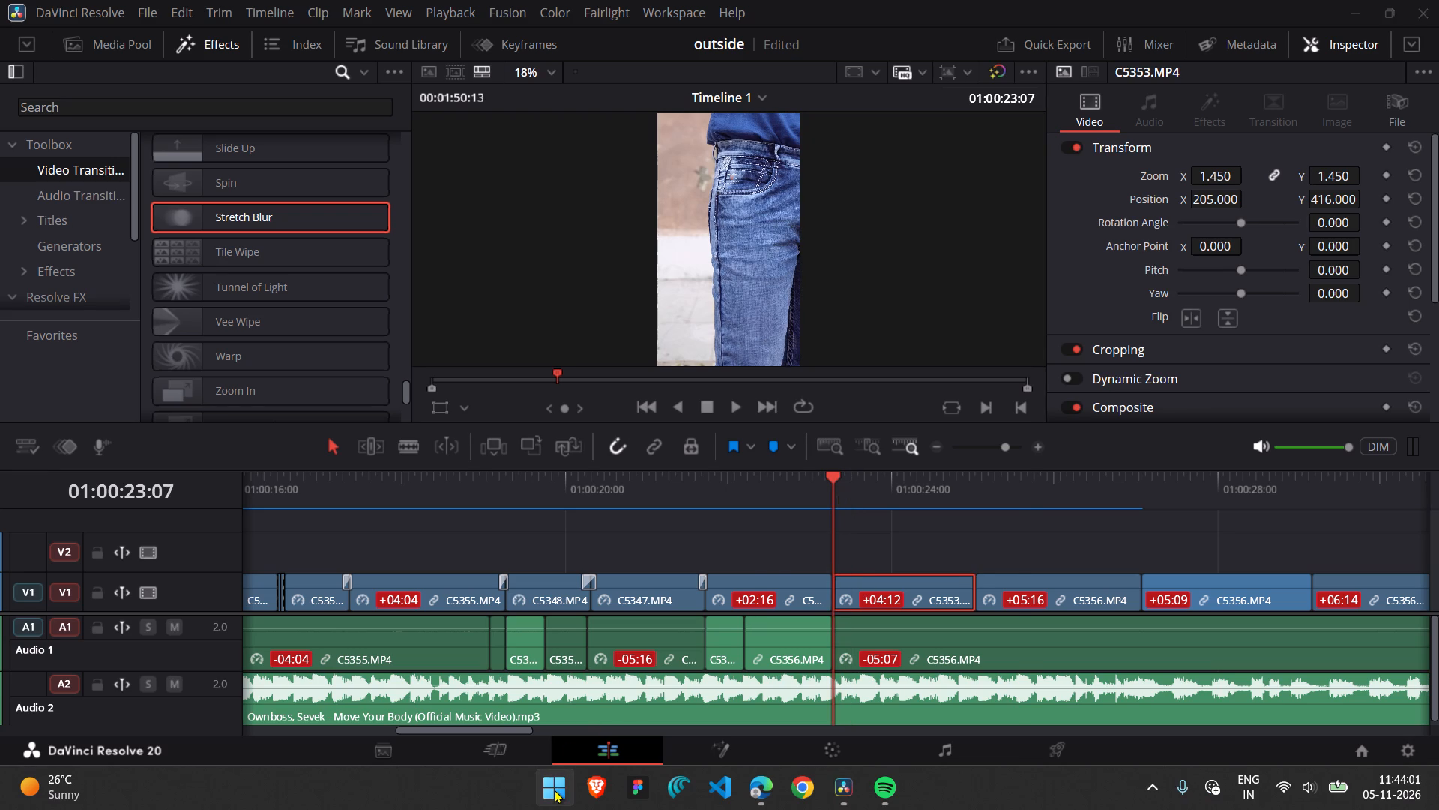
left_click(495, 446)
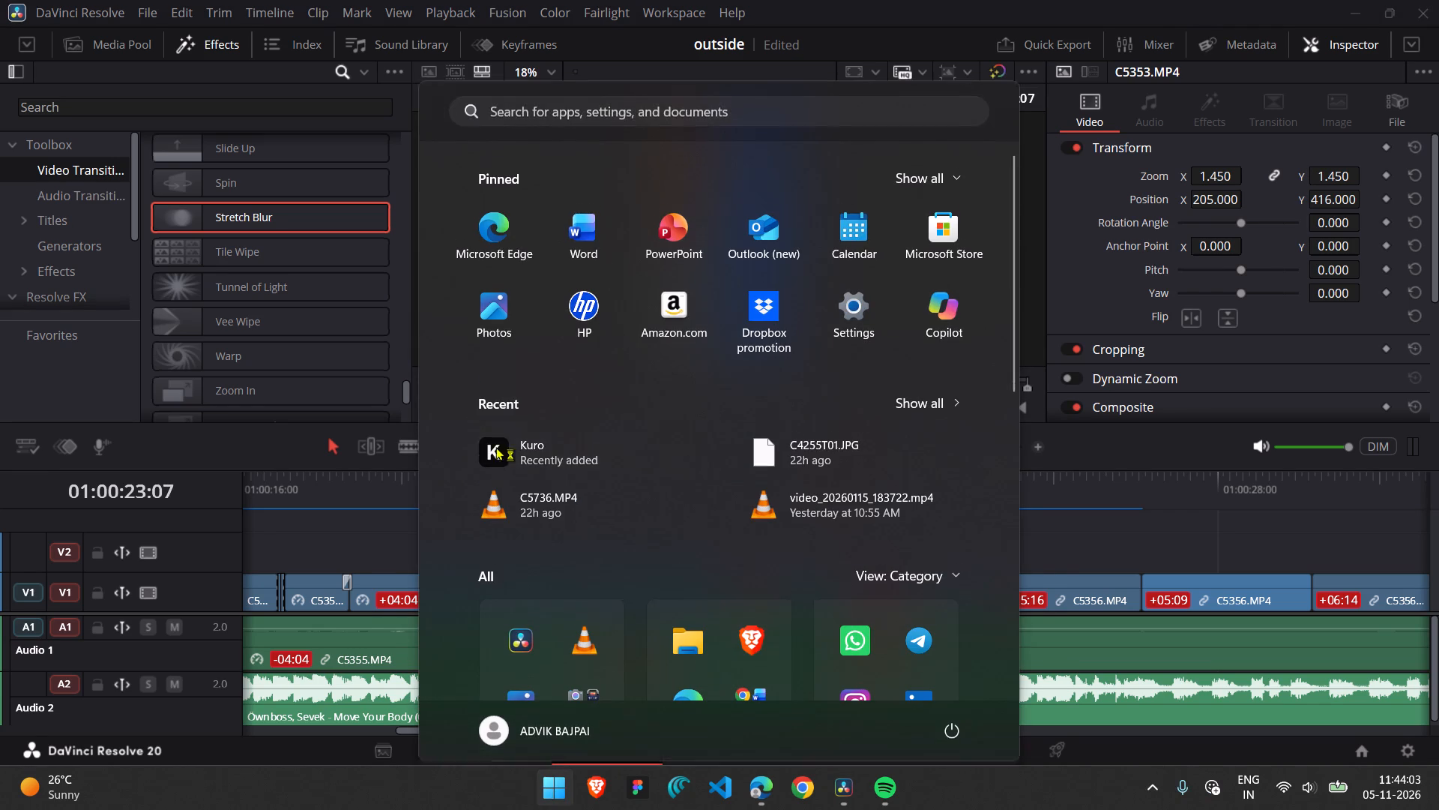
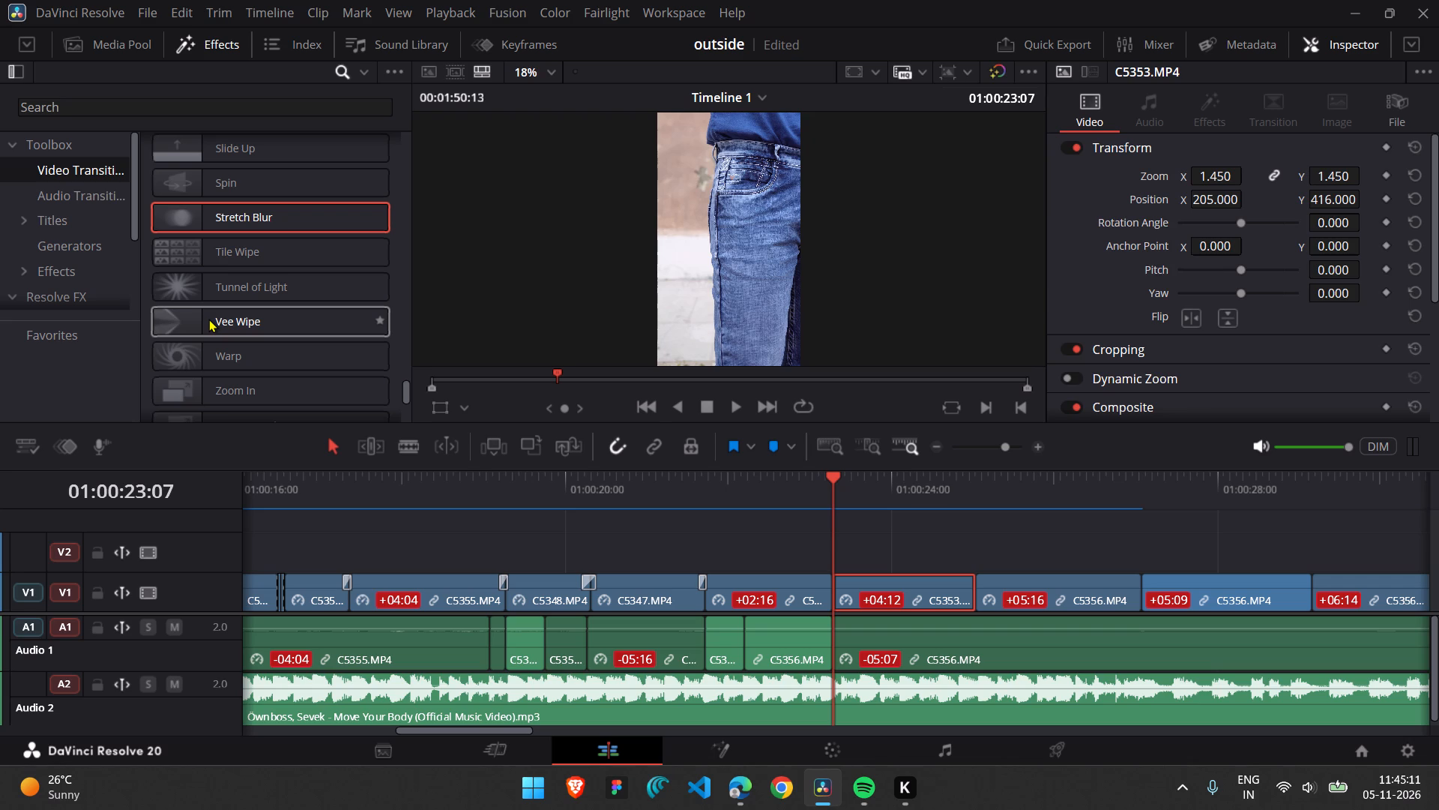
Look through the video transitions between Zoom In and Out and Radial for one to use at the start of C5353.MP4.
scroll(208, 319, "down", 1)
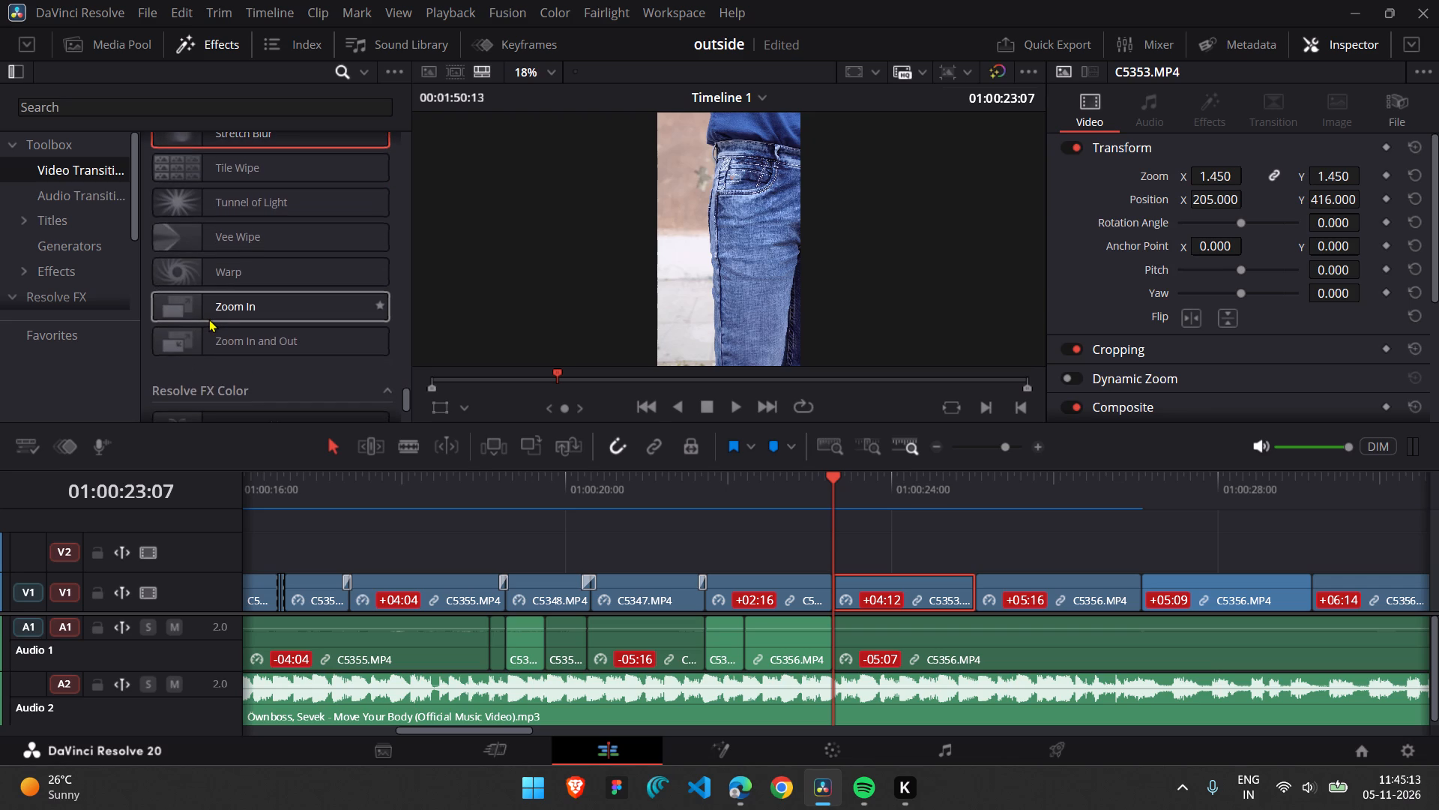
scroll(207, 316, "up", 1)
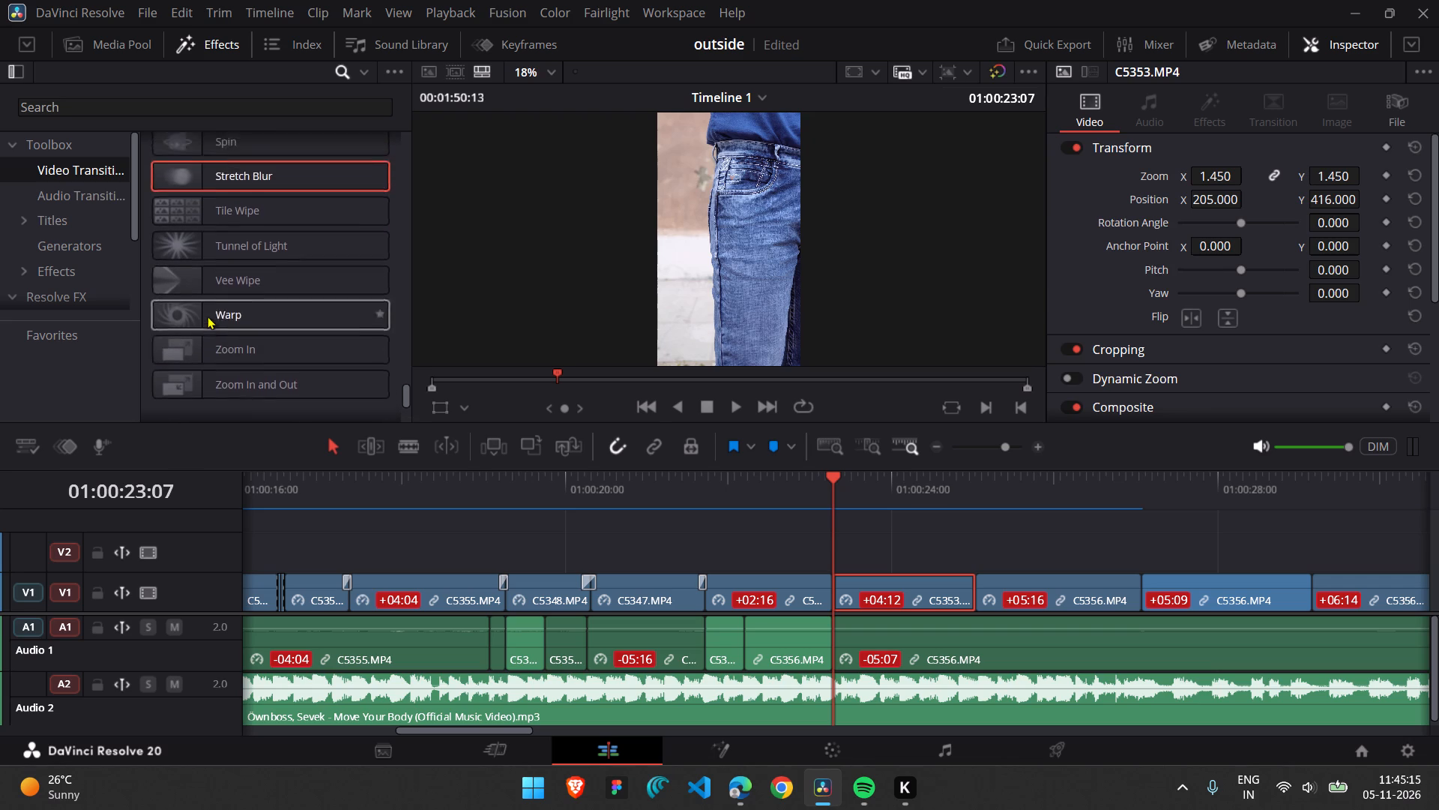
scroll(207, 316, "up", 2)
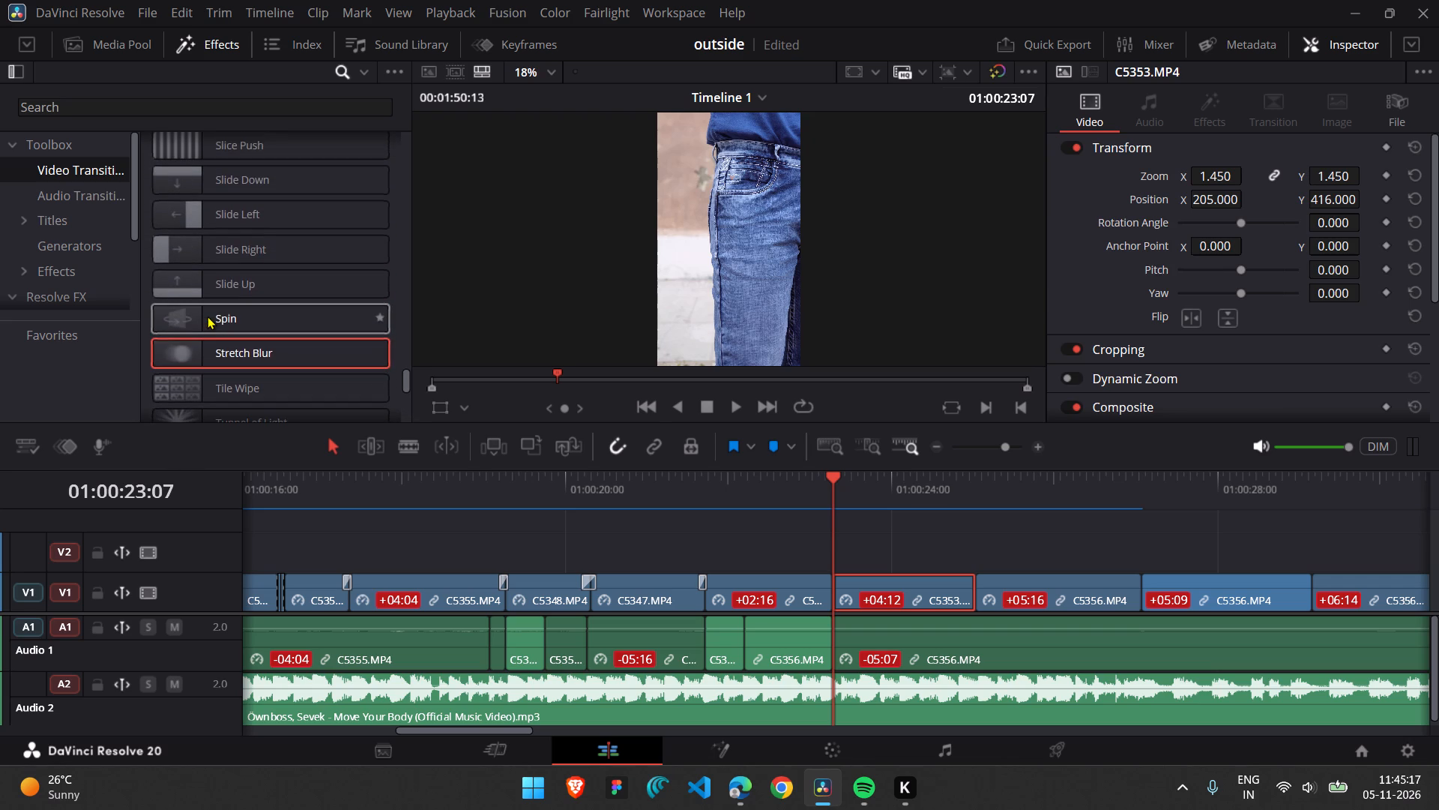
scroll(207, 316, "up", 1)
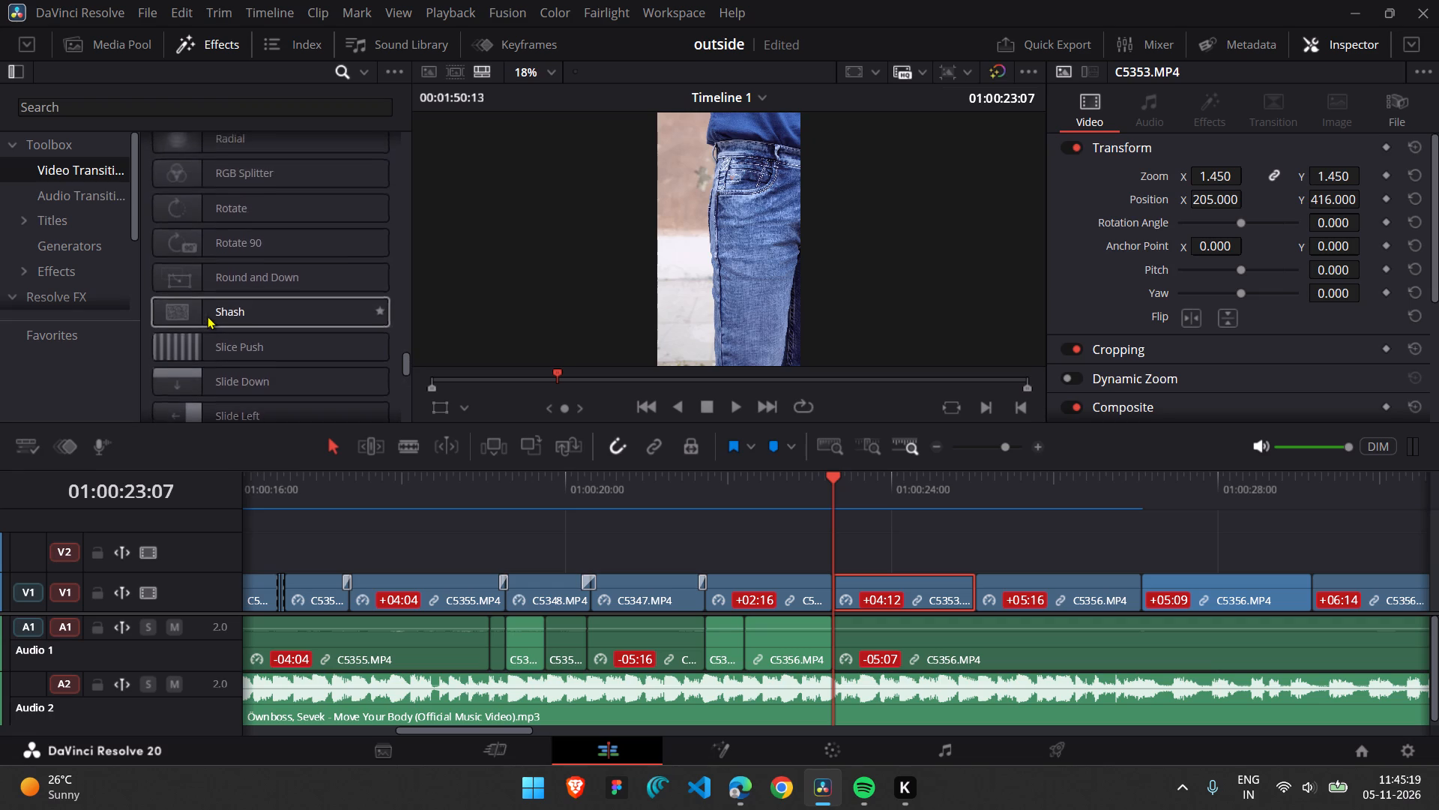
scroll(207, 316, "up", 1)
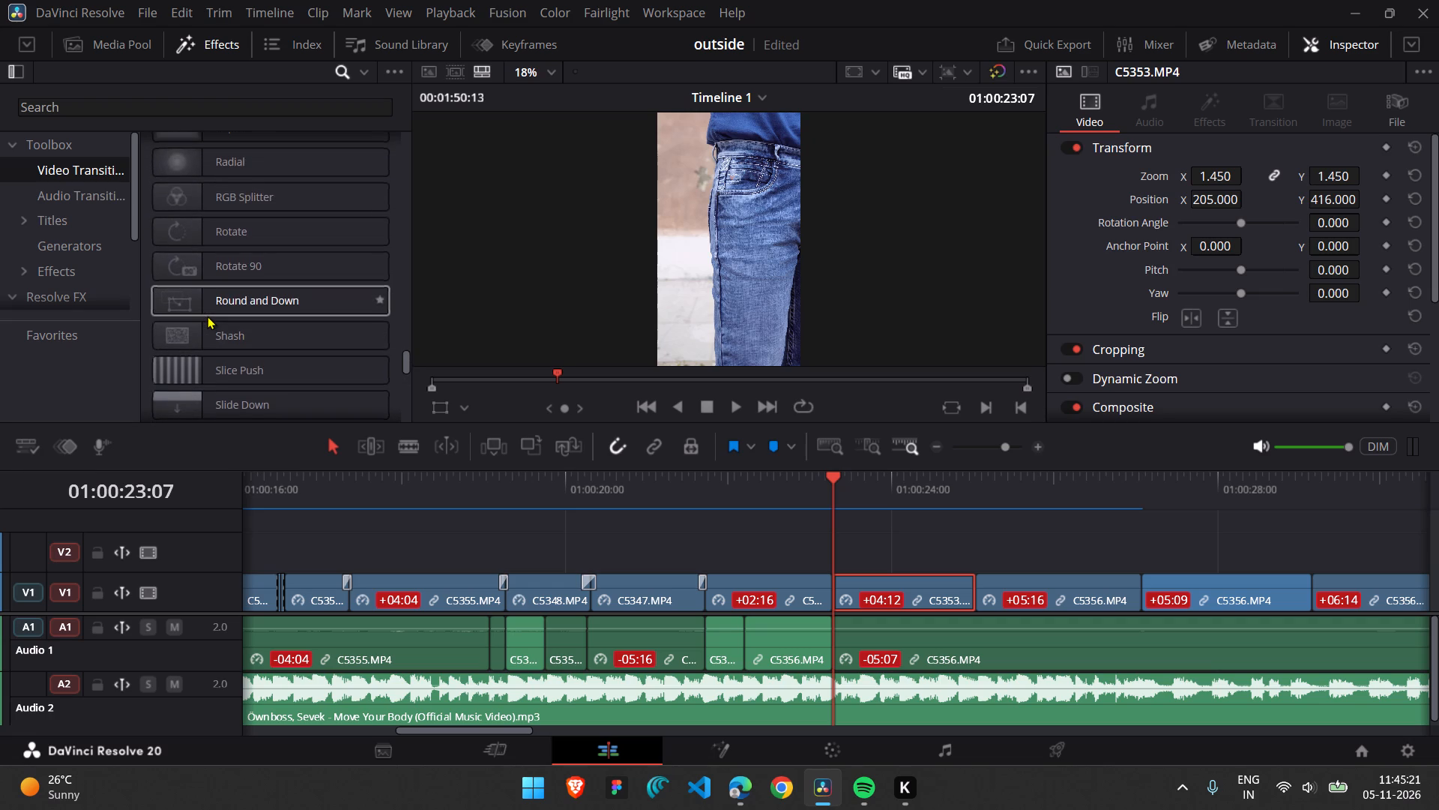